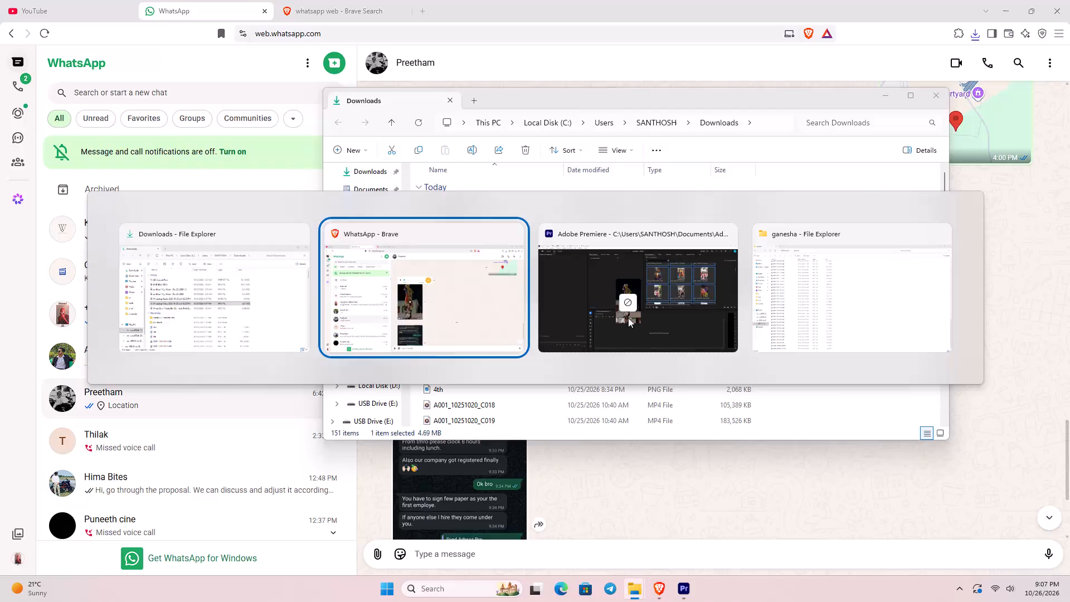
Switch to Adobe Premiere and import the WhatsApp Video 2026-10-25 at 8.13.02 PM from the Downloads folder into the project.
key(alt+Tab)
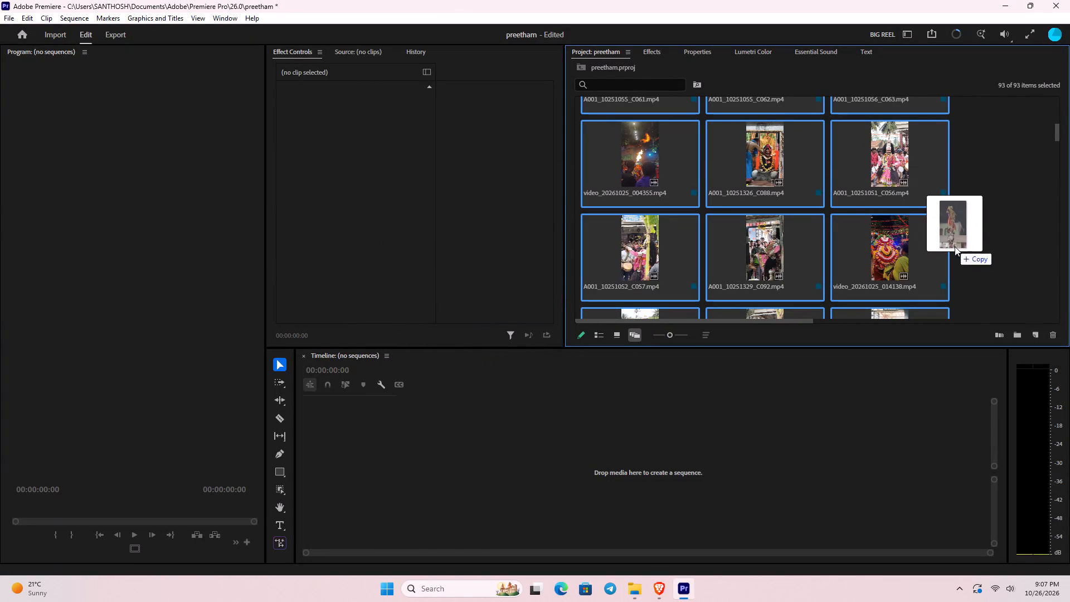
scroll(814, 206, down, 15)
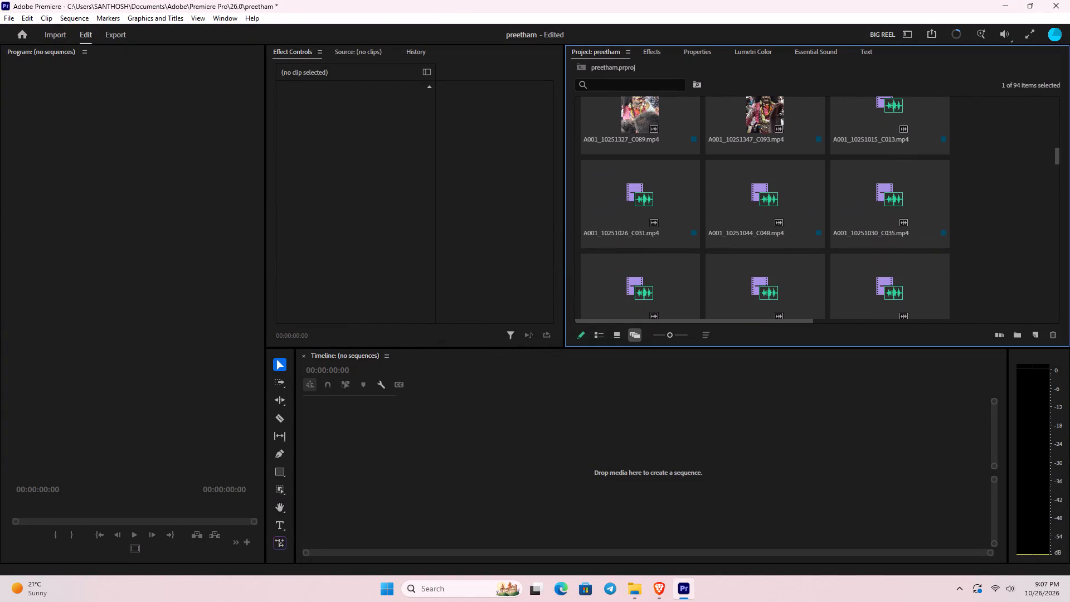
Open the imported WhatsApp video in the Source monitor and create a sequence with only its audio on track A1.
drag(1056, 156, 1034, 335)
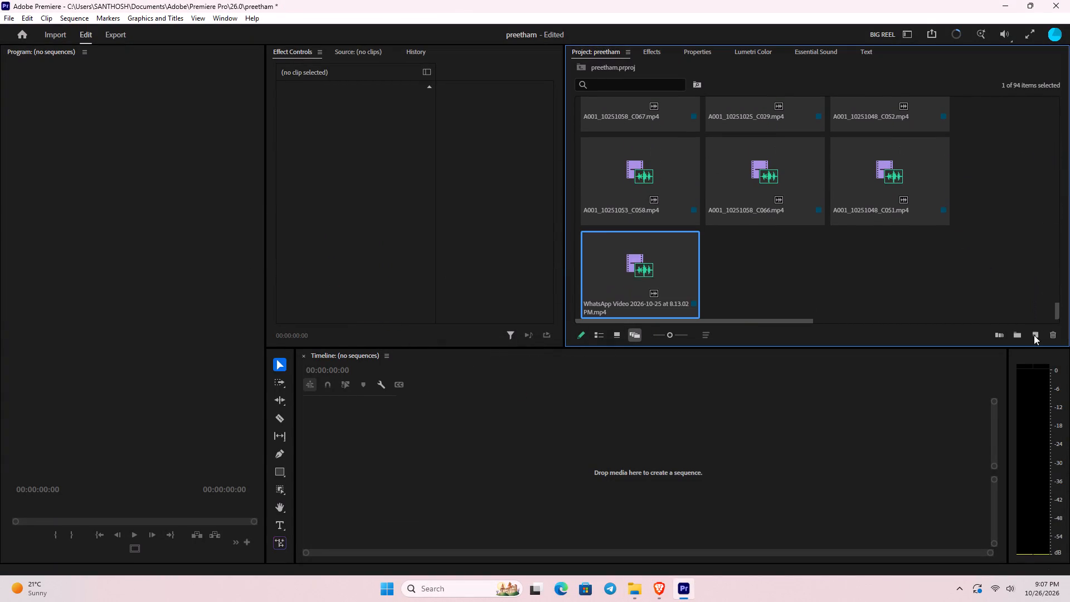
drag(1034, 335, 1035, 339)
double_click(644, 265)
double_click(640, 265)
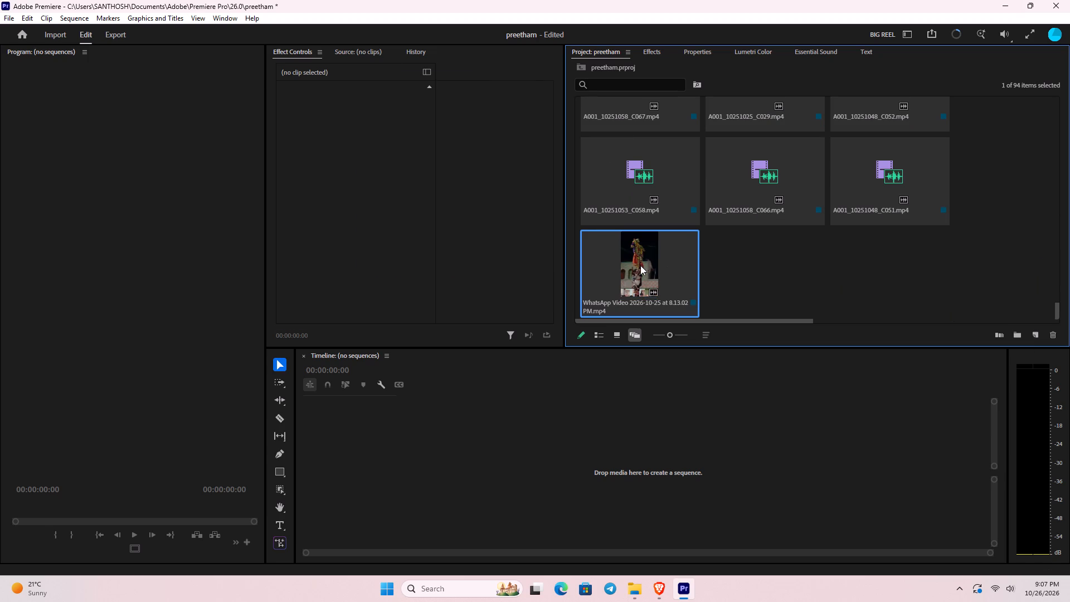
drag(411, 289, 330, 454)
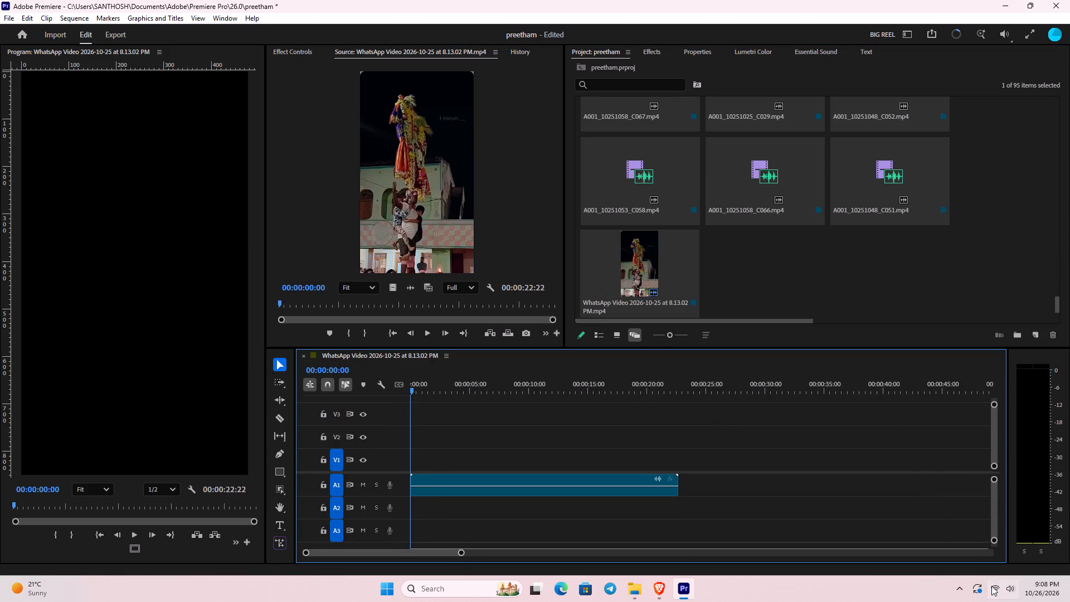
Check the available output devices in the Windows sound output settings, leaving the current selection in place.
click(991, 588)
click(1011, 582)
click(1059, 533)
click(1056, 530)
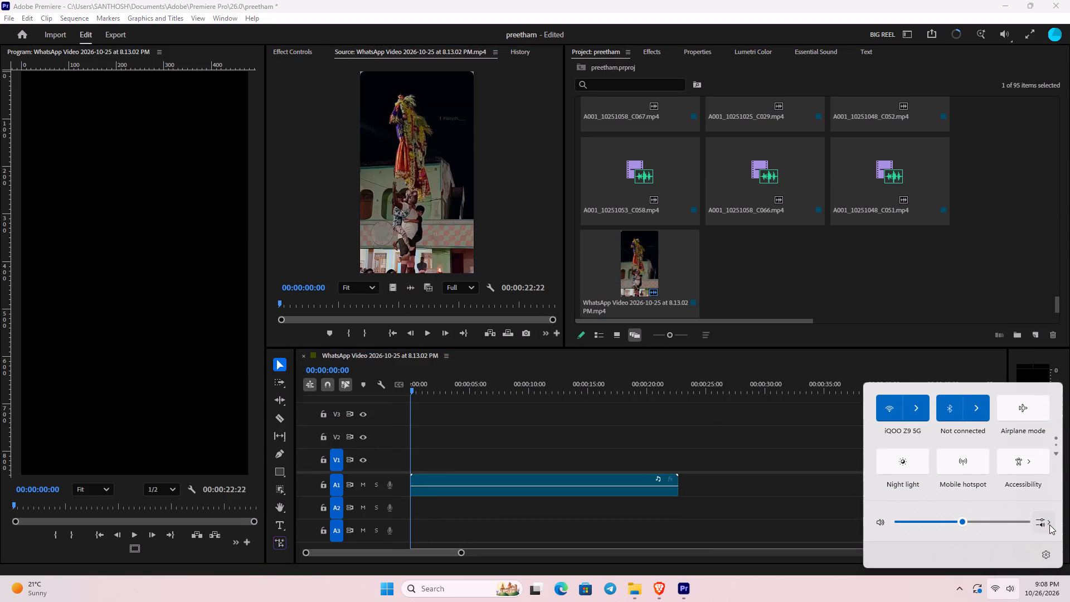
click(1049, 525)
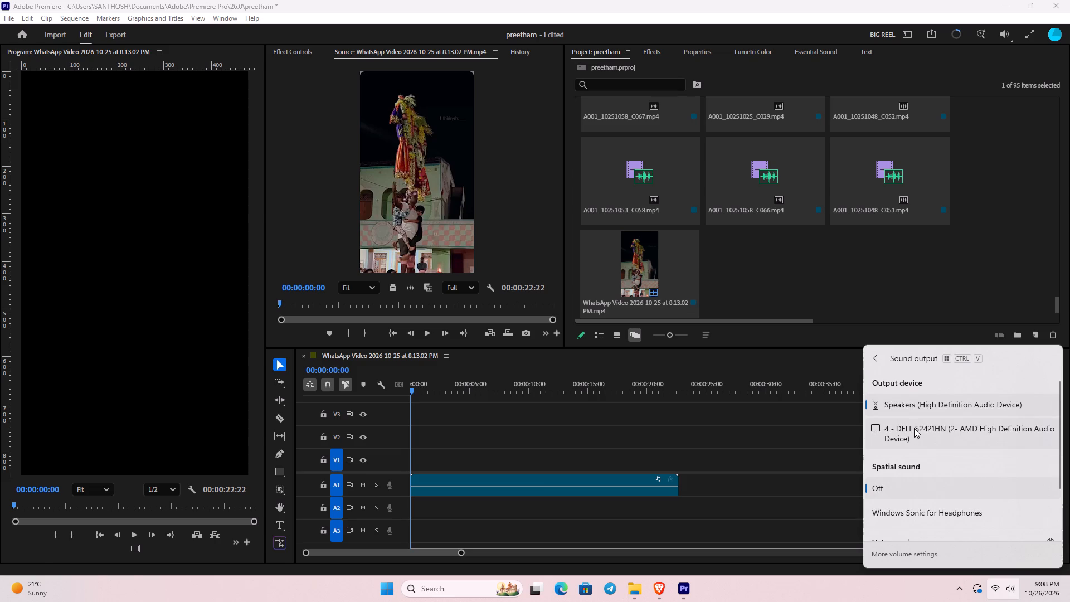
click(748, 421)
Play the first second of the sequence to check its audio, ending with the Selection tool active.
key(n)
click(522, 451)
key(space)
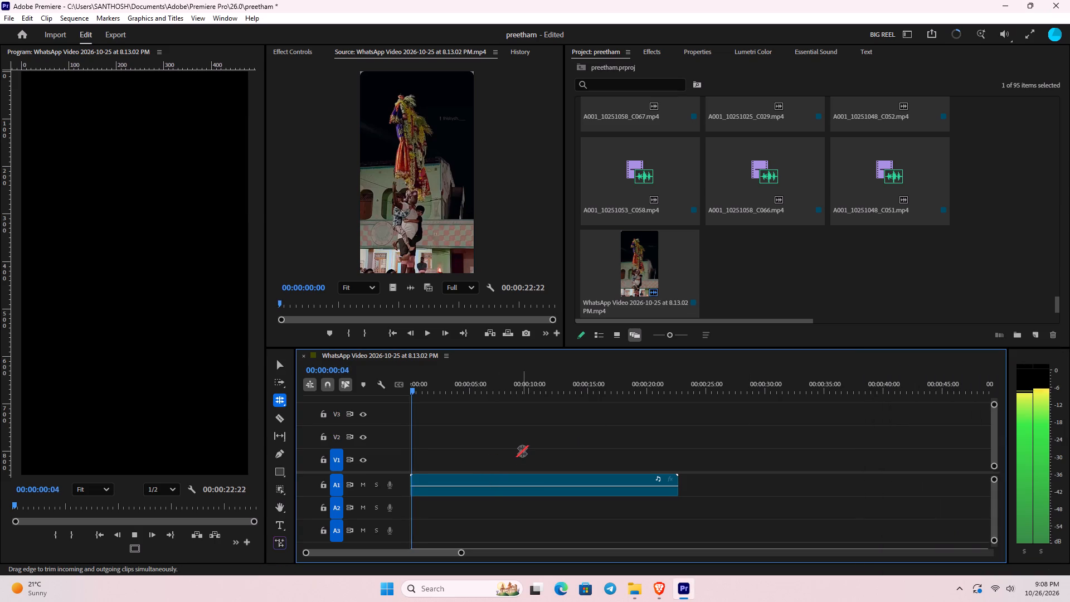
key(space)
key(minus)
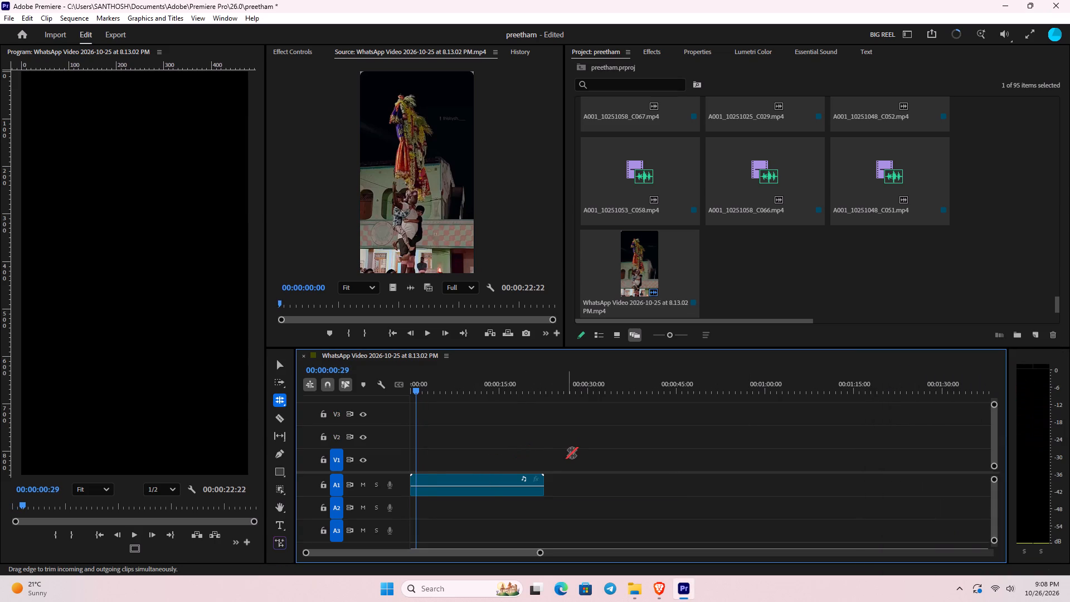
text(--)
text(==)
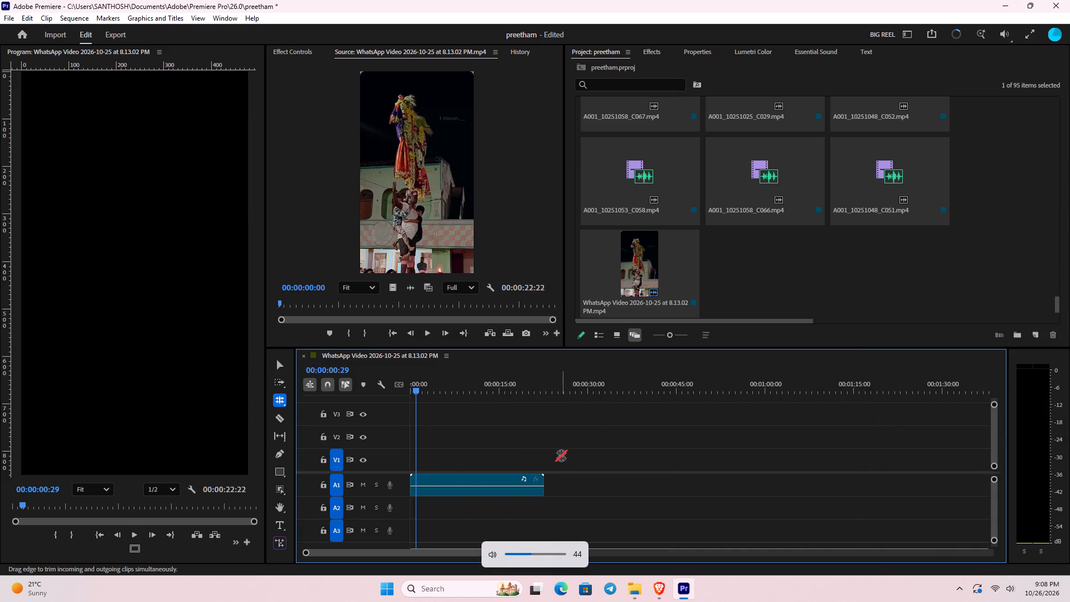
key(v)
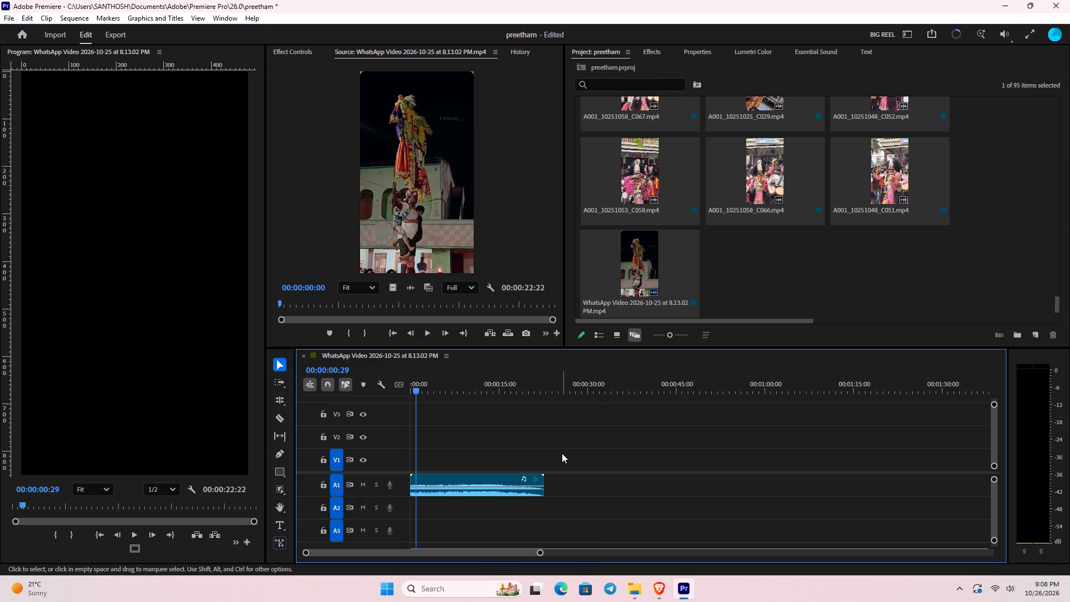
Play the opening seconds of the audio clip on track A1, restarting from the beginning of the sequence.
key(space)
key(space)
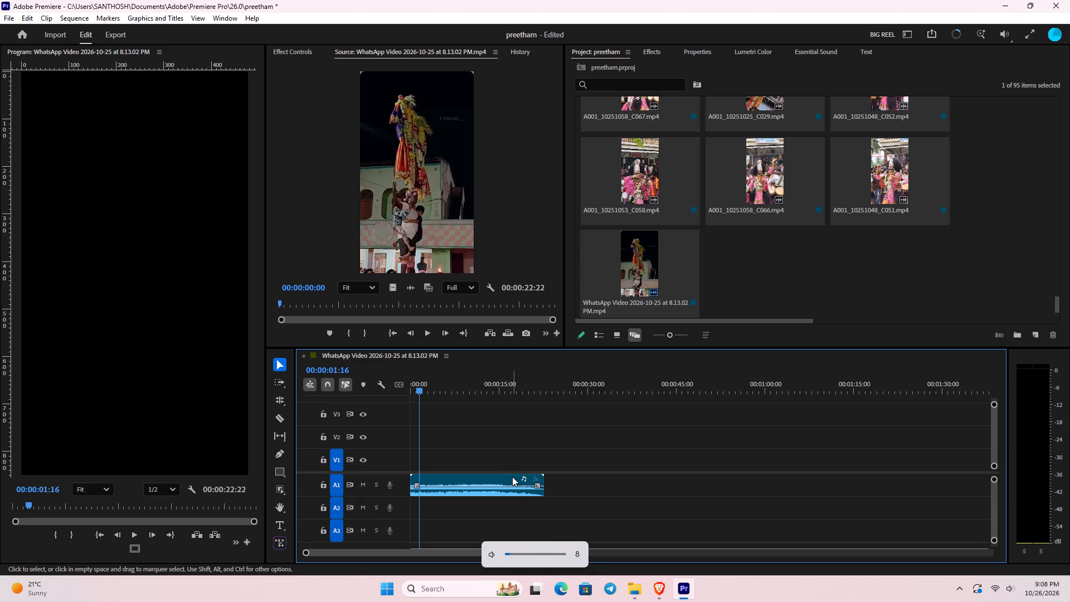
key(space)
click(439, 381)
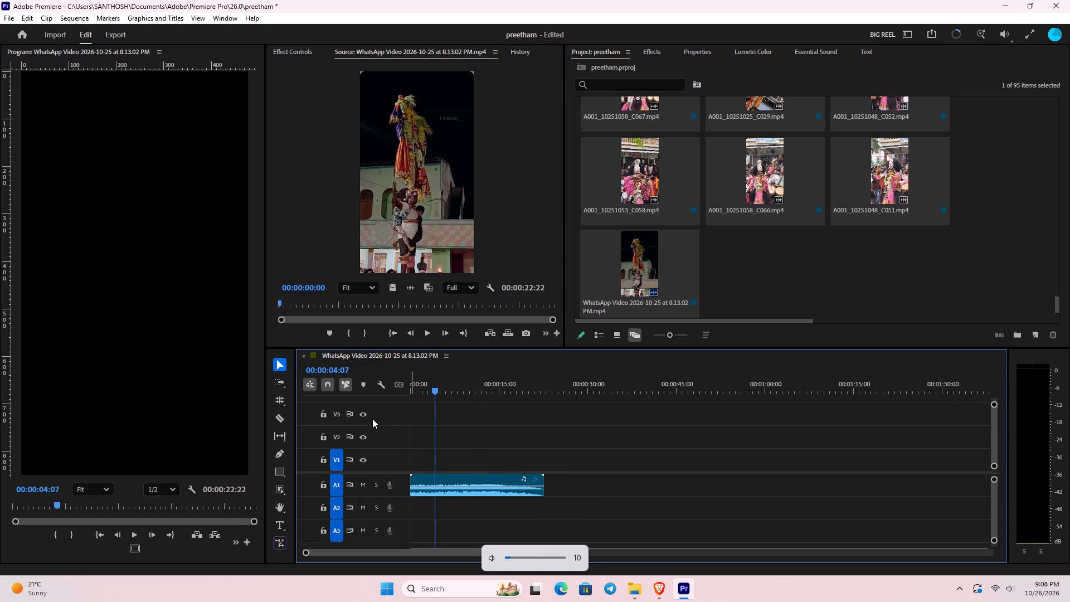
drag(410, 385, 228, 421)
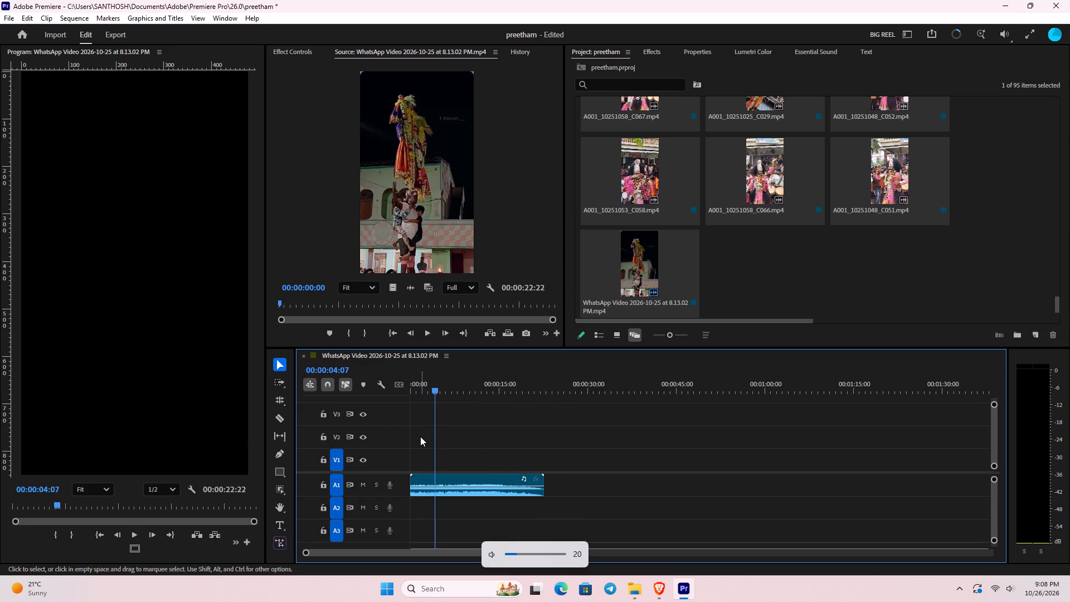
key(equal)
key(equal)
key(equal)
drag(556, 386, 0, 460)
key(space)
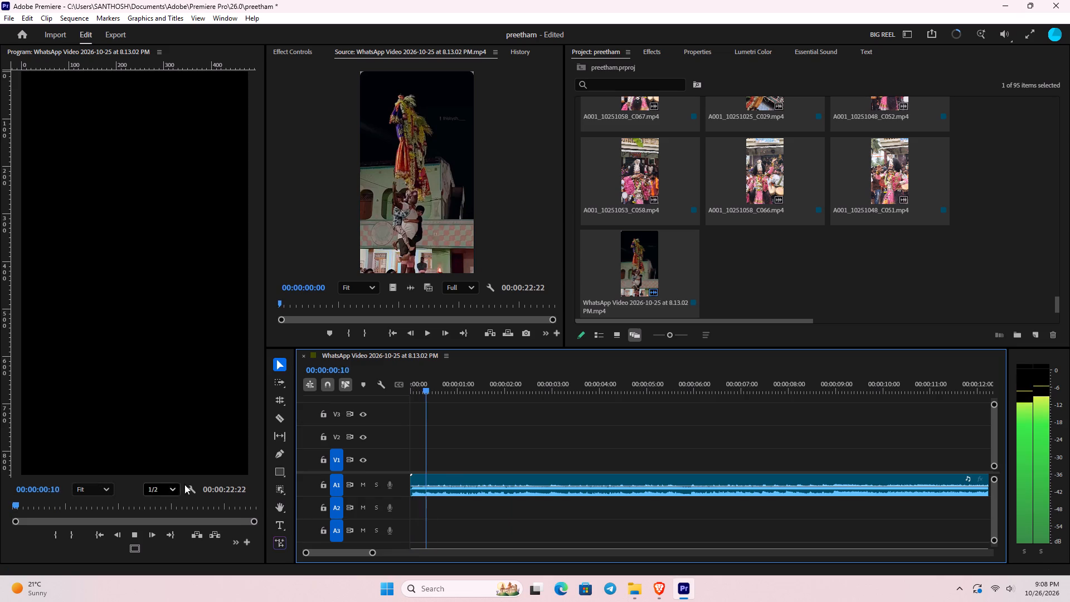
Save the project.
key(ctrl+s)
Listen to the A1 audio clip from its start through to its end to judge the soundtrack.
key(ctrl+space)
key(space)
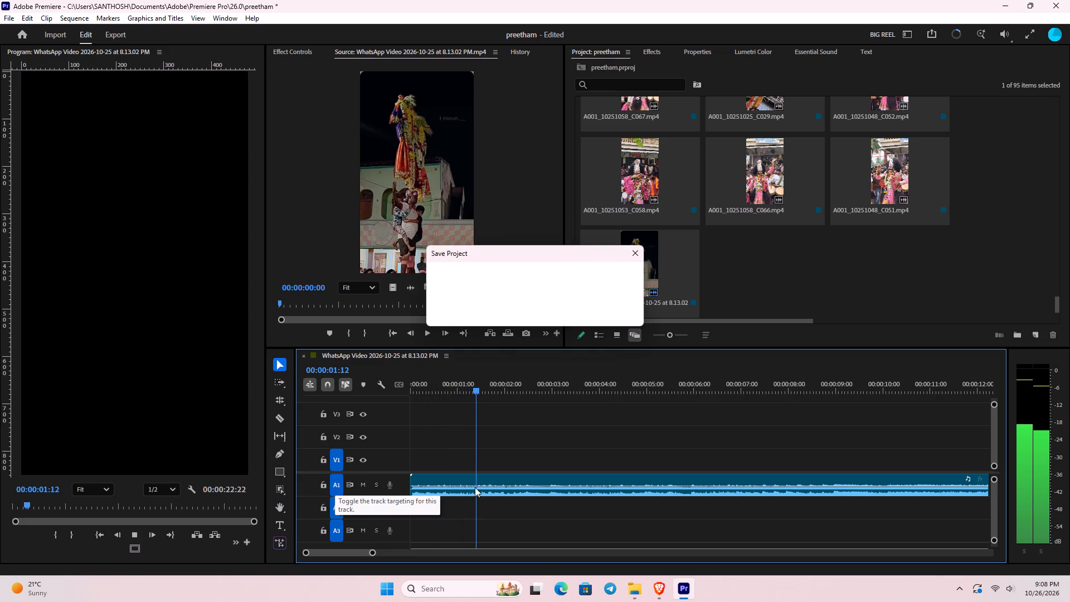
key(space)
key(space)
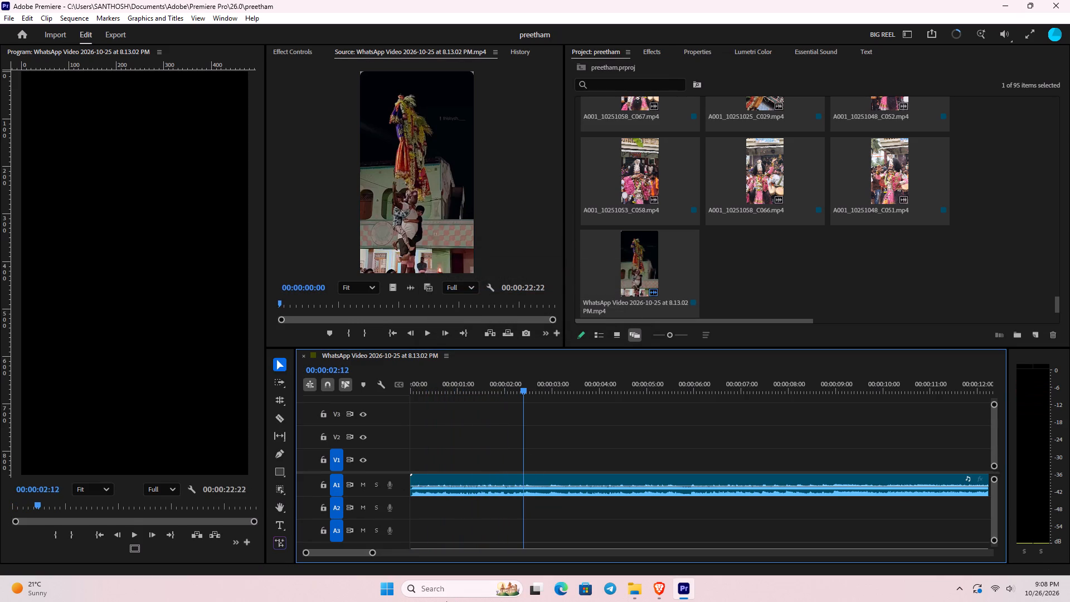
key(Up)
key(space)
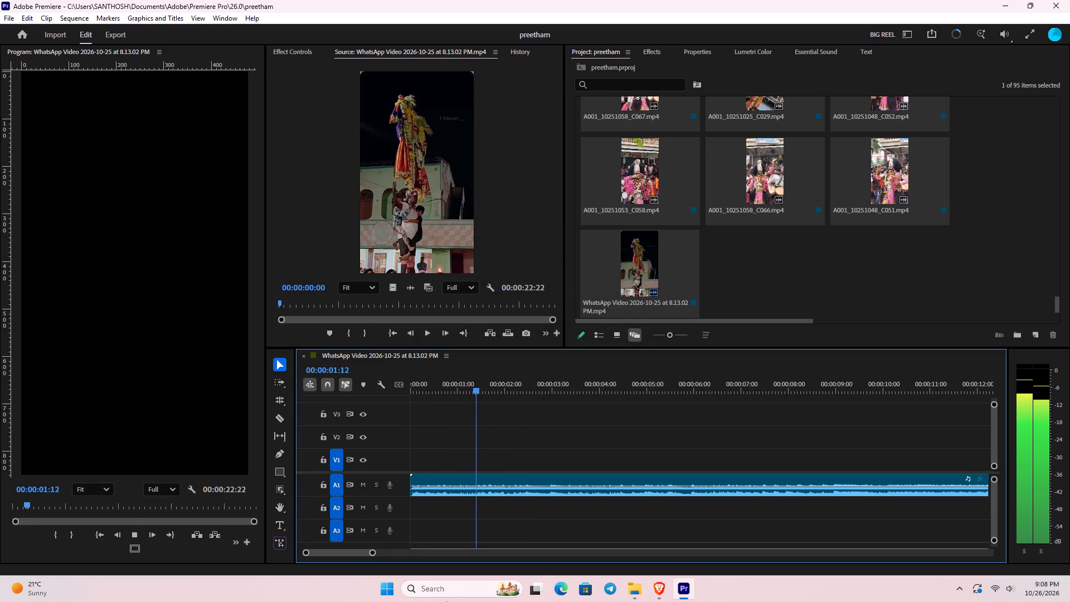
key(space)
key(space)
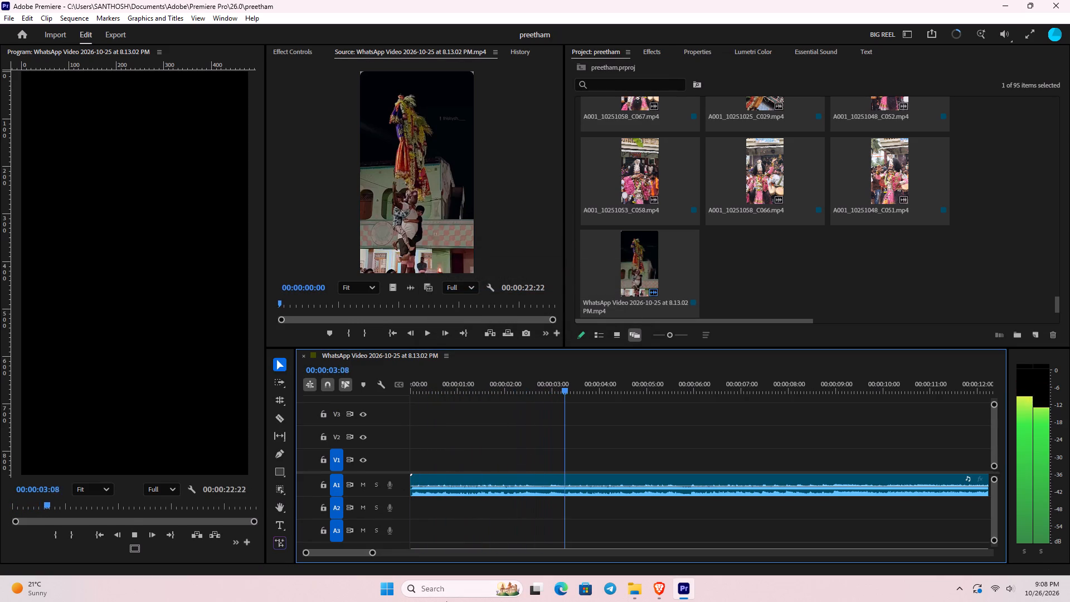
key(Up)
key(space)
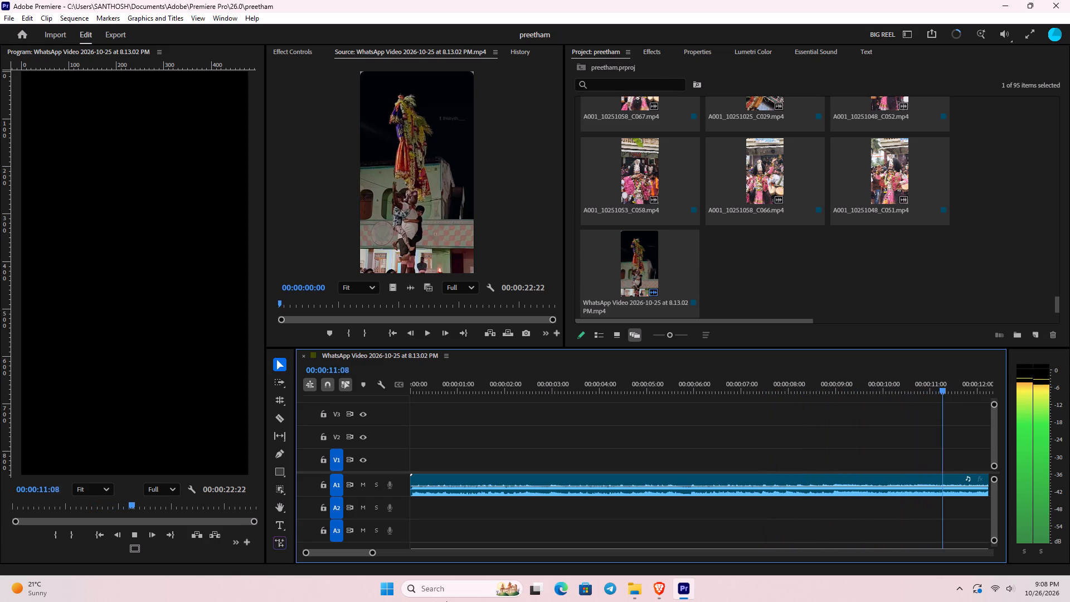
key(minus)
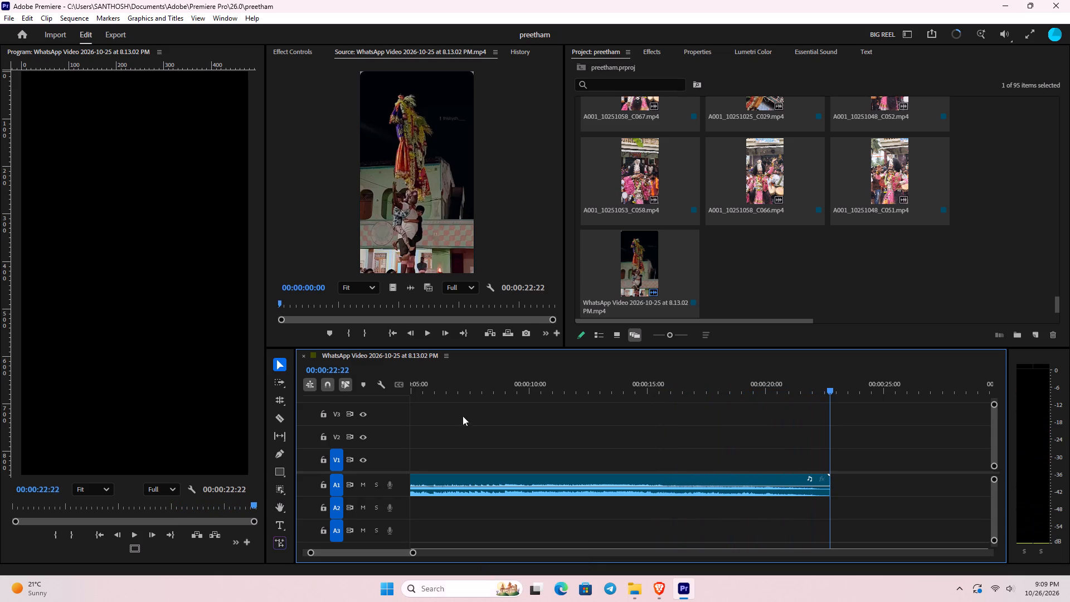
Return the playhead to the start of the sequence, ready for close work on the A1 audio clip's opening.
drag(826, 391, 0, 563)
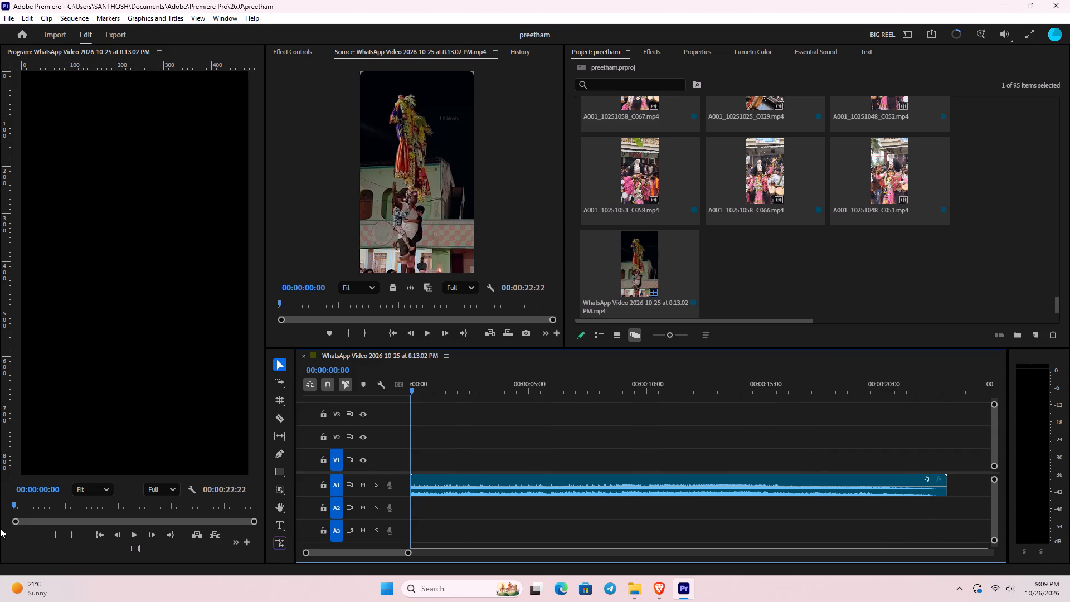
scroll(52, 462, up, 1)
key(equal)
key(equal)
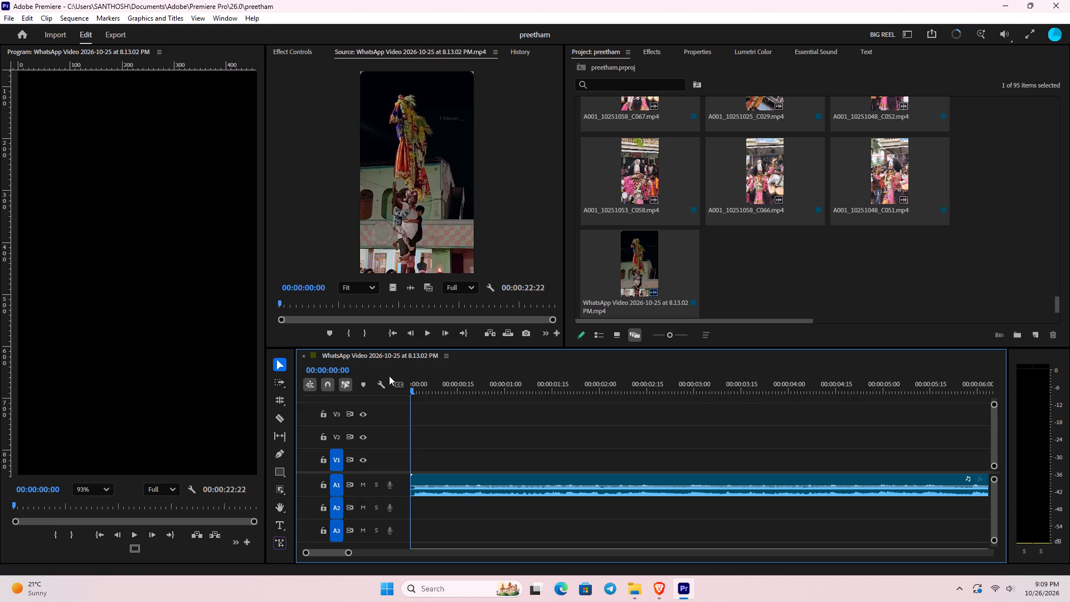
key(equal)
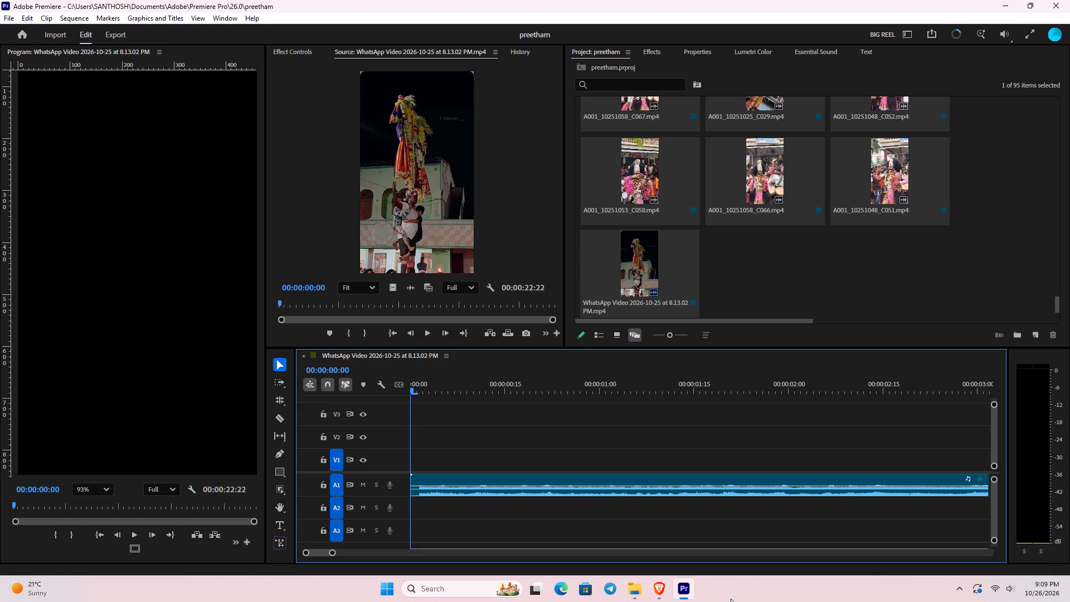
Save the project.
key(ctrl+s)
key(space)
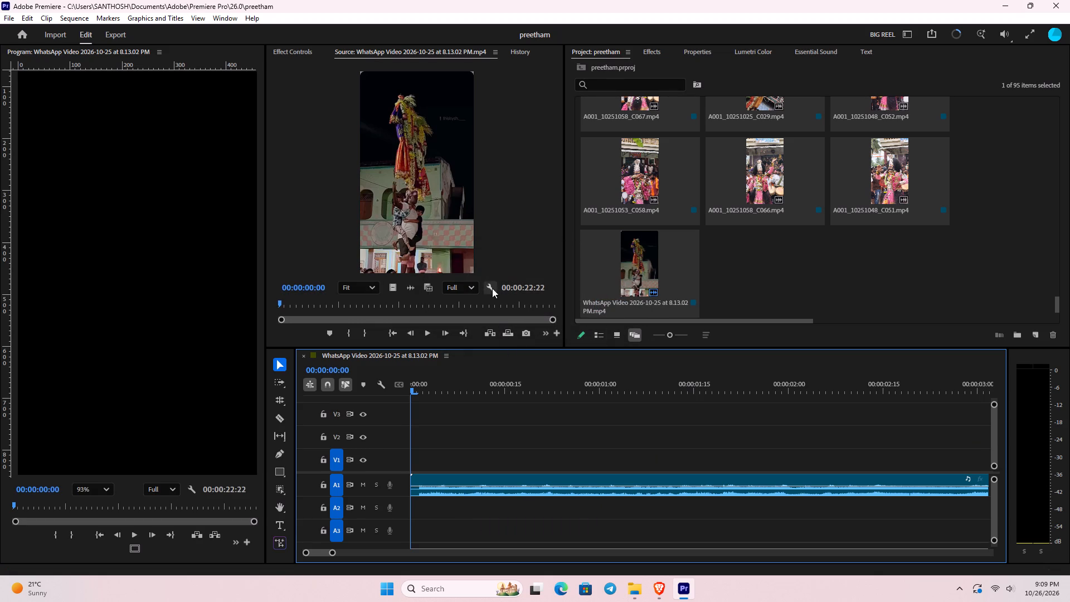
Look through the festival clip thumbnails in the project bin for footage to place over the A1 soundtrack.
scroll(608, 219, down, 1)
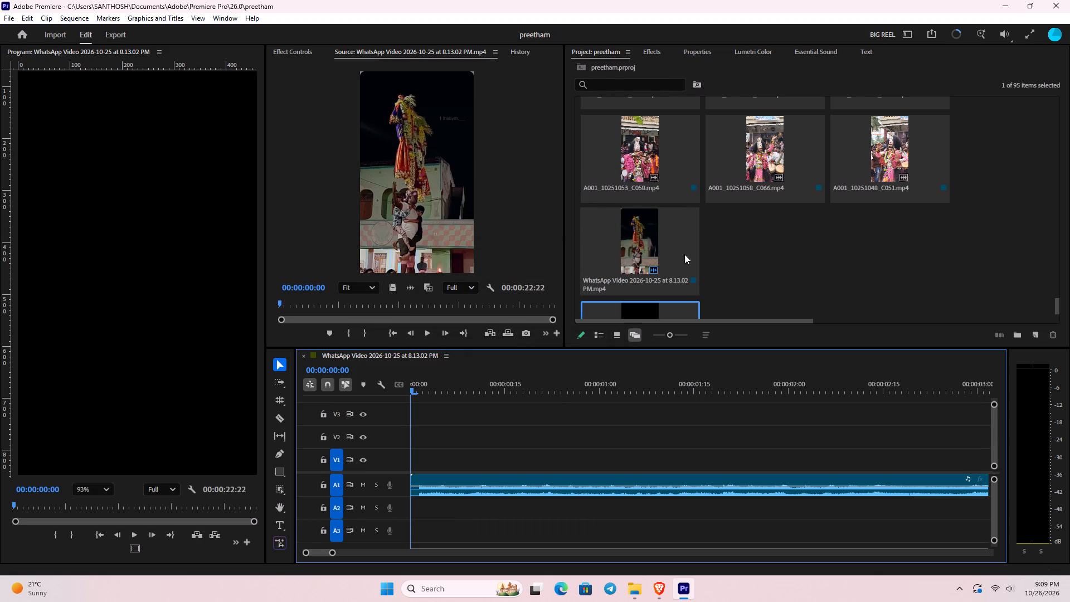
scroll(699, 255, down, 17)
scroll(664, 251, up, 8)
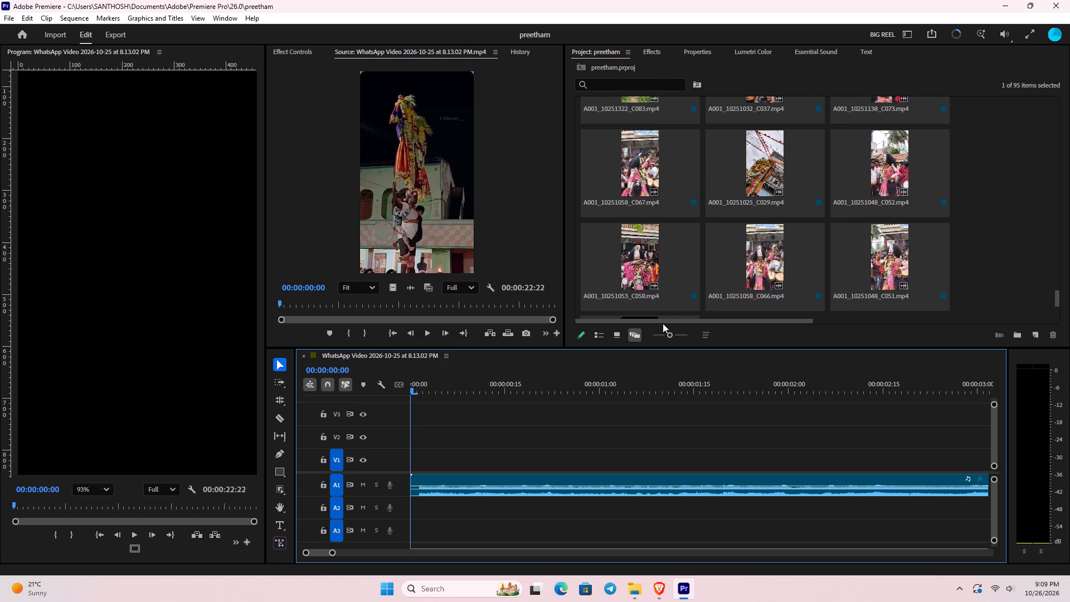
scroll(663, 323, up, 13)
scroll(660, 206, up, 14)
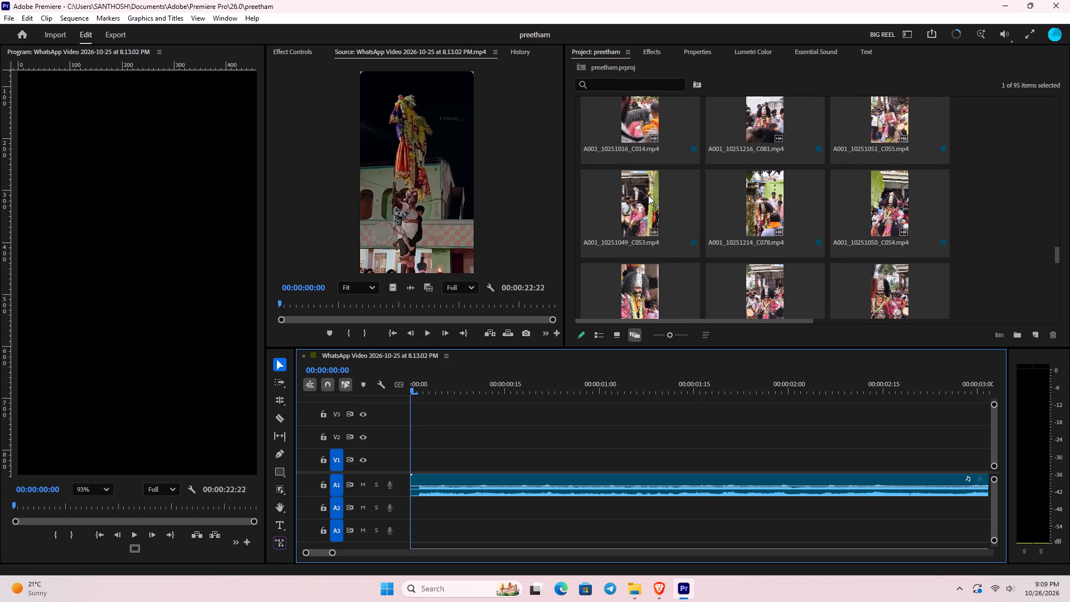
scroll(648, 195, up, 10)
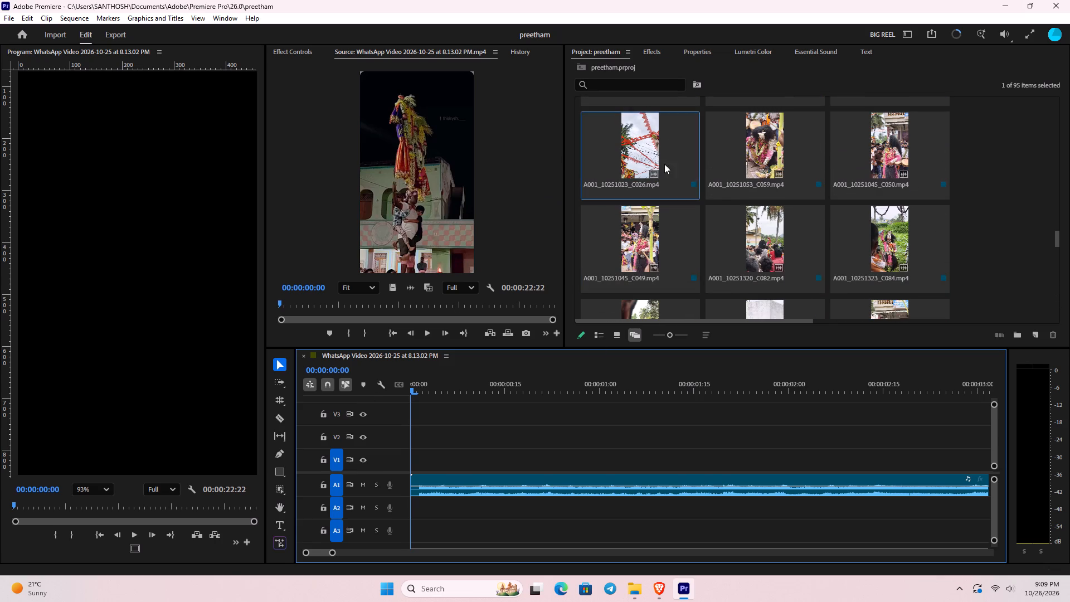
scroll(780, 208, down, 3)
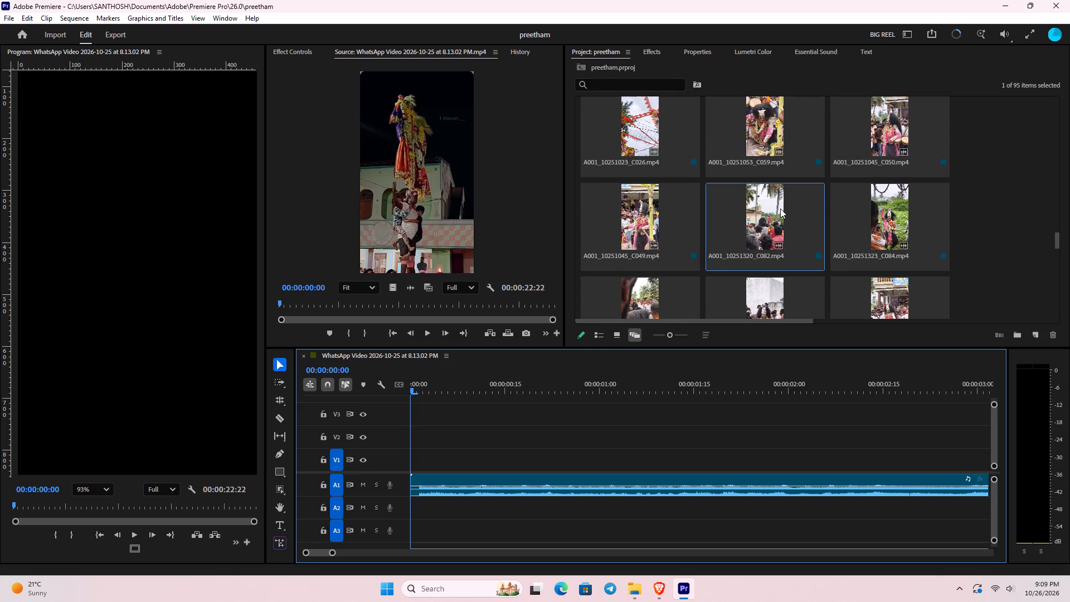
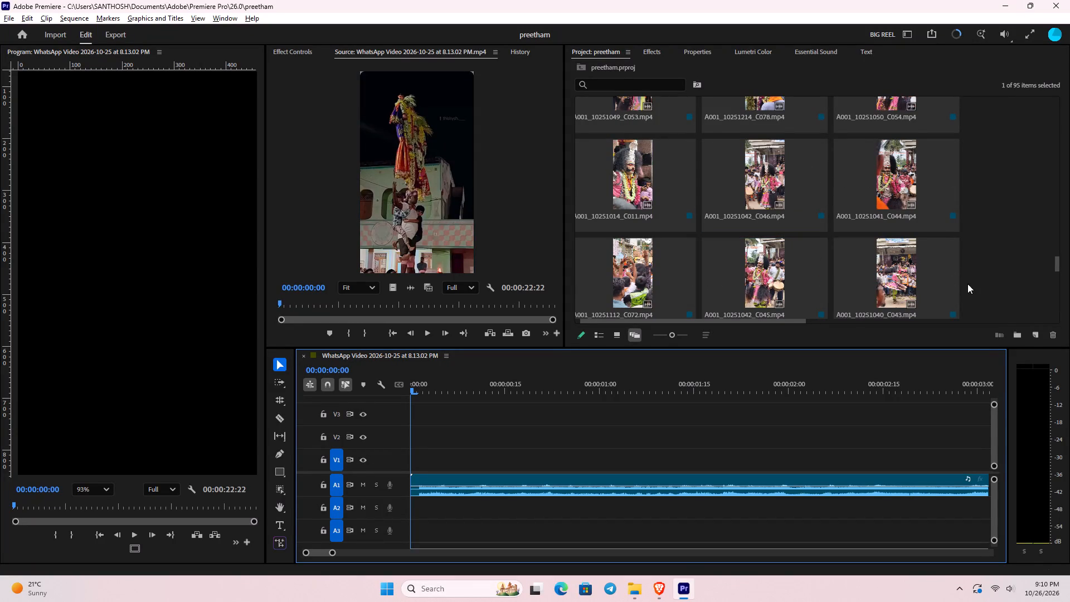
Save the project.
scroll(861, 237, up, 4)
scroll(717, 240, up, 9)
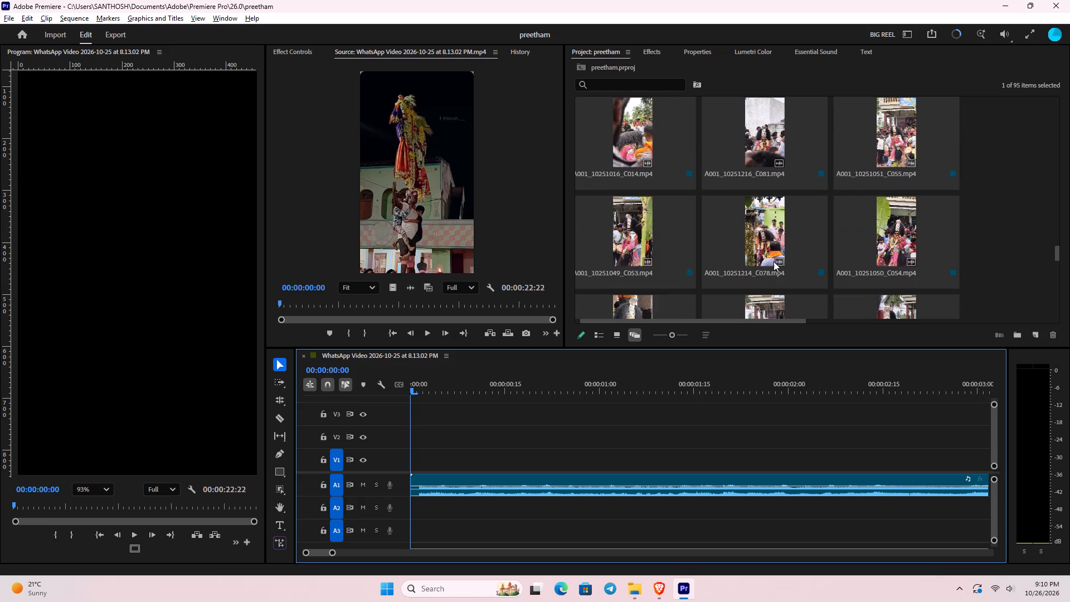
key(ctrl+s)
Look through the festival clip thumbnails in the project bin for footage to open the reel.
scroll(825, 275, up, 4)
scroll(889, 201, up, 4)
scroll(889, 199, down, 1)
scroll(896, 199, up, 8)
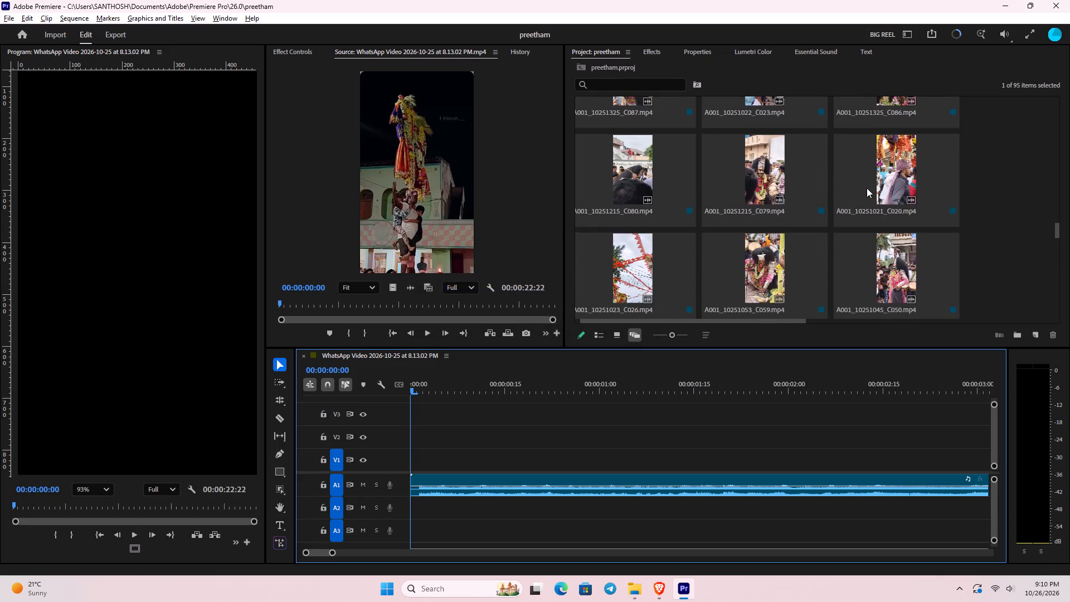
scroll(867, 188, up, 2)
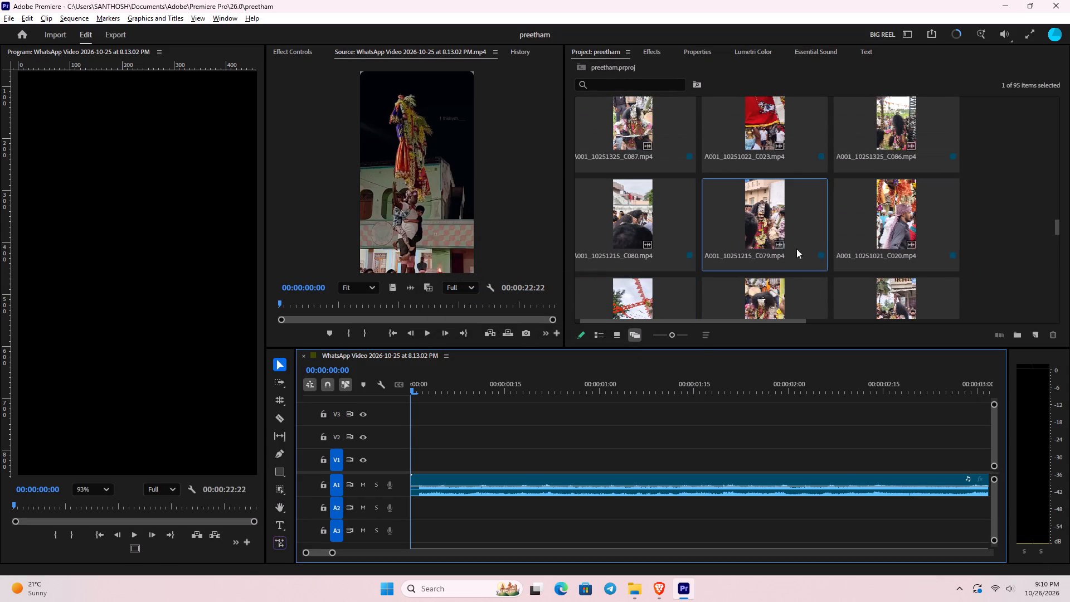
Adjust the project bin's thumbnail size so three clips fit per row at slightly larger than the original size.
drag(678, 336, 698, 329)
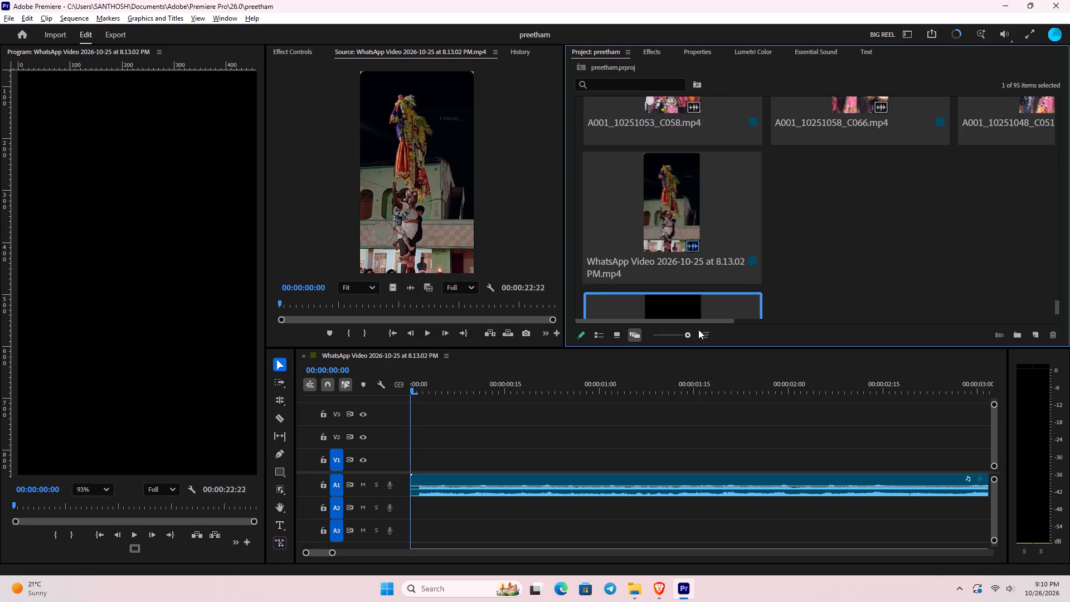
drag(698, 329, 664, 332)
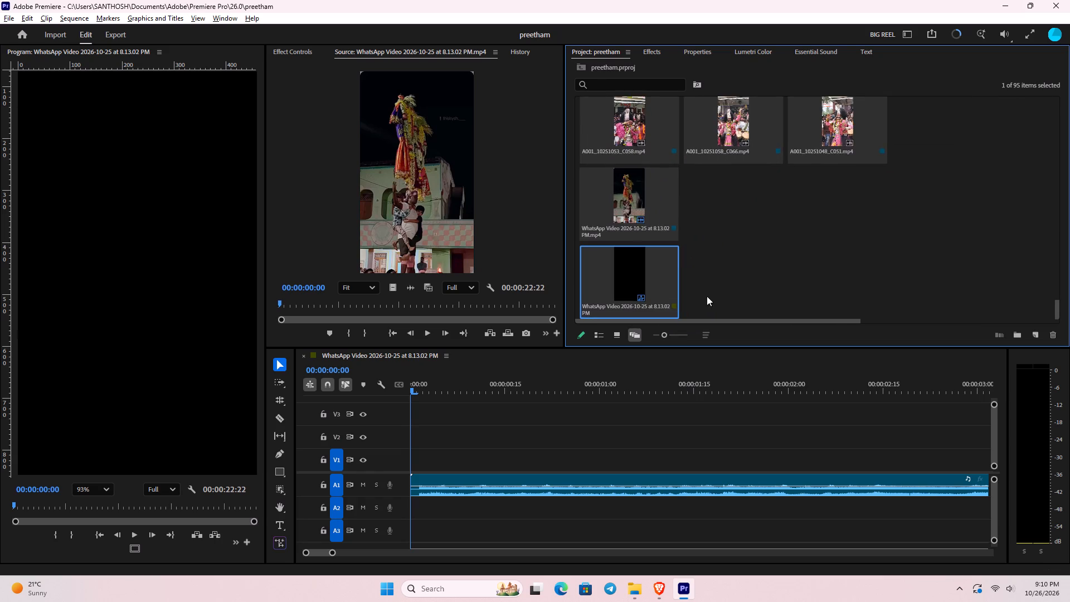
scroll(725, 278, up, 9)
click(673, 333)
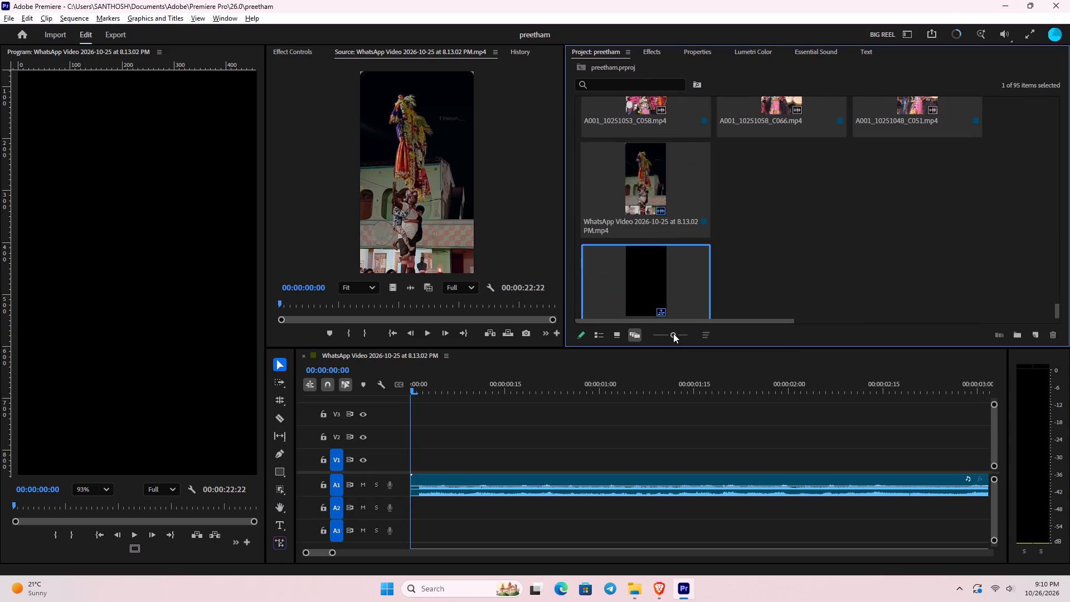
Examine the resized festival clip thumbnails in the project bin to choose footage for the reel.
scroll(785, 279, up, 20)
scroll(785, 279, up, 16)
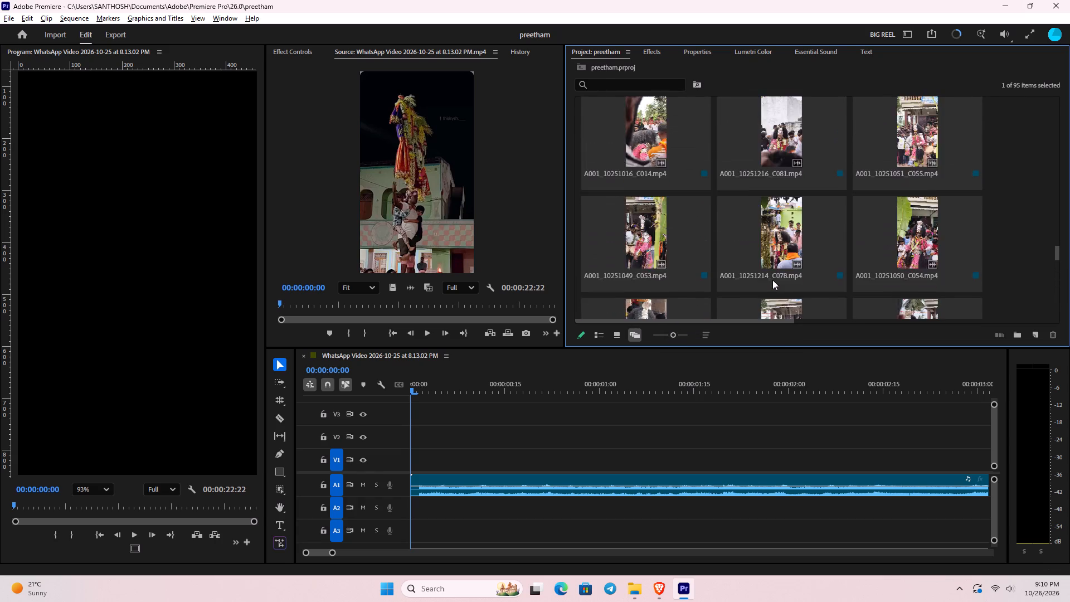
Go back to the beginning of the project bin and examine the first festival clips, starting with A001_10251149_C077.mp4.
scroll(772, 280, up, 20)
scroll(772, 280, up, 20)
scroll(772, 280, up, 5)
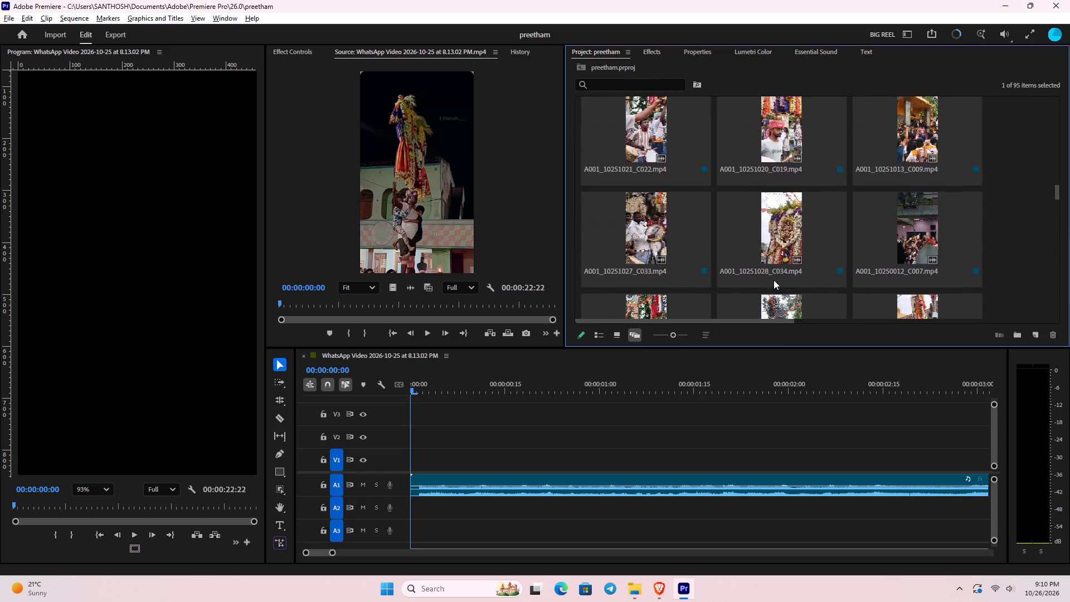
scroll(774, 280, up, 20)
scroll(774, 280, up, 20)
scroll(774, 280, up, 4)
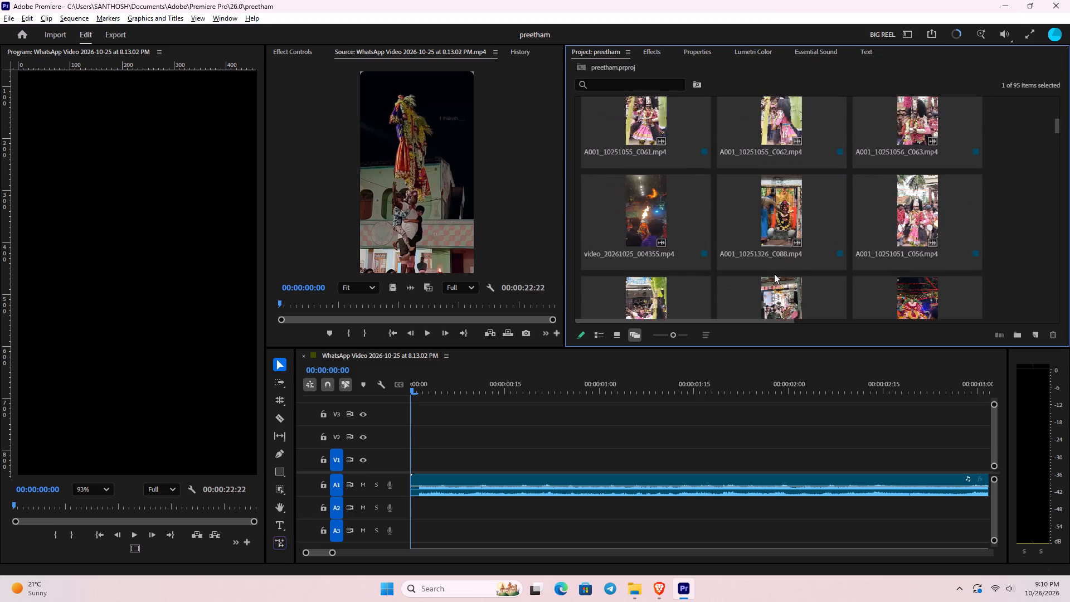
scroll(774, 274, up, 20)
scroll(774, 274, up, 9)
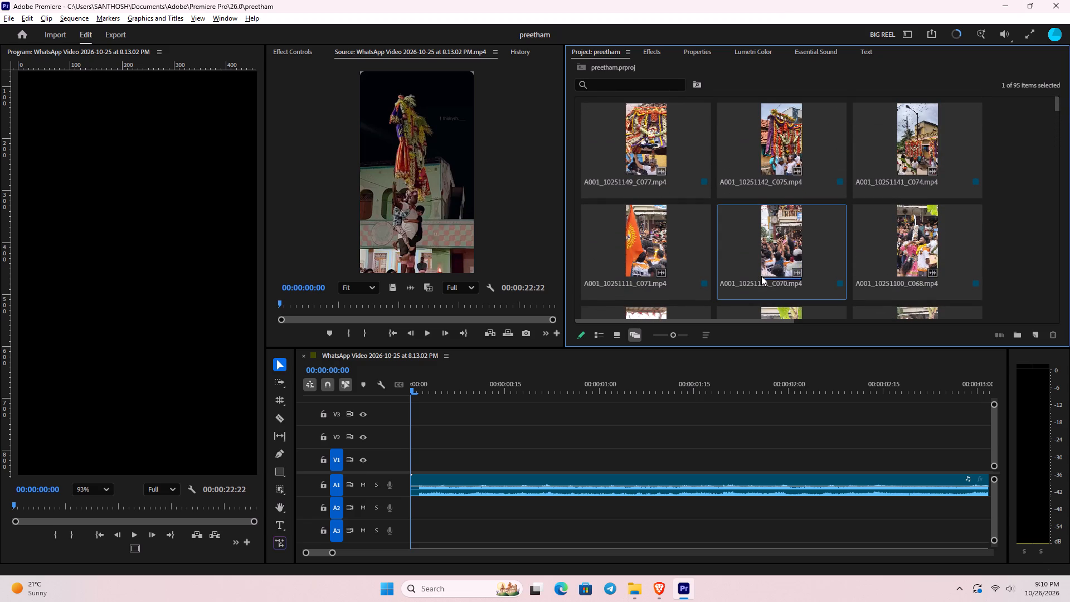
scroll(761, 276, up, 16)
click(989, 234)
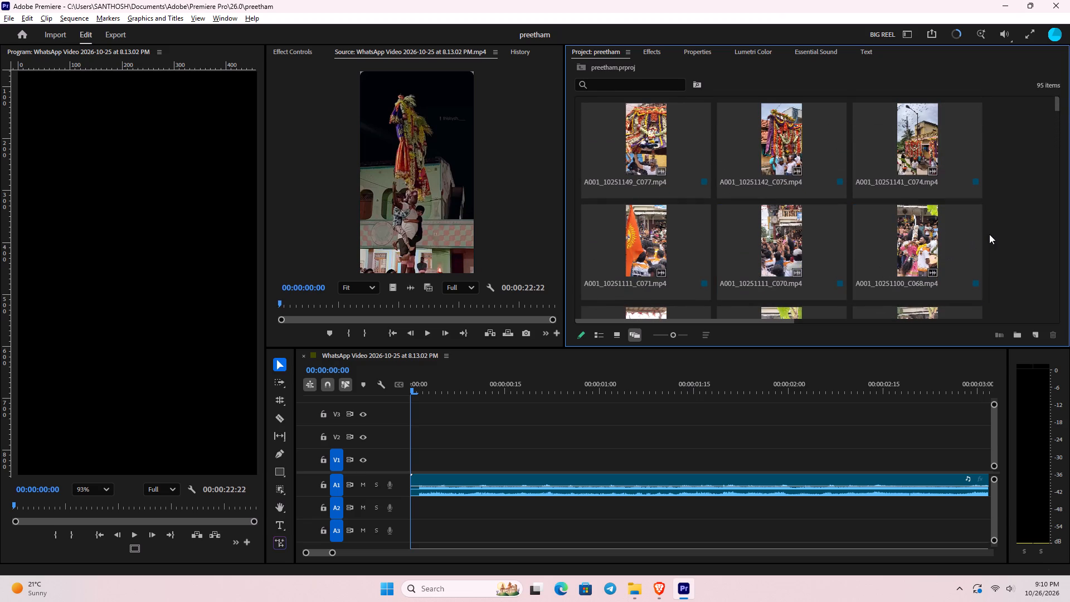
scroll(753, 211, up, 2)
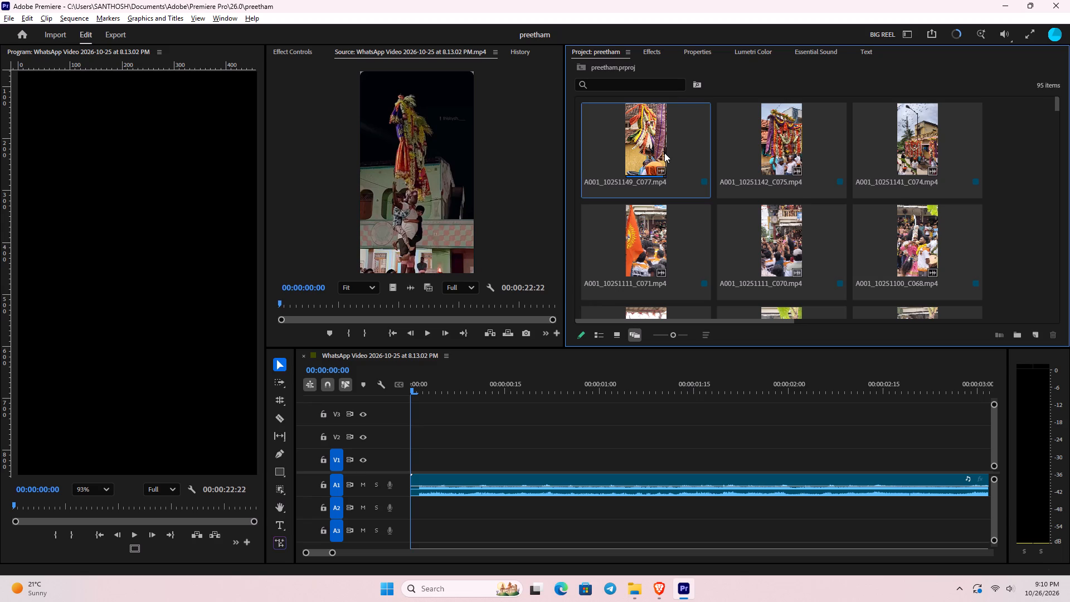
scroll(664, 153, up, 1)
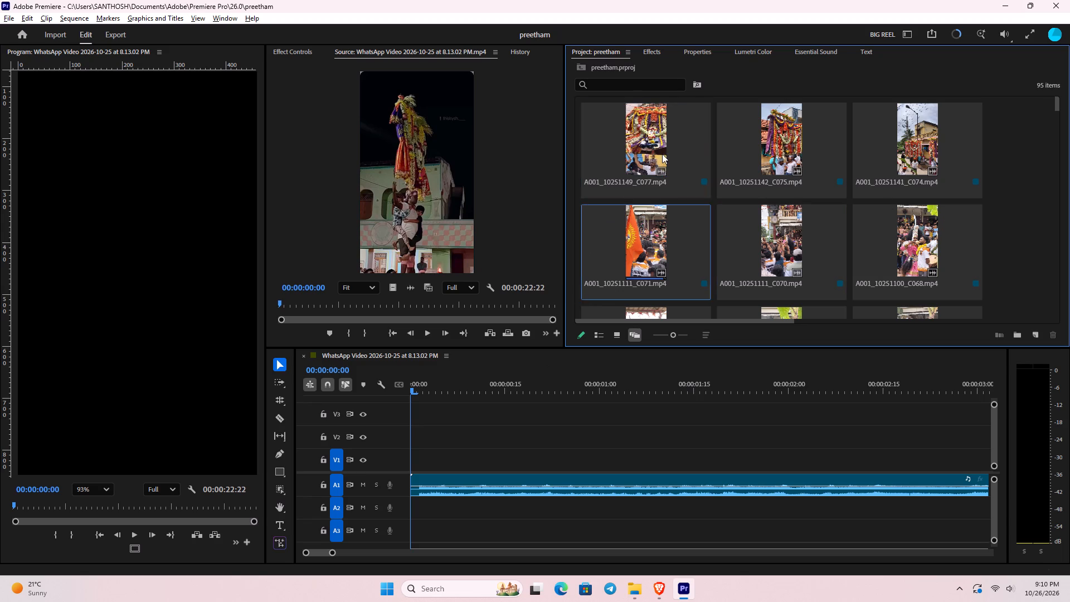
scroll(636, 177, up, 4)
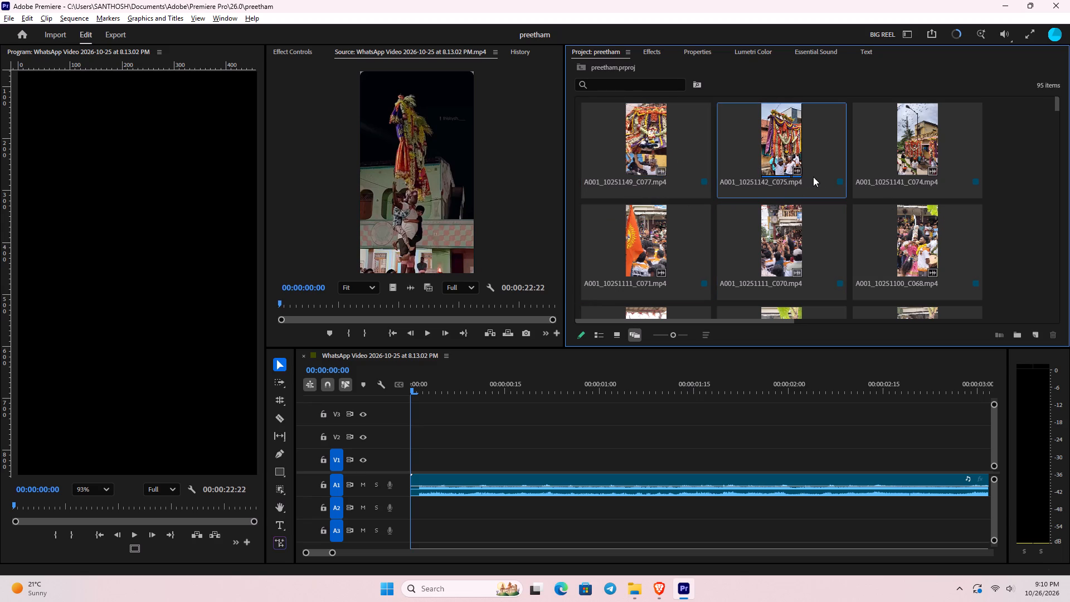
scroll(798, 197, up, 3)
Look through the festival clip thumbnails from the start of the project bin to A001_10251042_C045.mp4 for usable reel footage.
scroll(799, 196, down, 1)
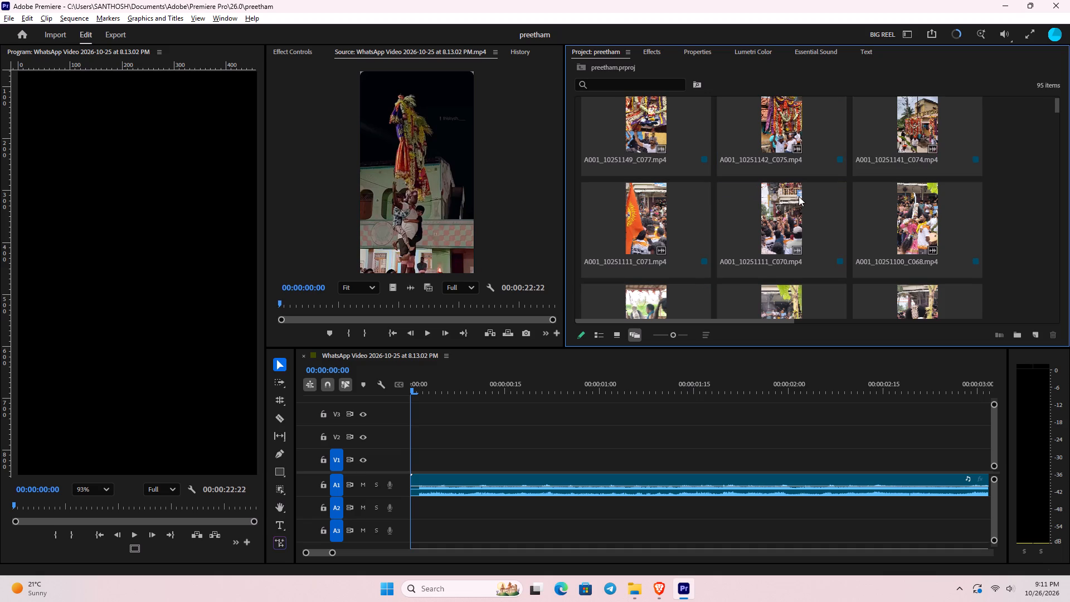
scroll(800, 205, down, 2)
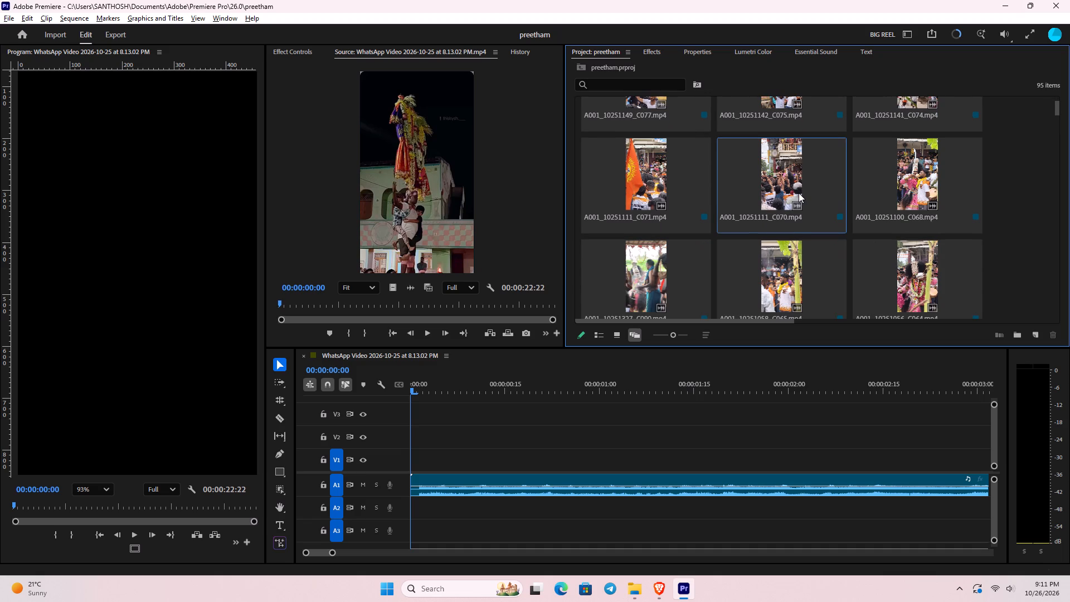
scroll(794, 197, down, 19)
scroll(792, 204, down, 9)
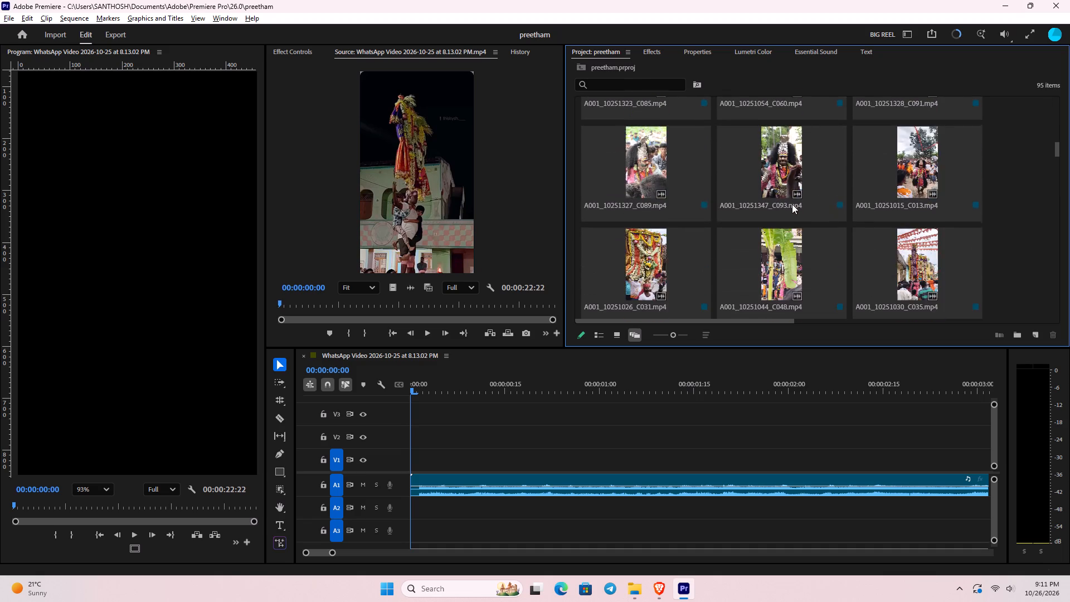
scroll(792, 204, down, 13)
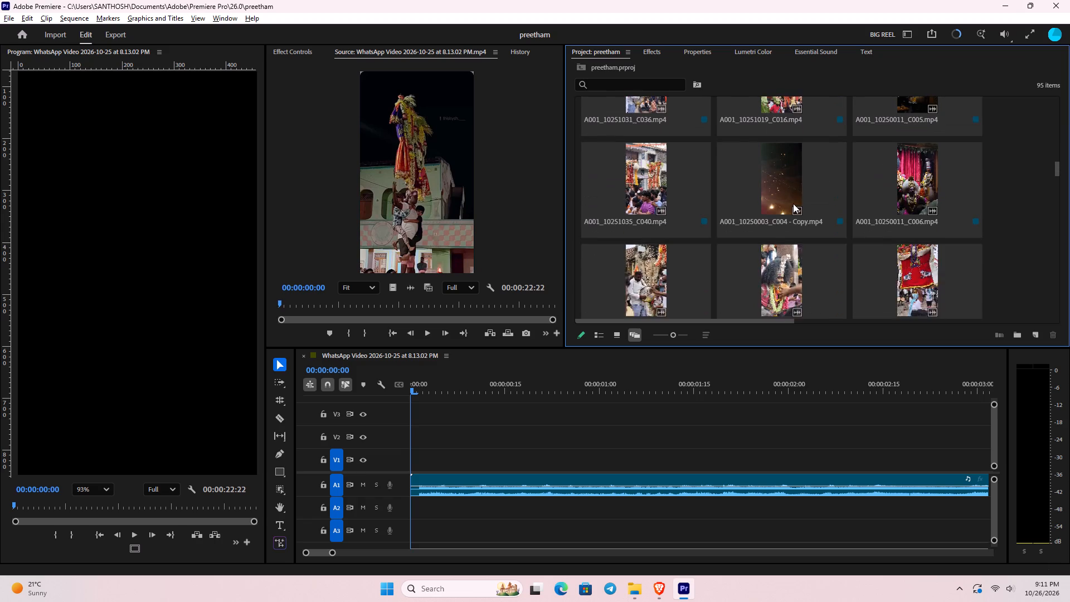
scroll(793, 203, up, 3)
scroll(793, 203, down, 3)
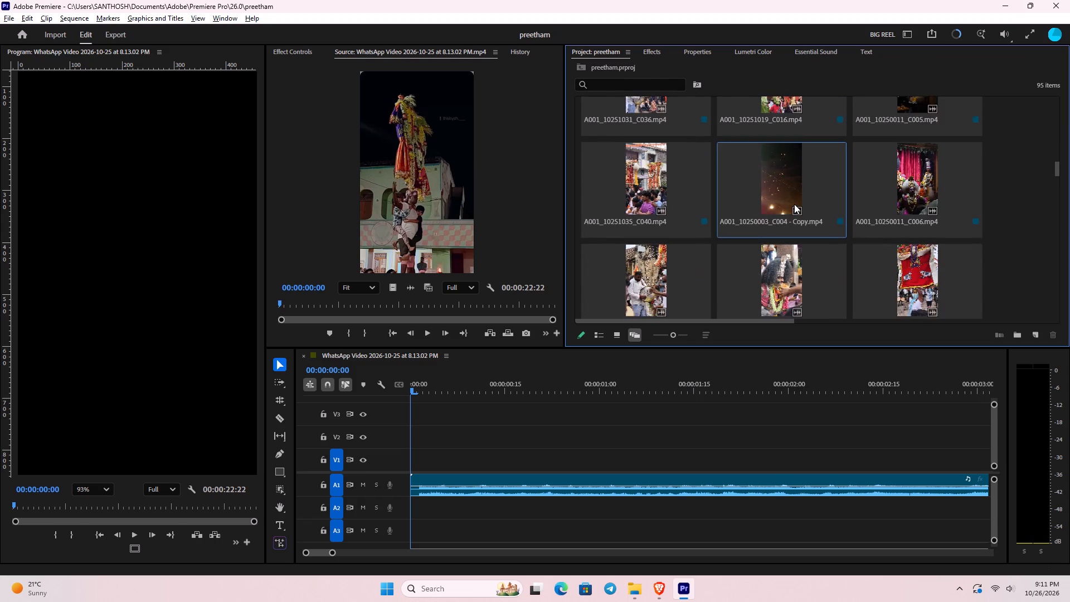
scroll(794, 204, down, 19)
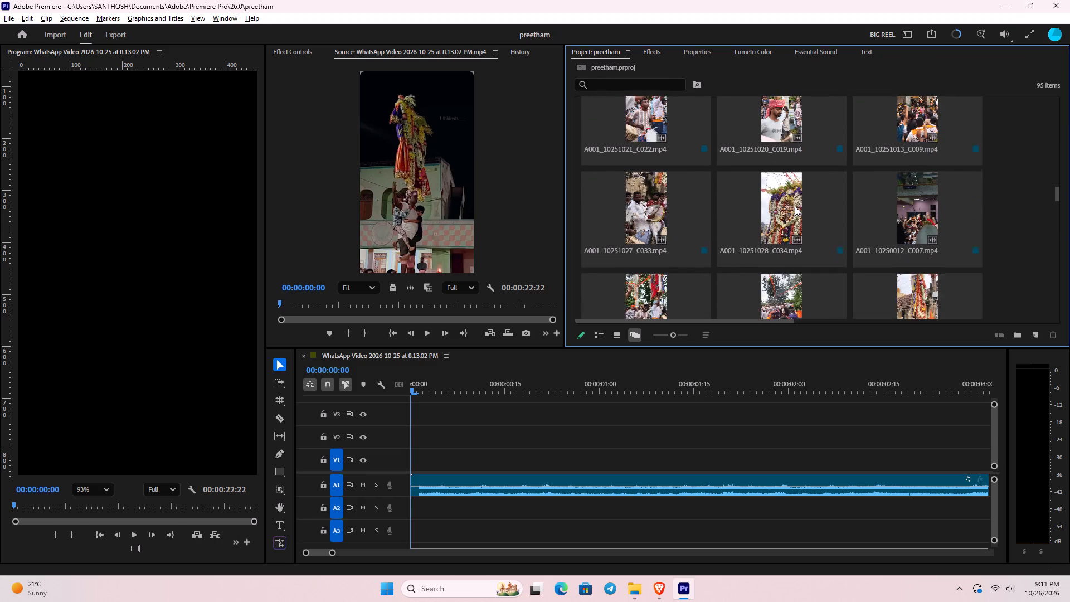
scroll(795, 206, down, 12)
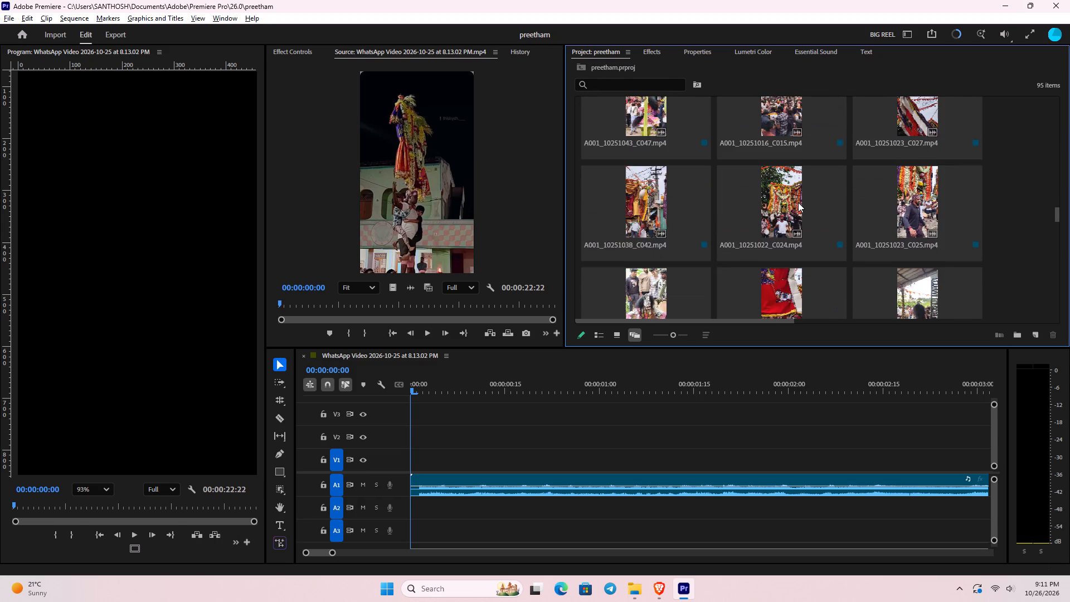
scroll(799, 209, down, 1)
scroll(869, 198, down, 6)
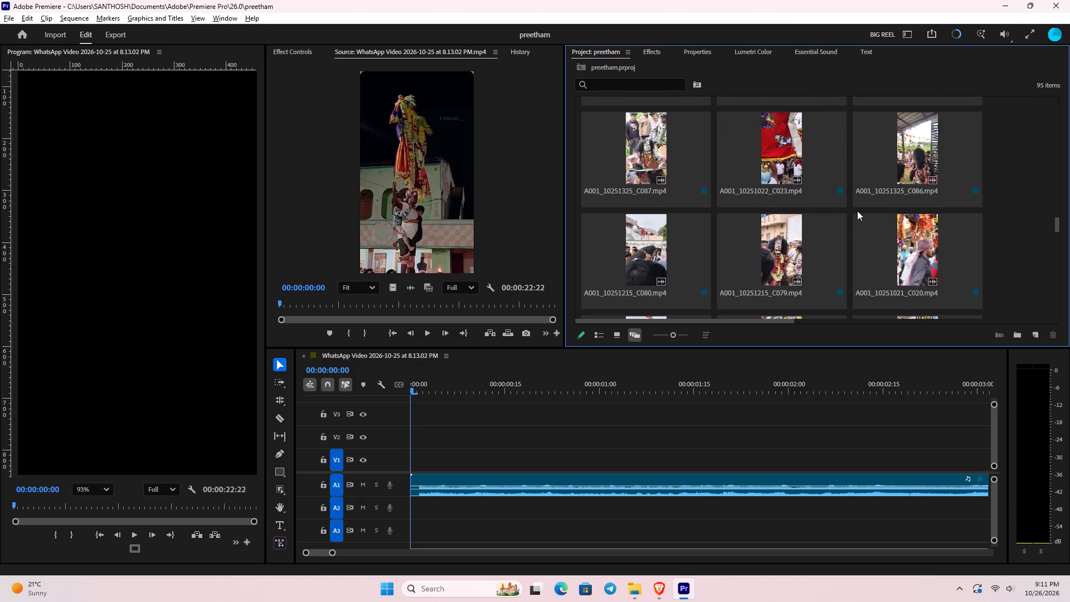
scroll(857, 211, down, 13)
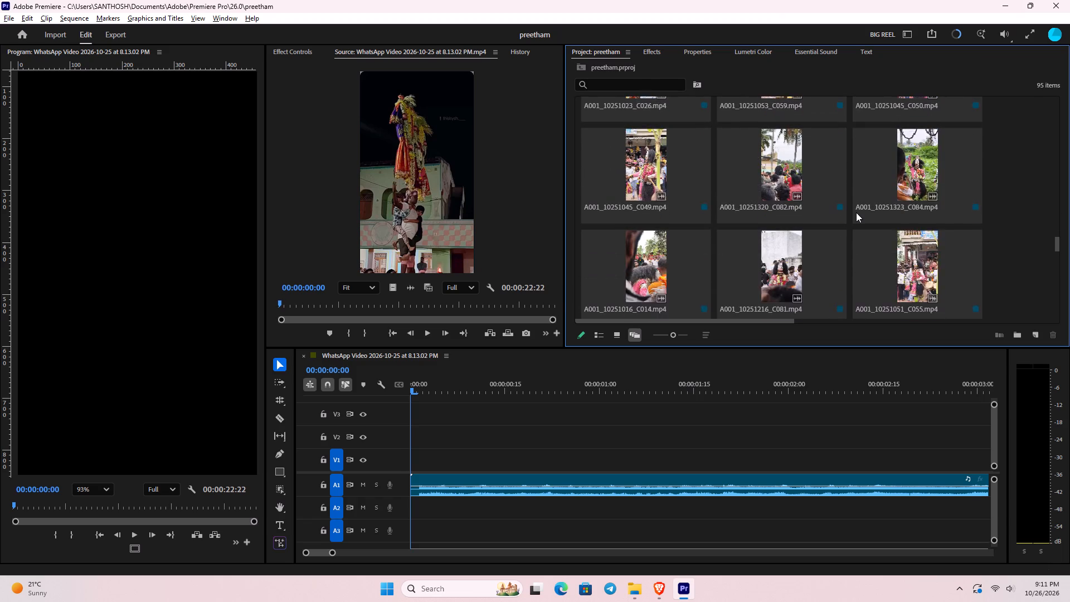
scroll(854, 214, down, 2)
scroll(810, 209, up, 6)
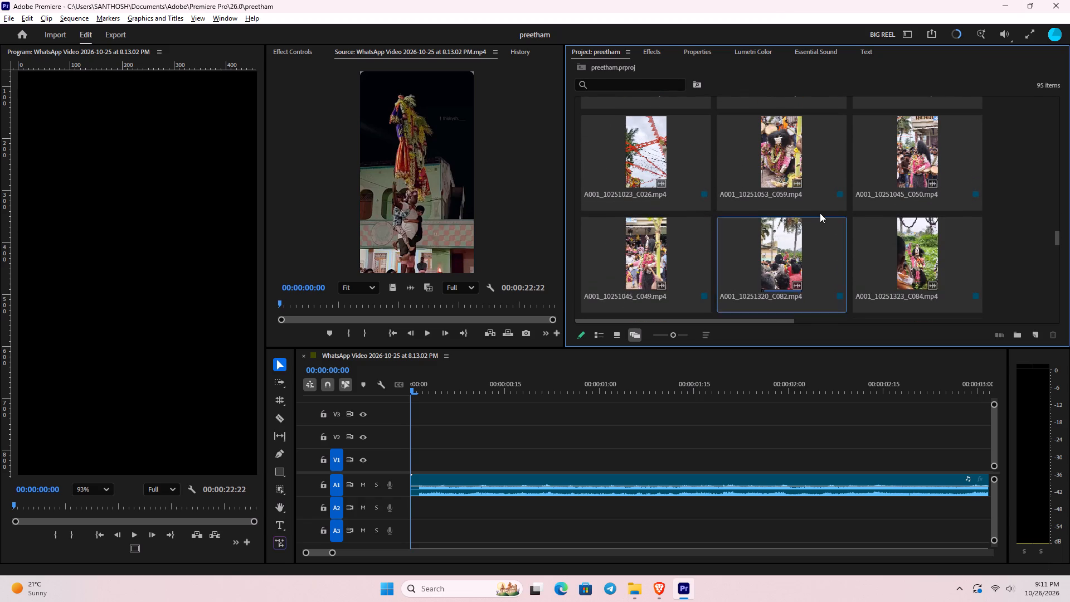
scroll(821, 198, down, 6)
scroll(775, 226, down, 1)
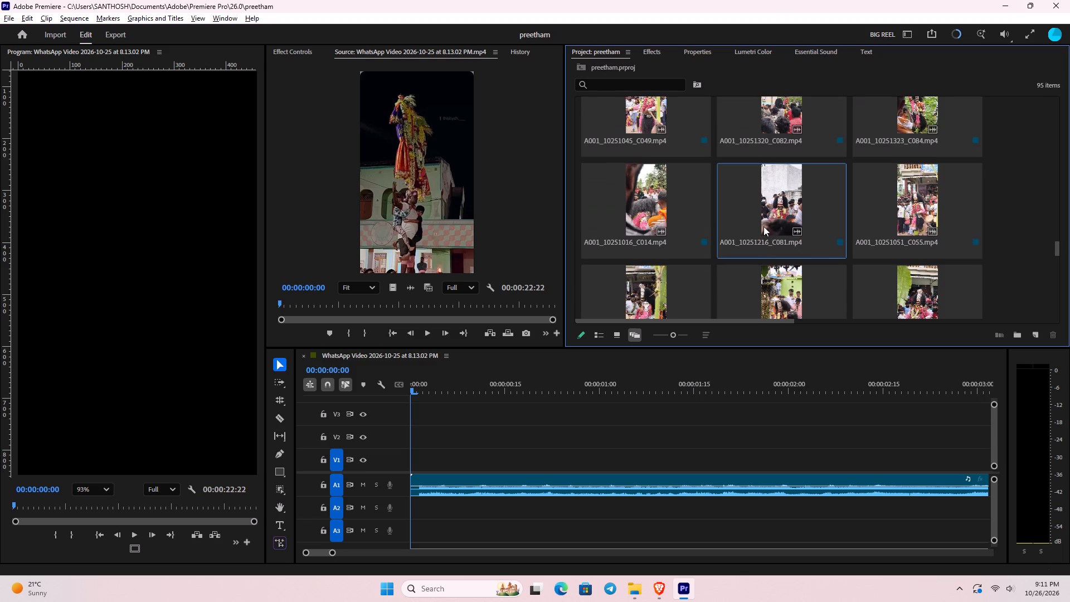
scroll(697, 249, down, 8)
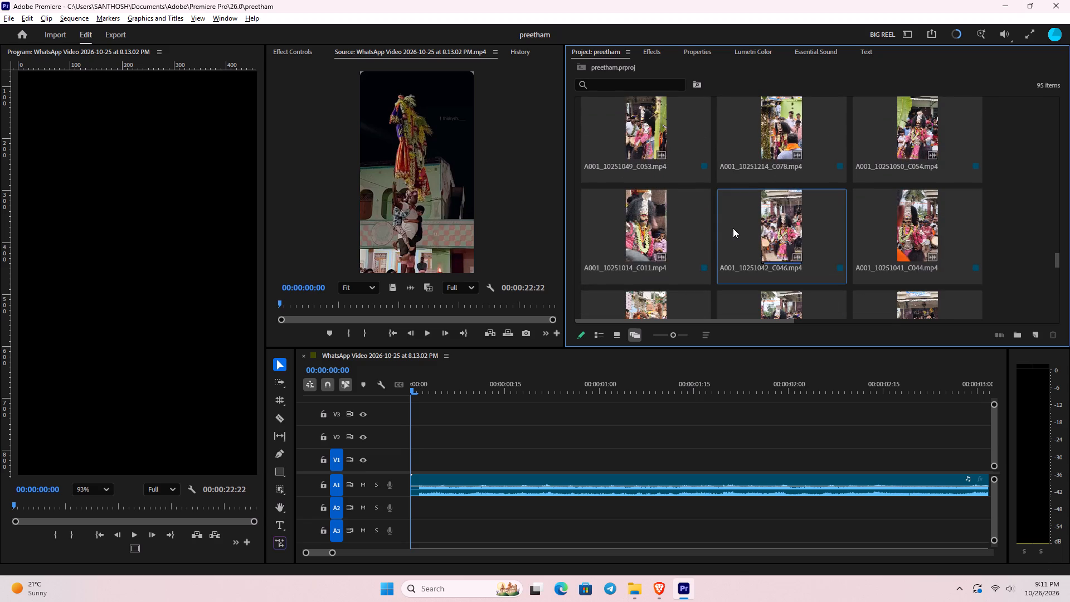
scroll(791, 217, down, 7)
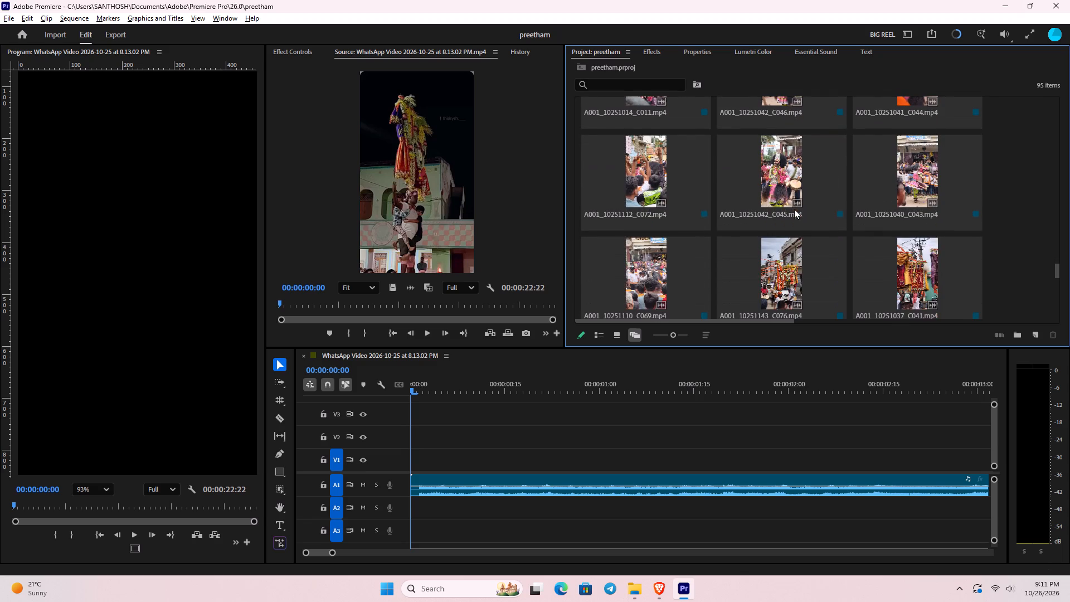
Play the WhatsApp video in the Source Monitor from its start to about 00:00:09:02.
click(425, 330)
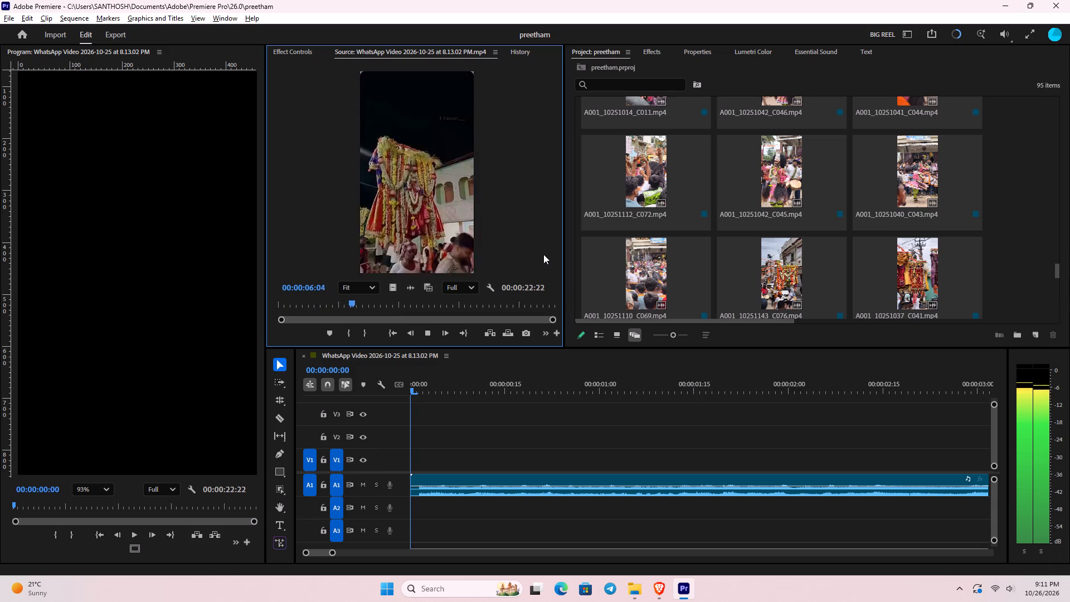
key(space)
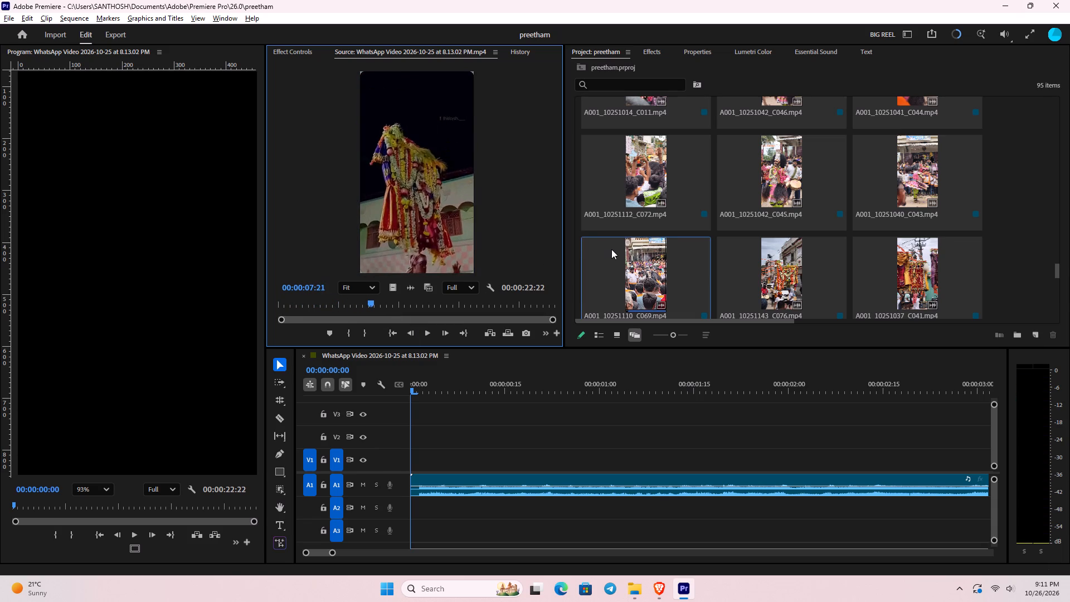
key(space)
key(space)
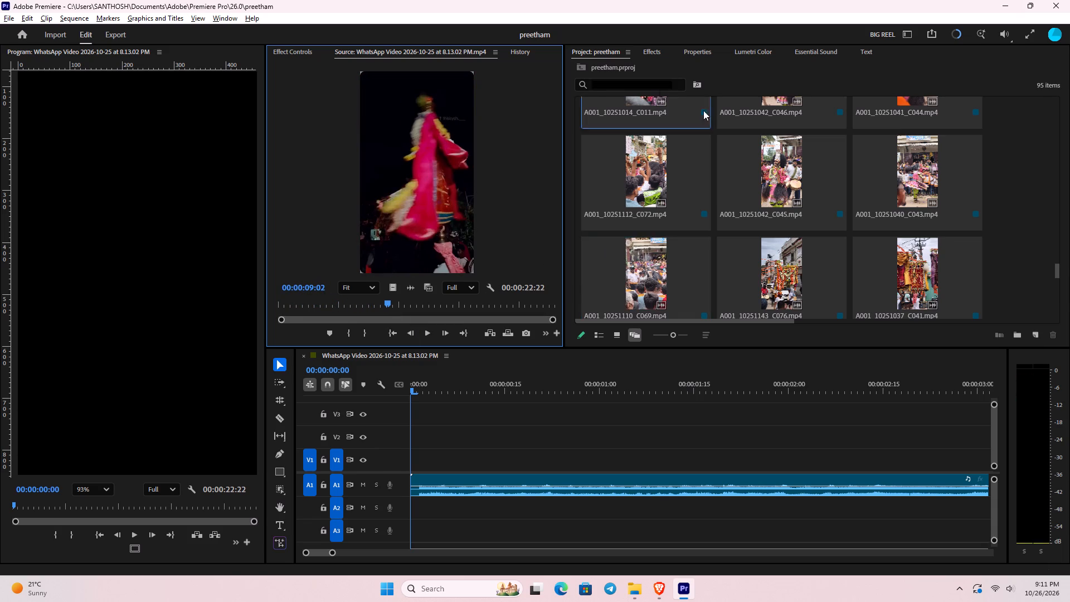
Look through the remaining clips to the end of the bin, and review them back to A001_10251037_C041.mp4.
scroll(758, 137, down, 4)
scroll(806, 232, down, 2)
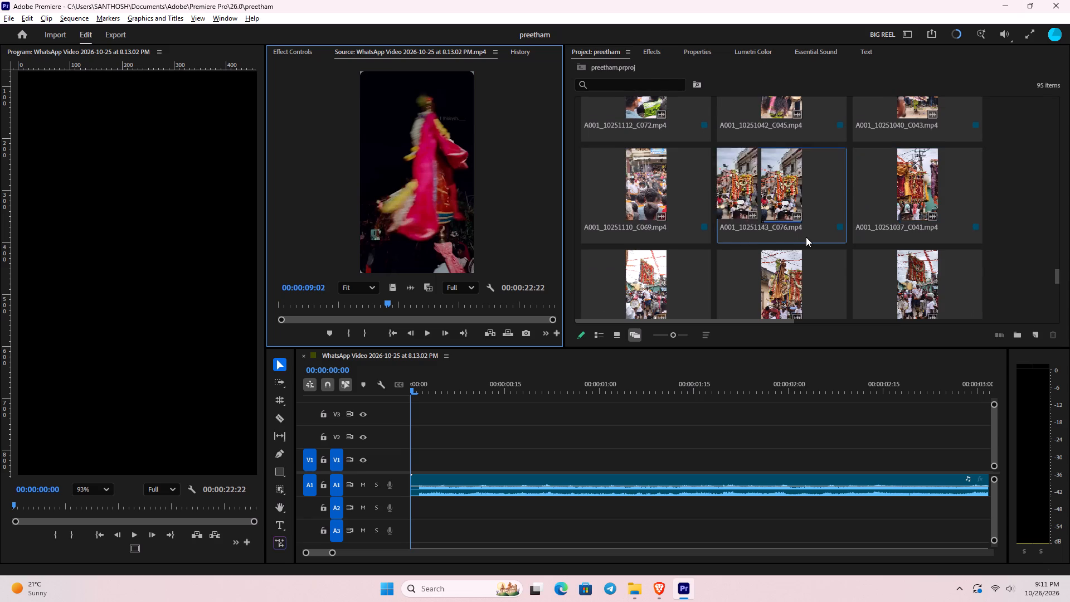
scroll(806, 237, down, 6)
scroll(724, 235, down, 2)
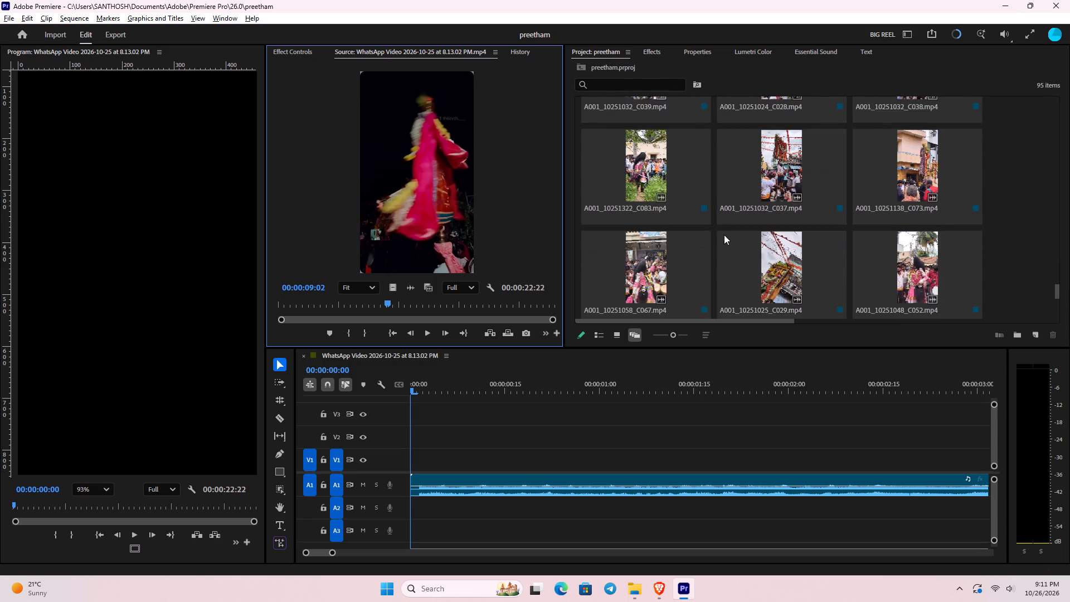
scroll(751, 220, down, 13)
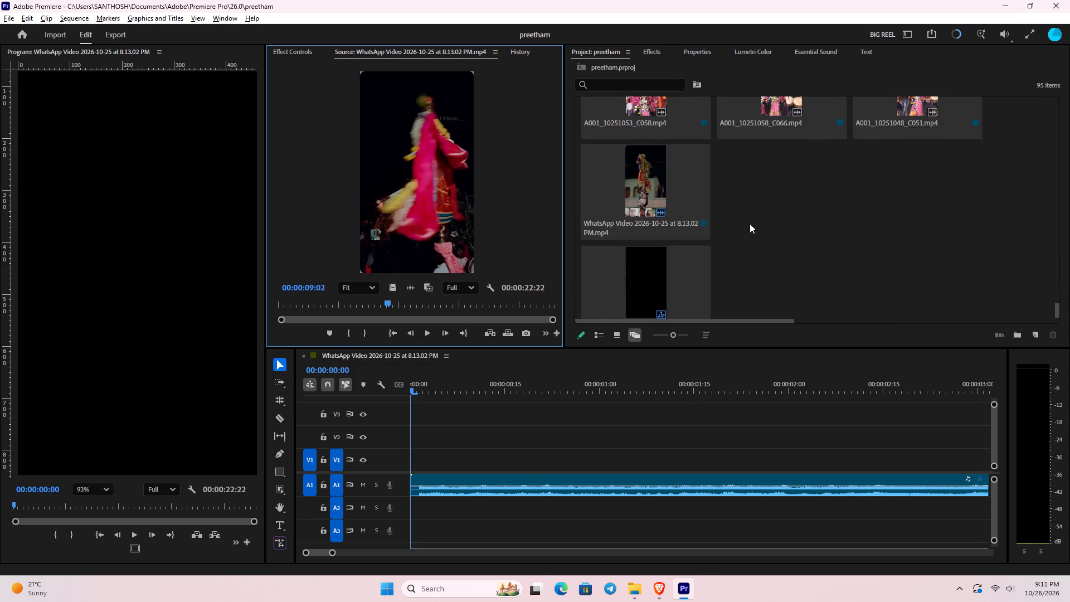
scroll(748, 225, down, 3)
scroll(748, 225, up, 2)
scroll(1023, 106, up, 2)
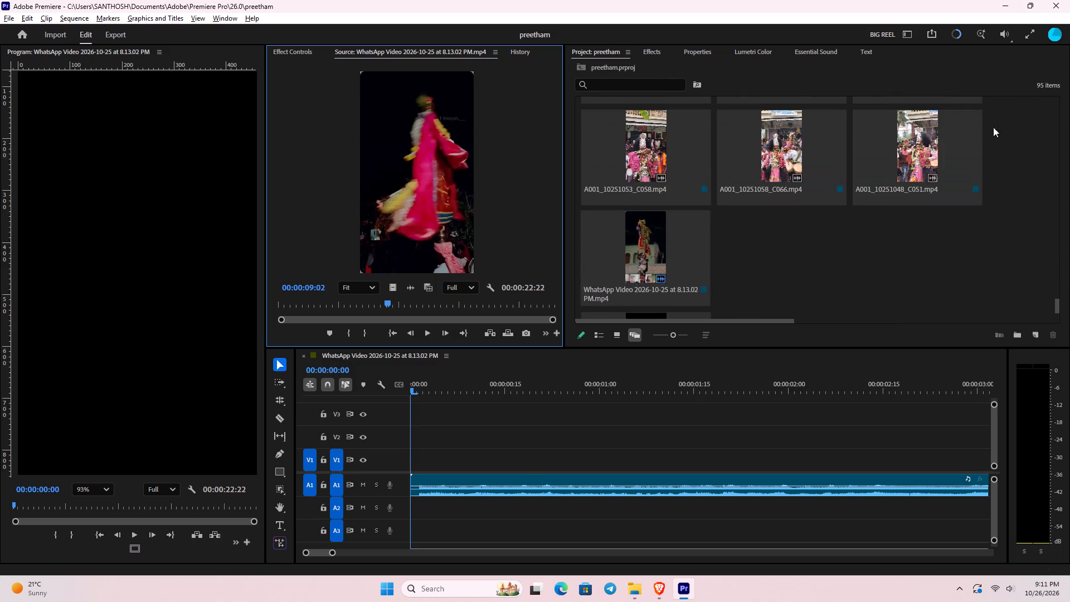
scroll(963, 140, up, 2)
scroll(896, 172, up, 4)
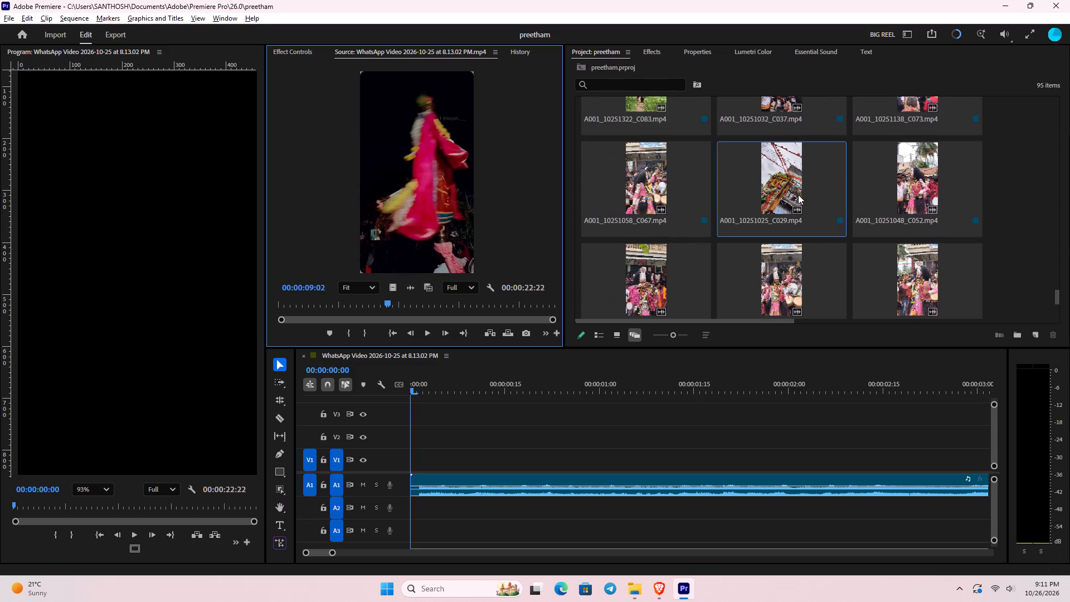
scroll(795, 195, up, 4)
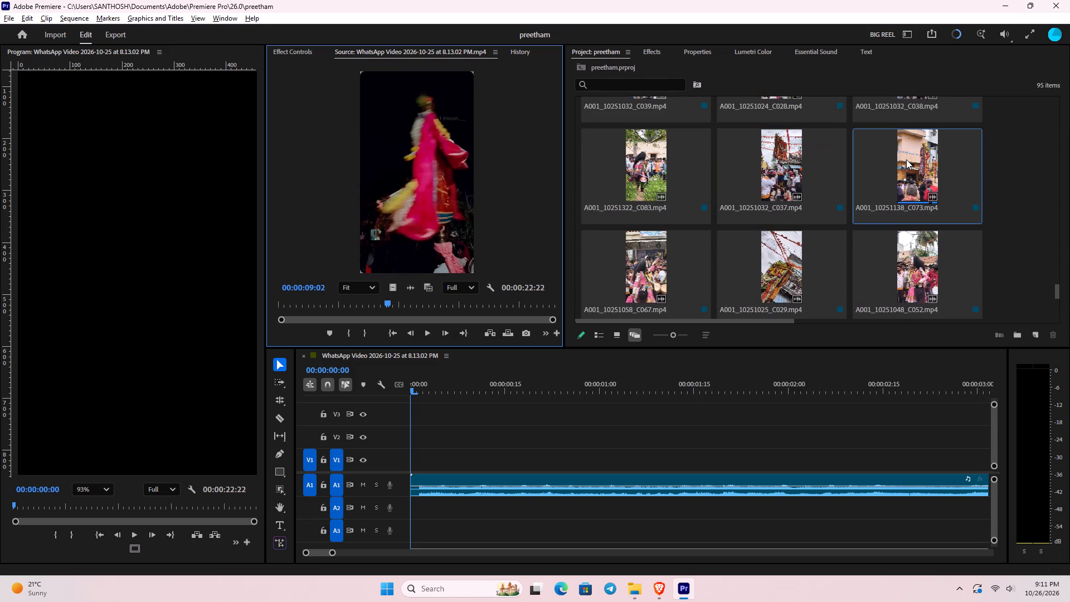
scroll(716, 173, up, 2)
scroll(763, 173, up, 1)
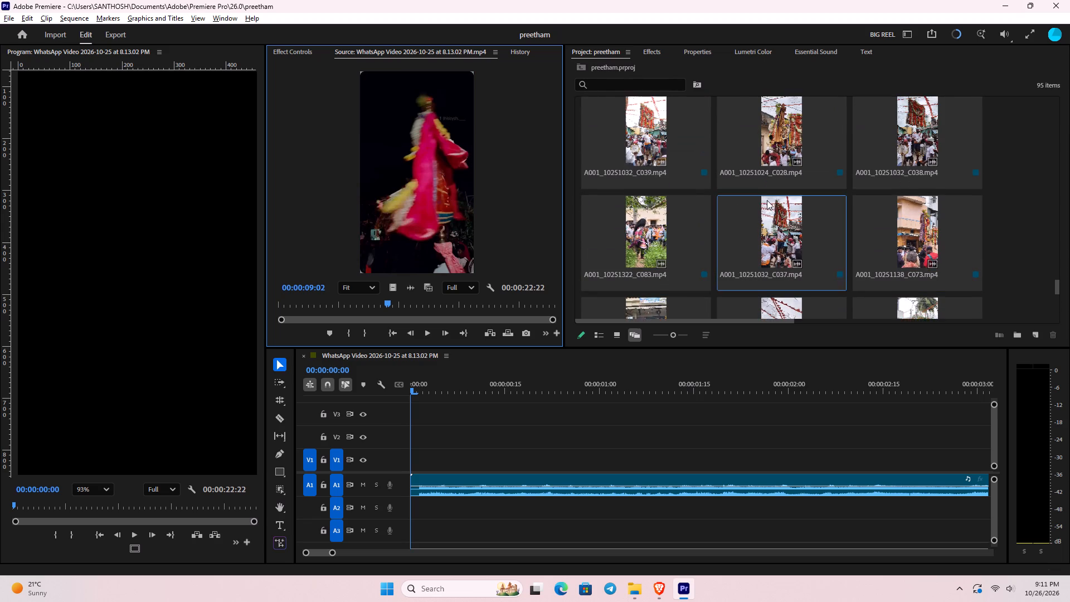
scroll(770, 197, up, 1)
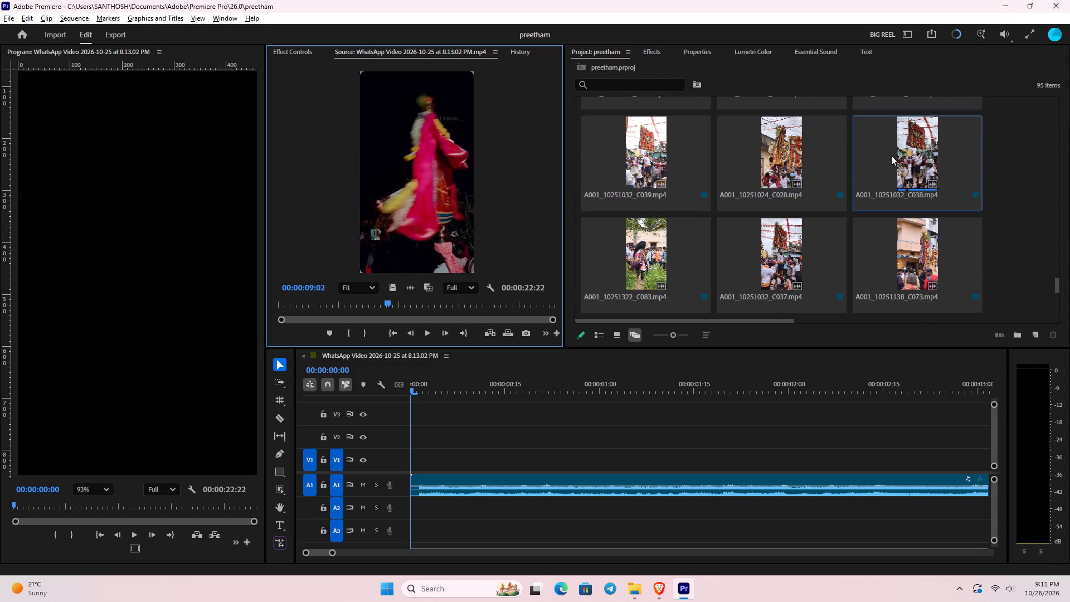
scroll(835, 157, up, 6)
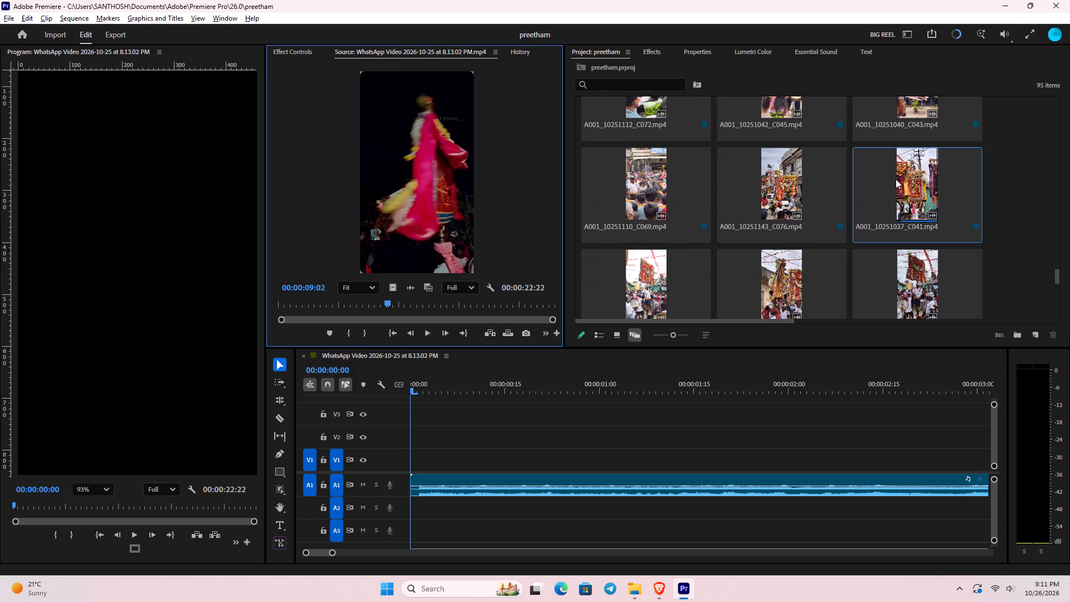
Open A001_10251037_C041.mp4 in the Source Monitor and try to play it.
double_click(904, 183)
key(space)
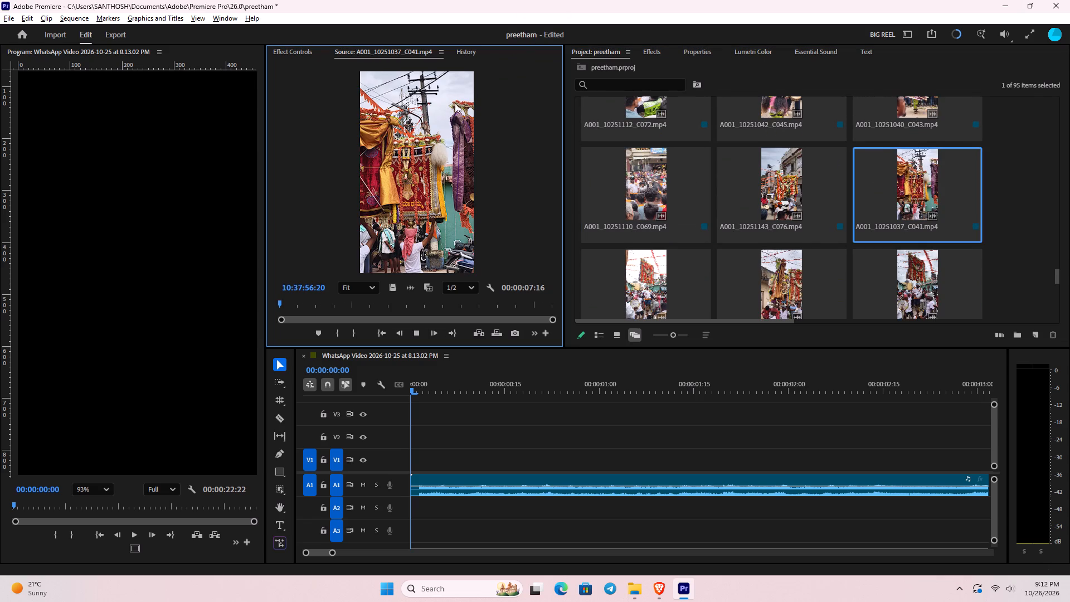
key(space)
key(space)
key(space)
key(space)
key(space)
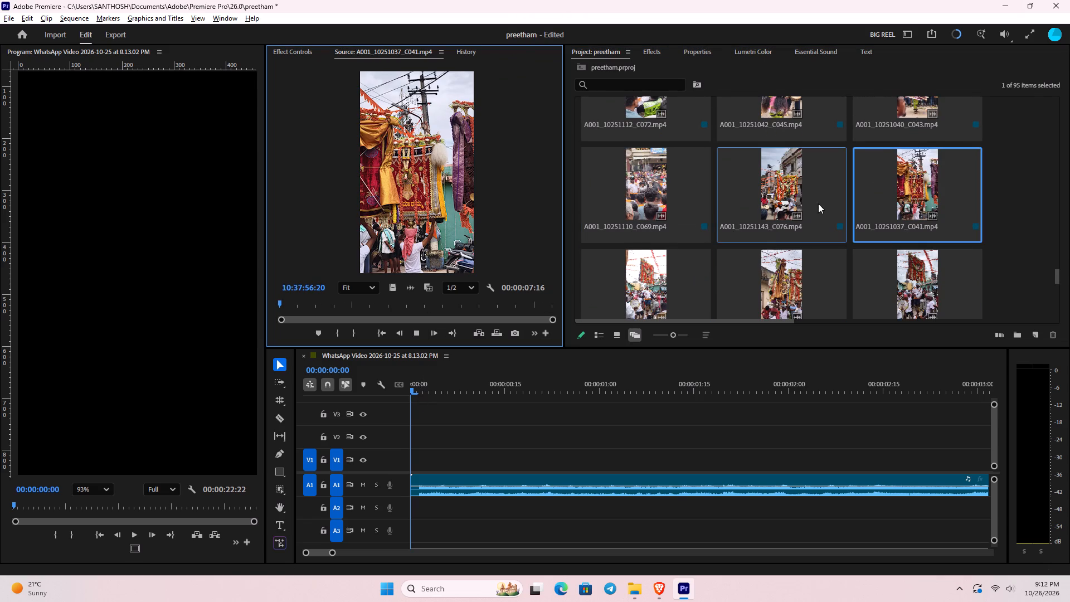
Open A001_10251143_C076.mp4 in the Source Monitor to view it.
double_click(775, 194)
Look through the clips in the rows above A001_10251143_C076.mp4, up to the A001_10251049_C053.mp4 row.
scroll(789, 203, up, 6)
scroll(867, 212, up, 1)
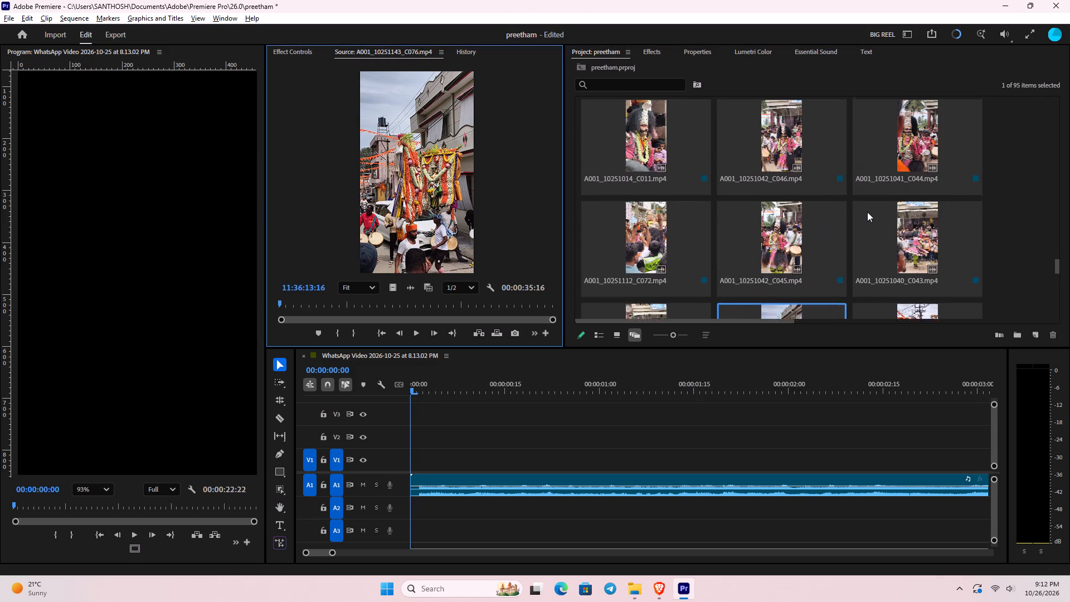
scroll(867, 212, up, 2)
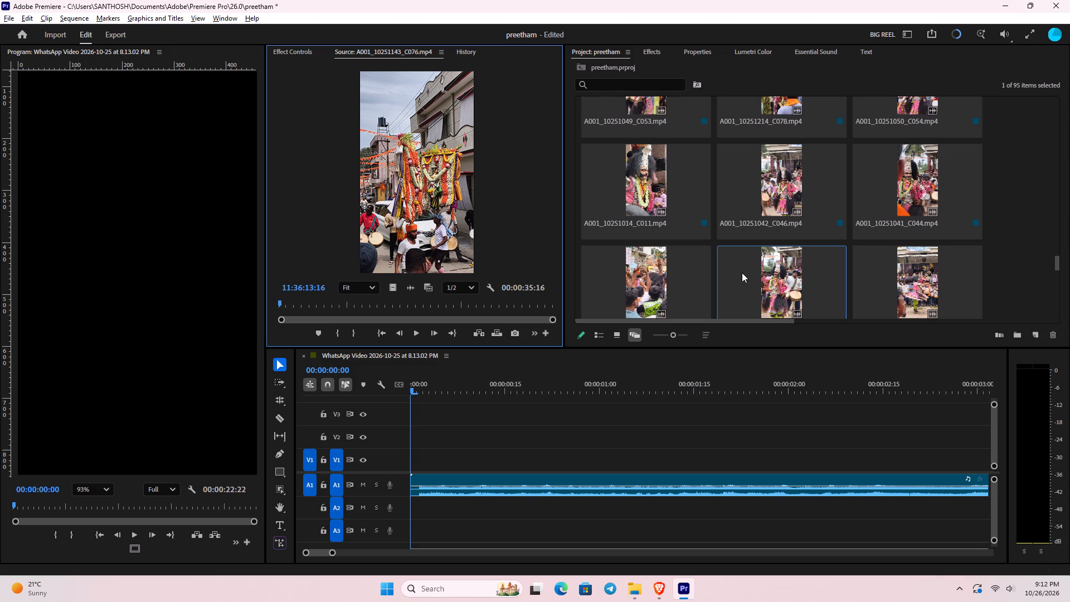
scroll(875, 251, up, 2)
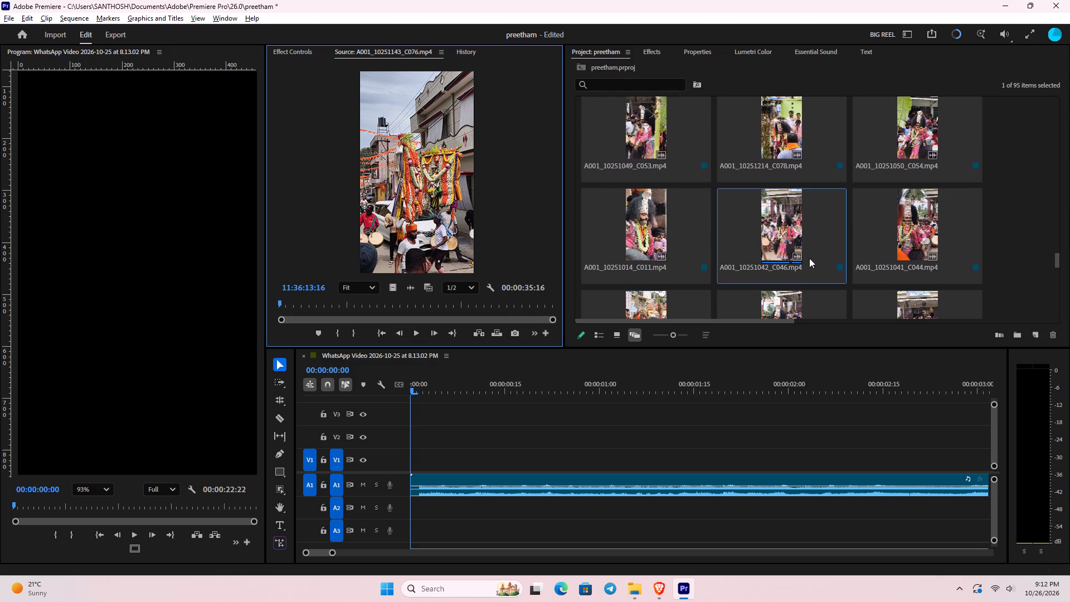
scroll(767, 264, down, 3)
scroll(784, 255, up, 3)
scroll(881, 227, down, 5)
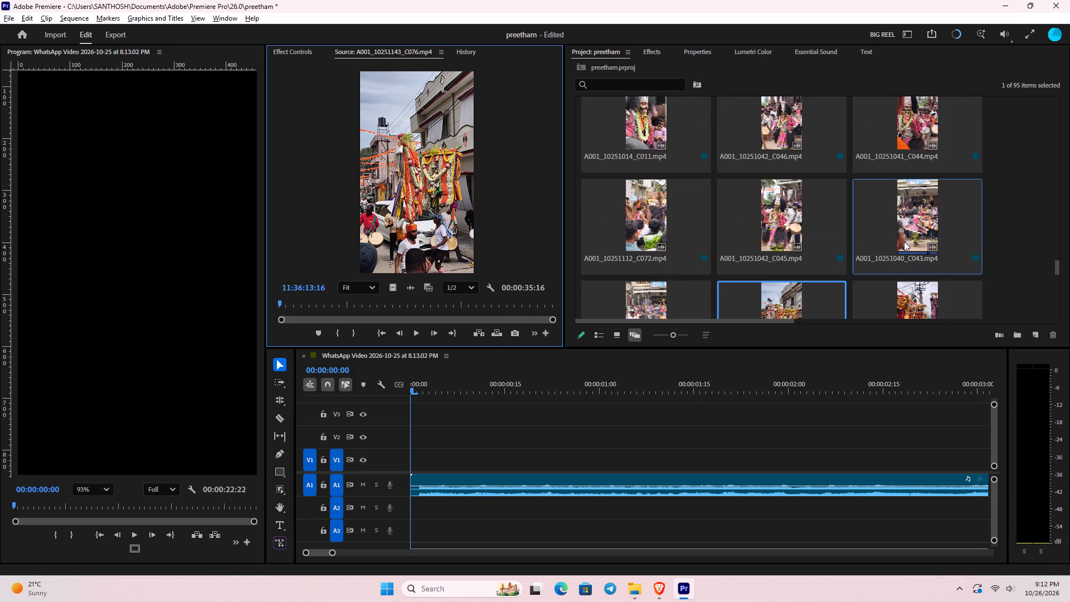
Open the WhatsApp source video near the end of the bin in the Source Monitor.
scroll(904, 241, down, 20)
scroll(904, 241, down, 17)
double_click(628, 177)
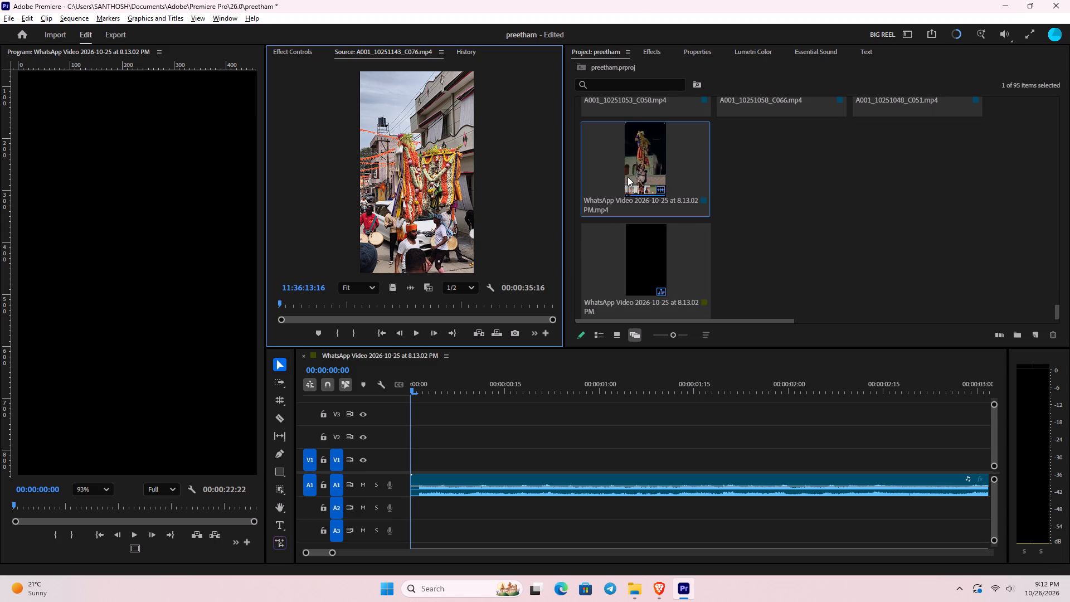
Look back through the festival clips from the end of the bin up to the A001_10251022_C024.mp4 row.
scroll(729, 172, up, 14)
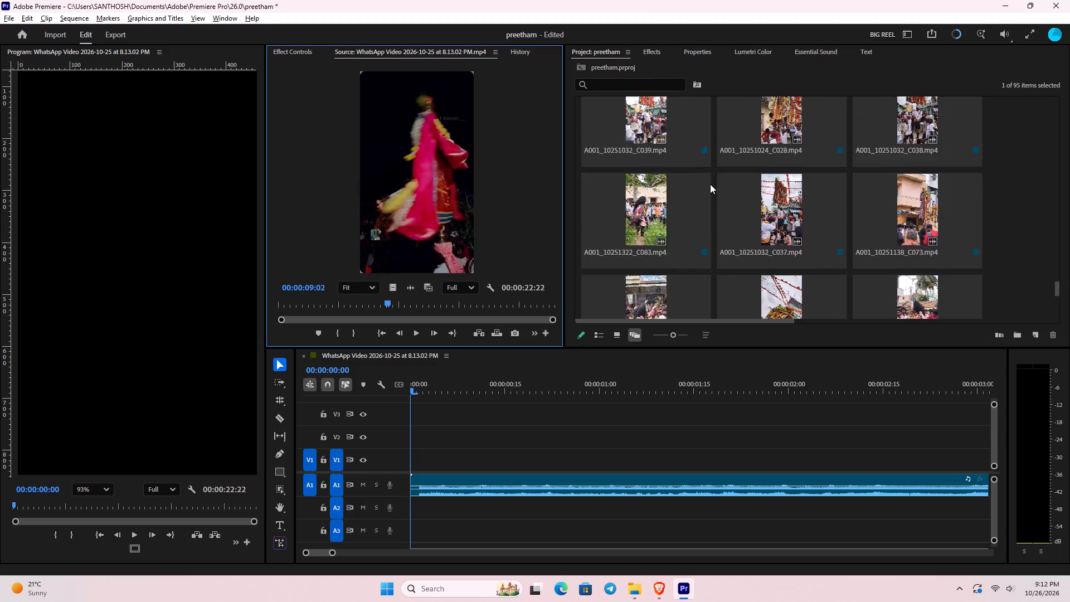
scroll(710, 184, up, 15)
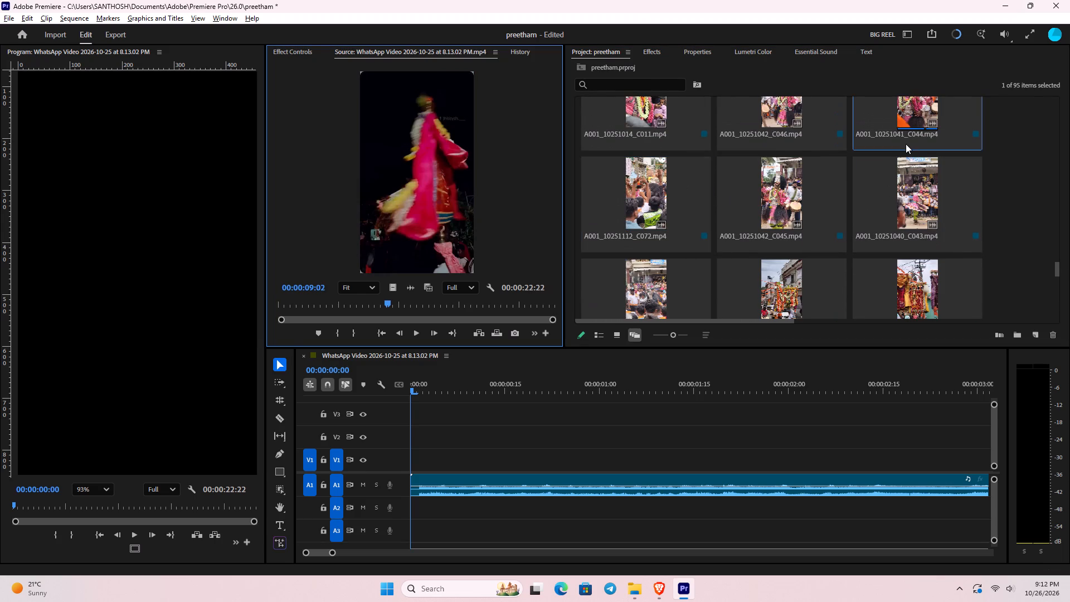
scroll(762, 238, down, 2)
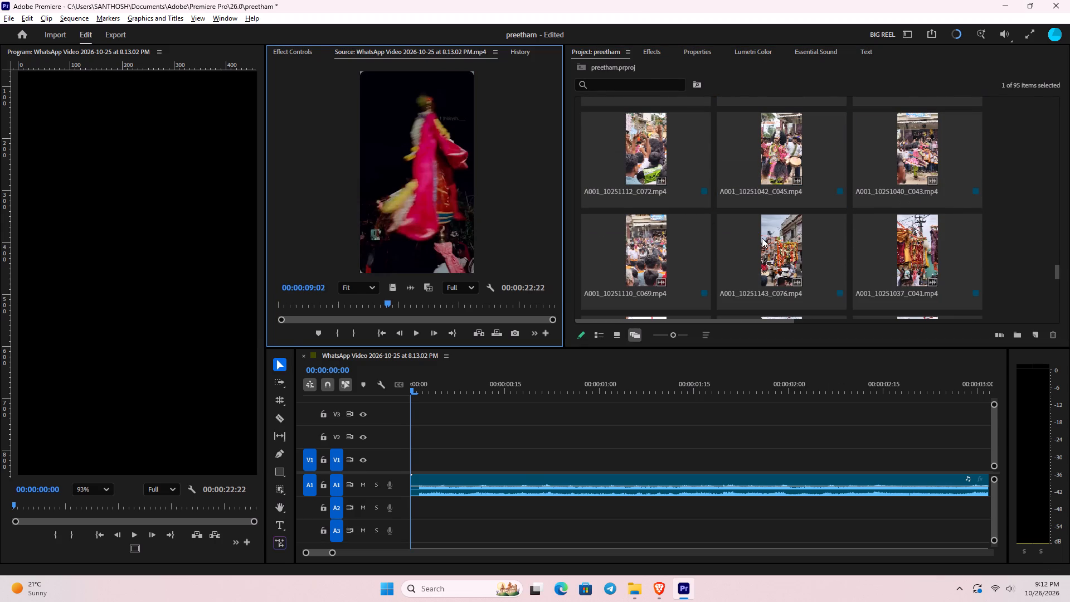
scroll(762, 238, up, 6)
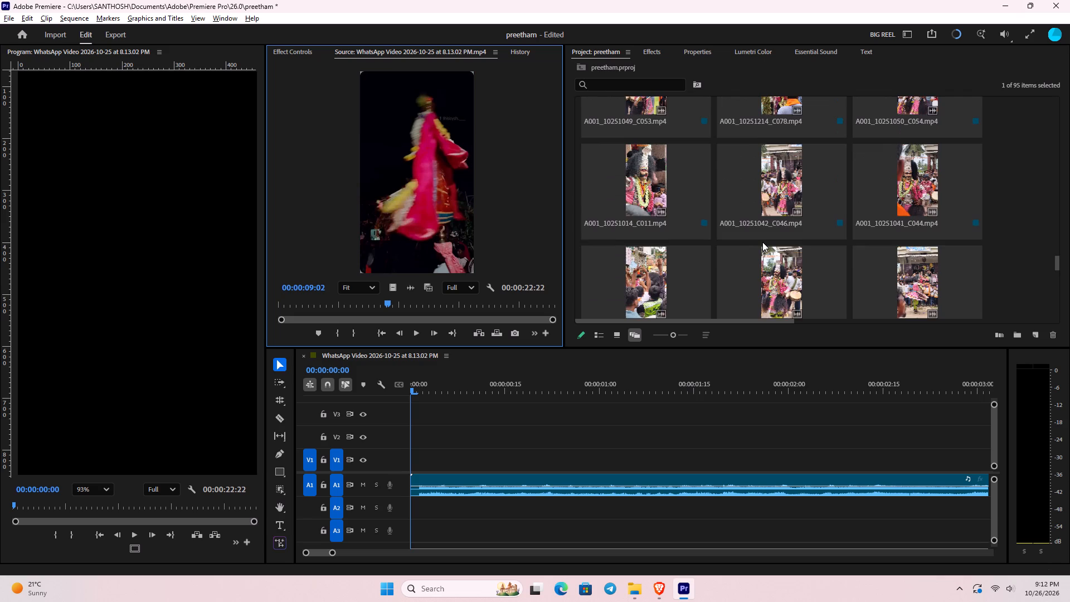
scroll(762, 242, up, 14)
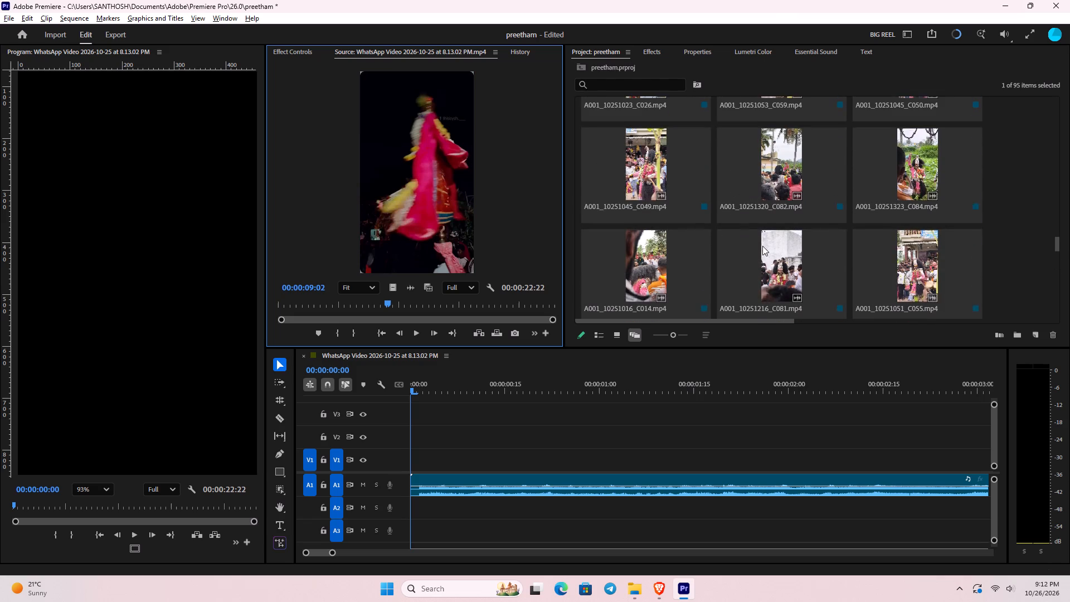
scroll(762, 246, up, 17)
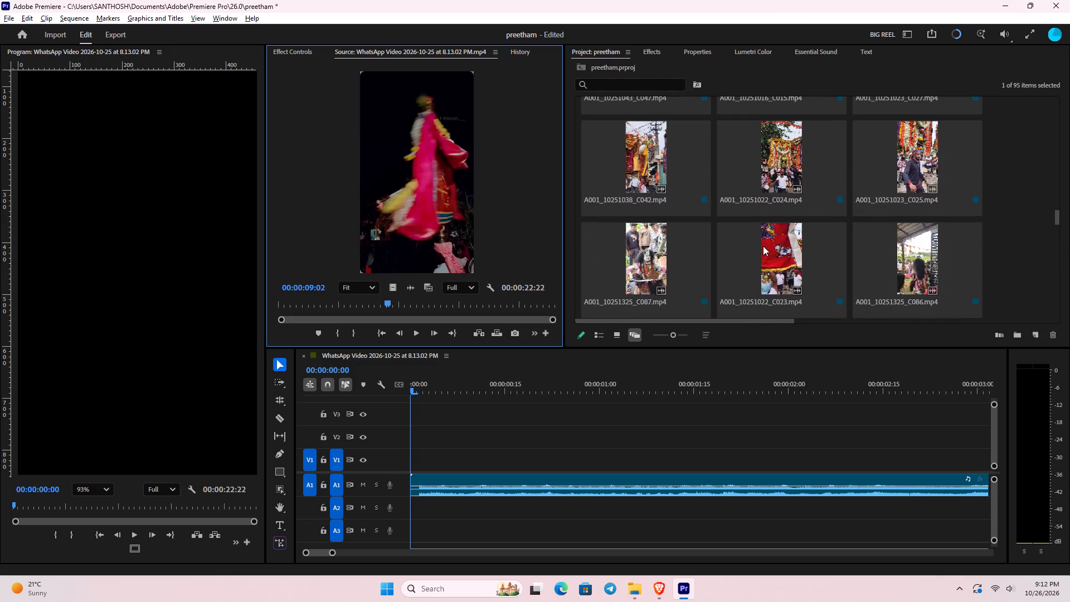
scroll(763, 246, up, 2)
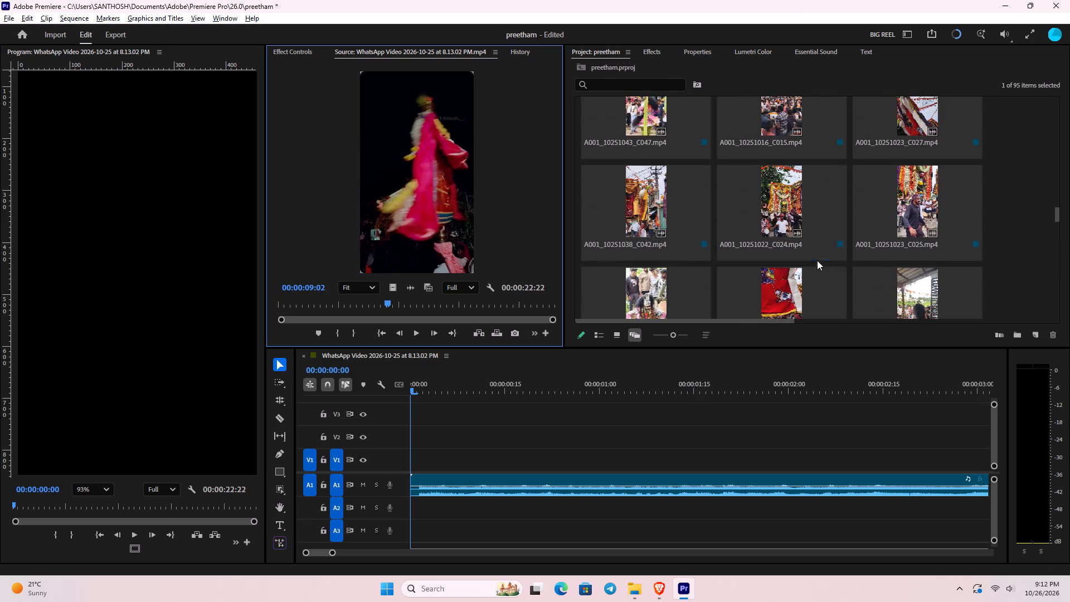
Open A001_10251022_C024.mp4 in the Source Monitor.
double_click(808, 191)
double_click(957, 188)
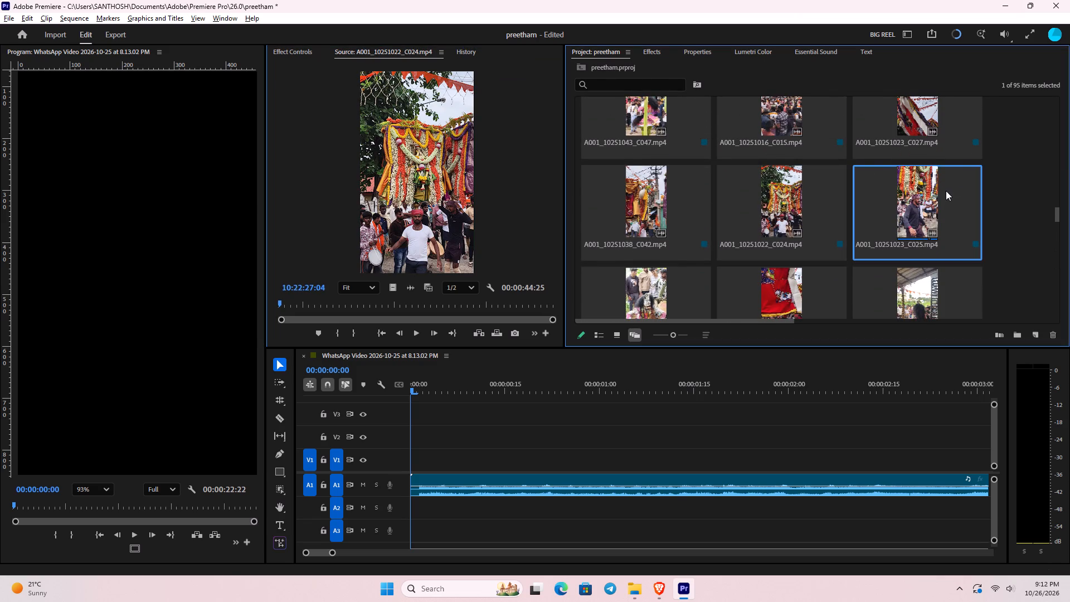
double_click(809, 202)
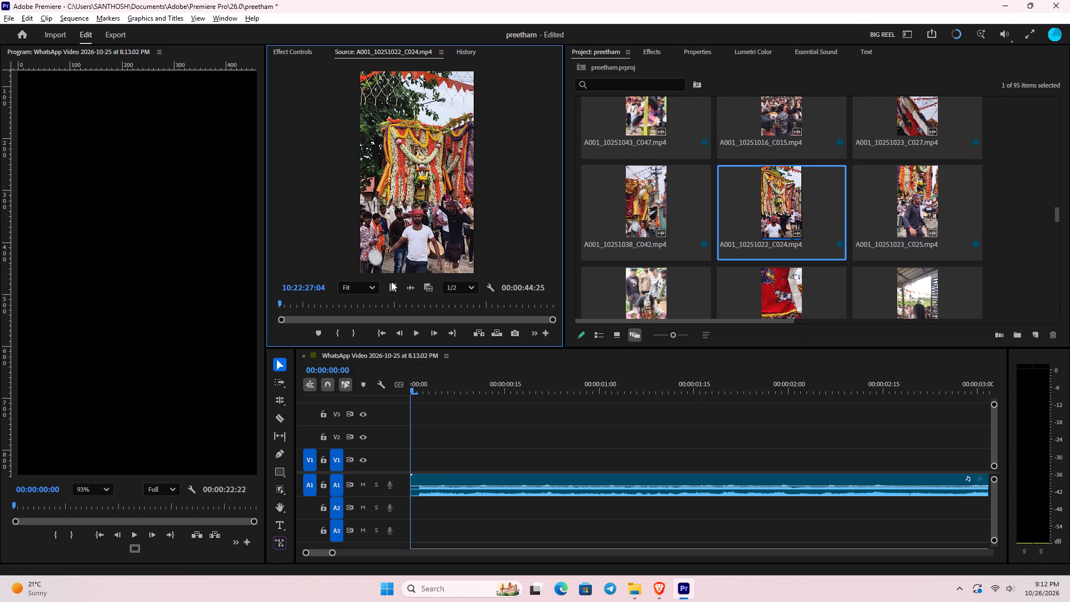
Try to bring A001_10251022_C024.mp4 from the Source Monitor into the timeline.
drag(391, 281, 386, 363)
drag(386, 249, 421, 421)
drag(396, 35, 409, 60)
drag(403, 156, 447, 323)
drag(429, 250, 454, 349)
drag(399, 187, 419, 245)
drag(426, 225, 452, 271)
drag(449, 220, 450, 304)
Save the project.
key(ctrl+s)
key(ctrl+s)
key(ctrl+s)
key(ctrl+s)
key(ctrl+s)
key(ctrl+s)
key(ctrl+s)
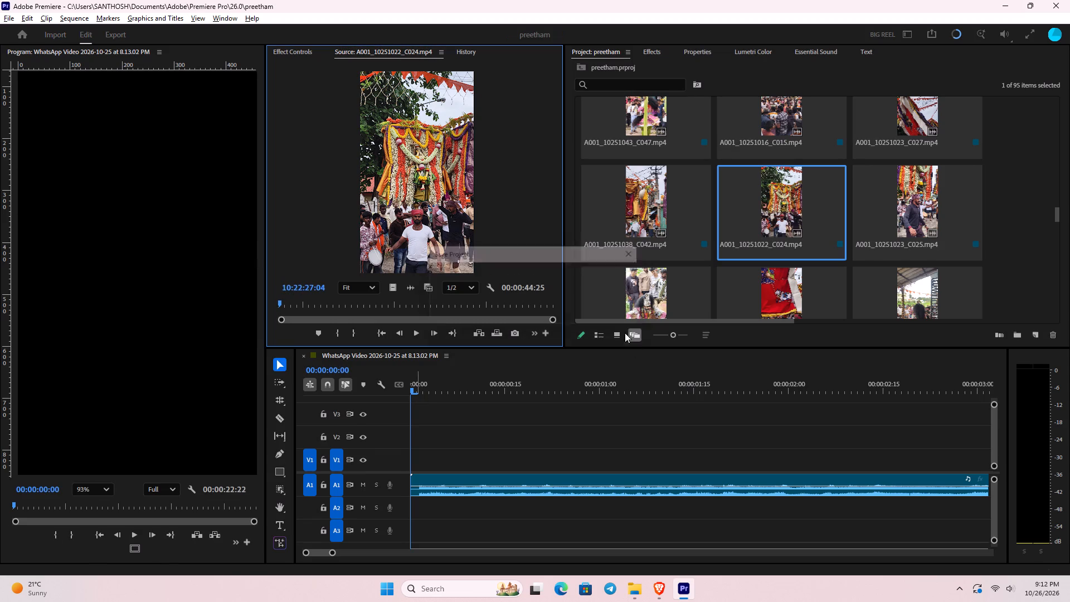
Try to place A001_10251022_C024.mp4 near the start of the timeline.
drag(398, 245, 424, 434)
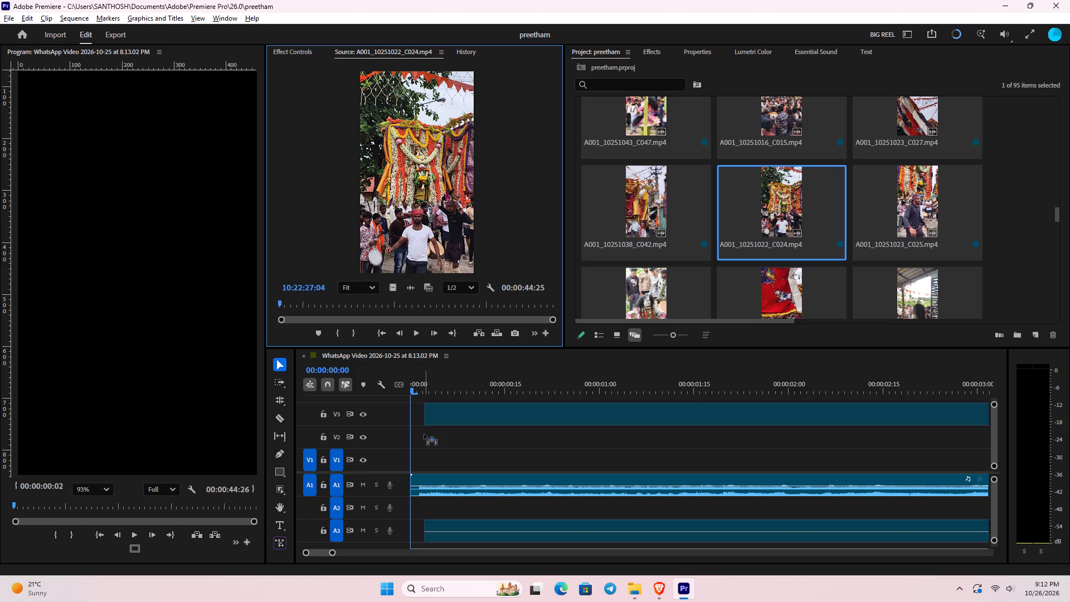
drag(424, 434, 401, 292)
Play A001_10251022_C024.mp4 from its start and mark an Out point that leaves a 00:00:00:22 selection.
key(space)
key(space)
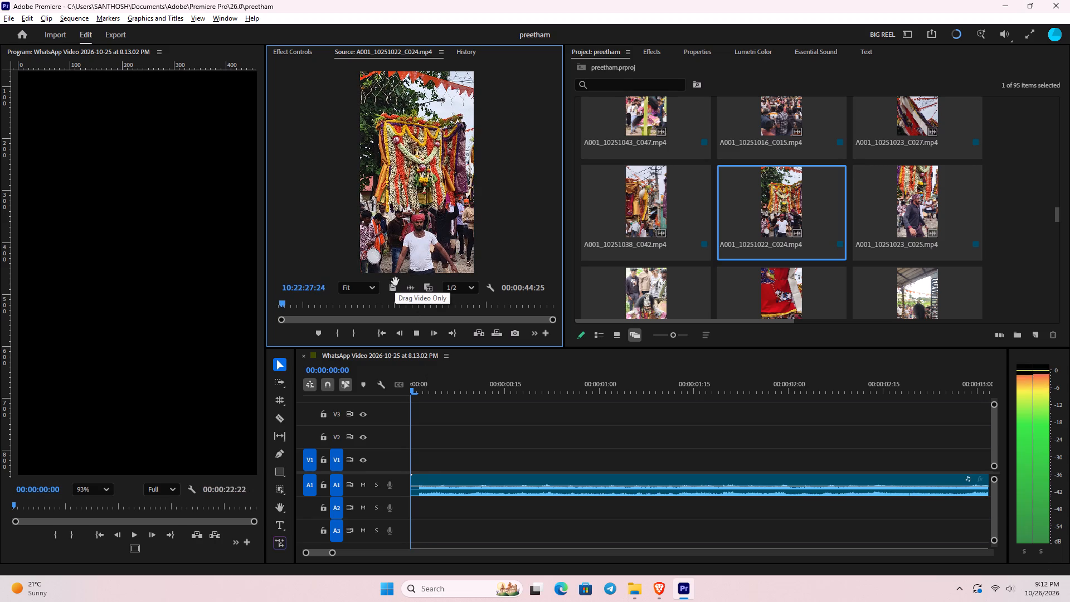
text(o)
key(space)
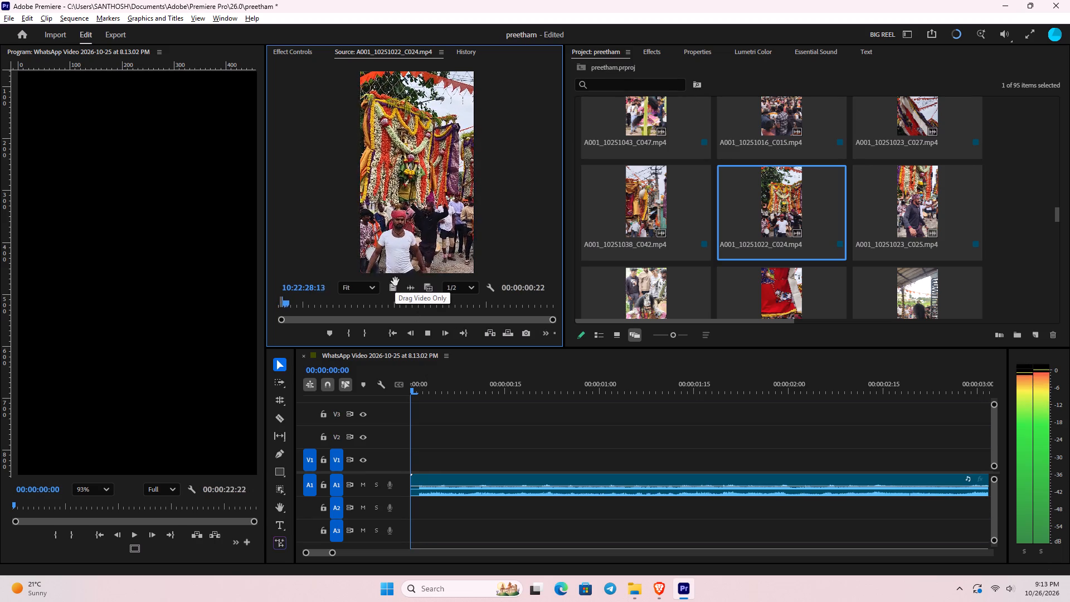
key(space)
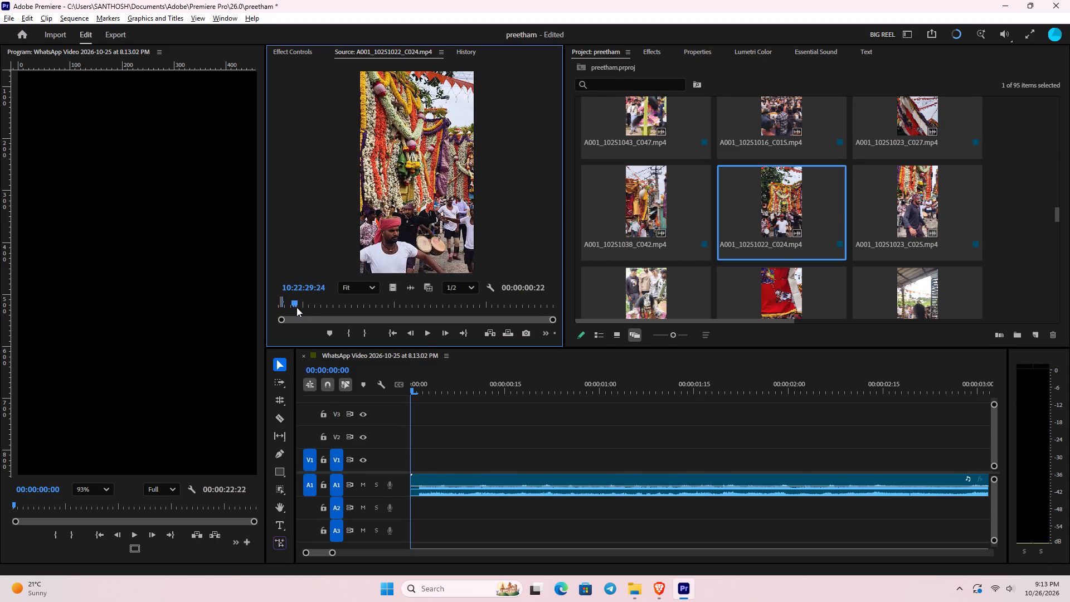
Scrub through the rest of A001_10251022_C024.mp4 to about 10:23:07:10 to review the footage.
drag(297, 304, 417, 323)
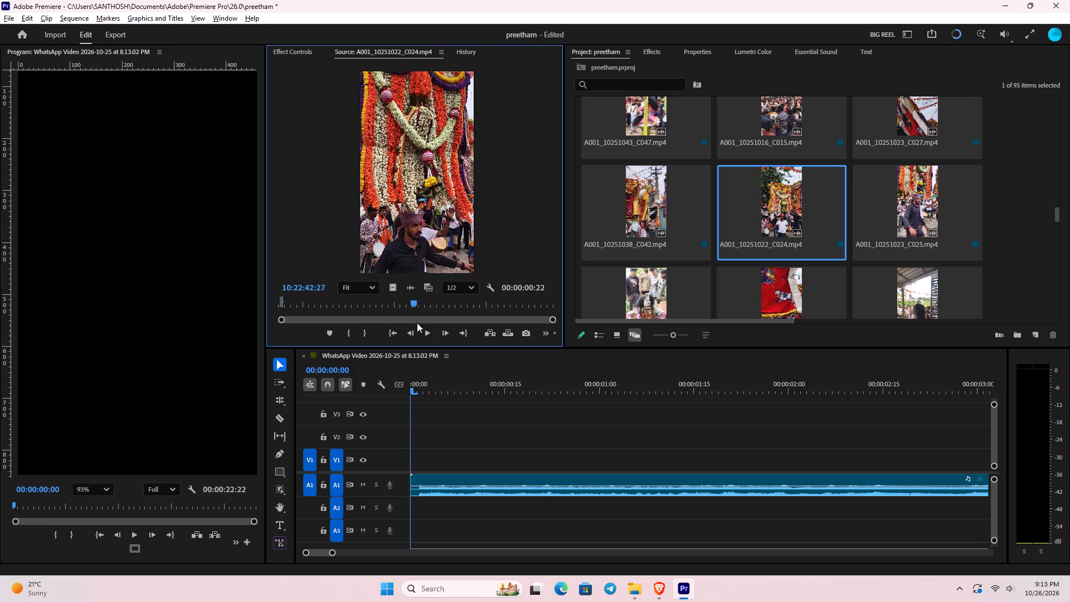
drag(417, 323, 421, 329)
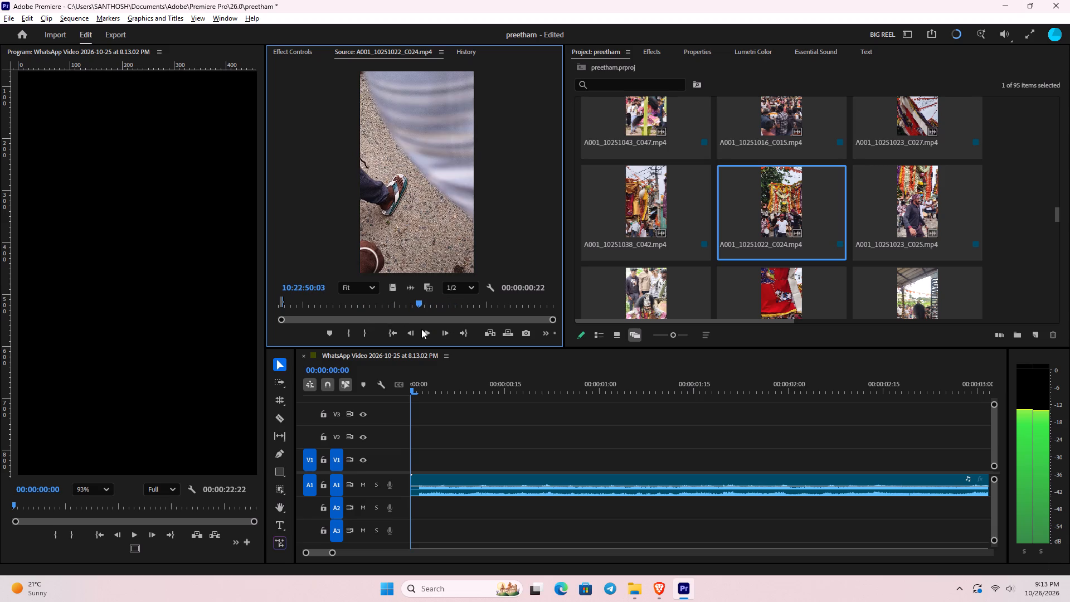
drag(421, 329, 489, 324)
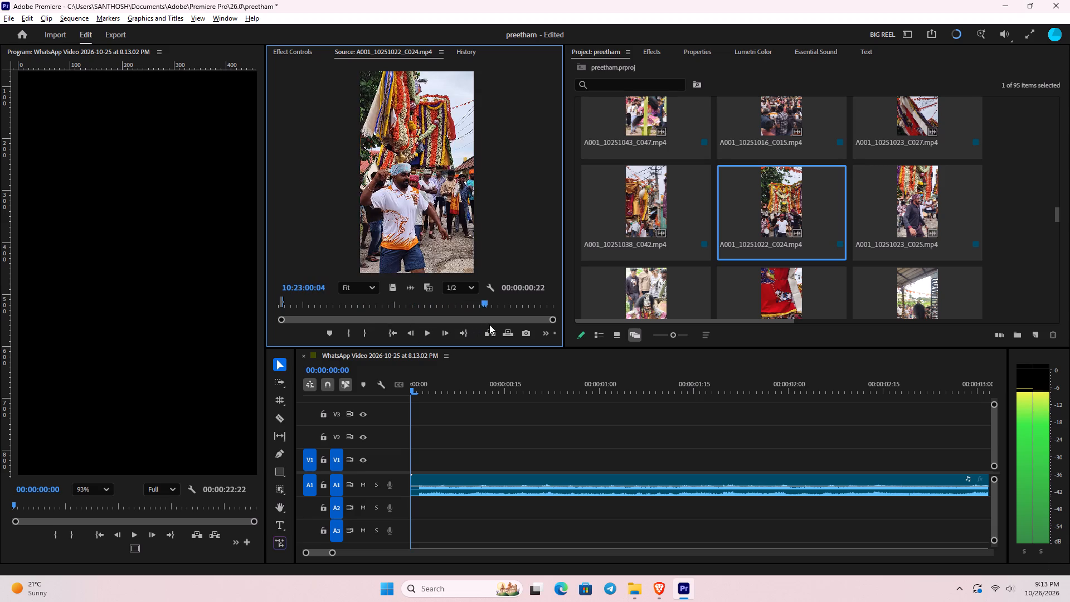
drag(489, 324, 527, 320)
Open A001_10251023_C025.mp4 in the Source Monitor, checking back on A001_10251022_C024.mp4, and try to play it.
double_click(904, 229)
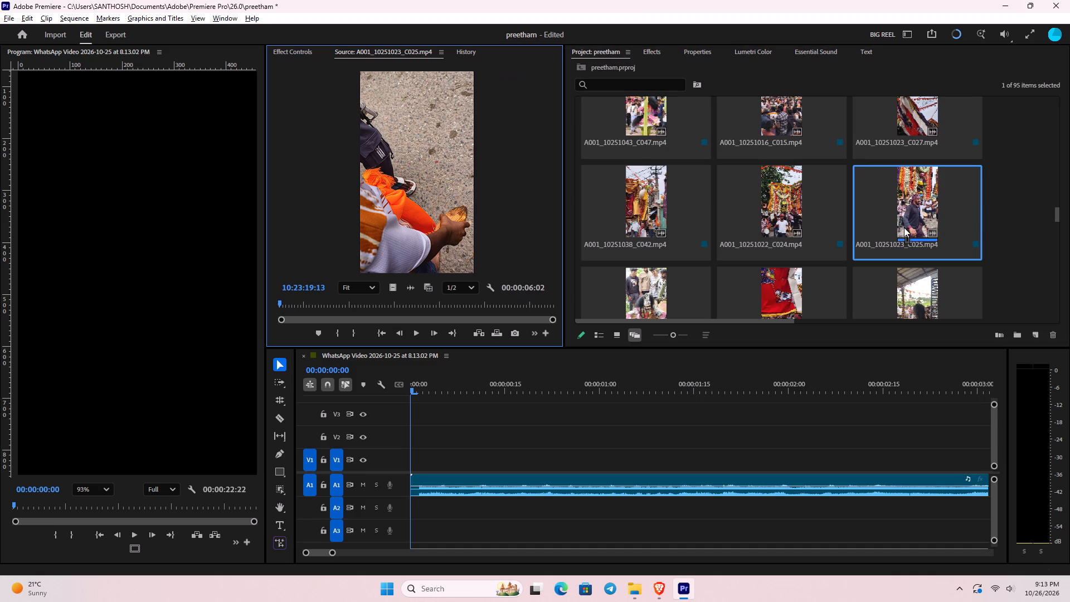
double_click(777, 210)
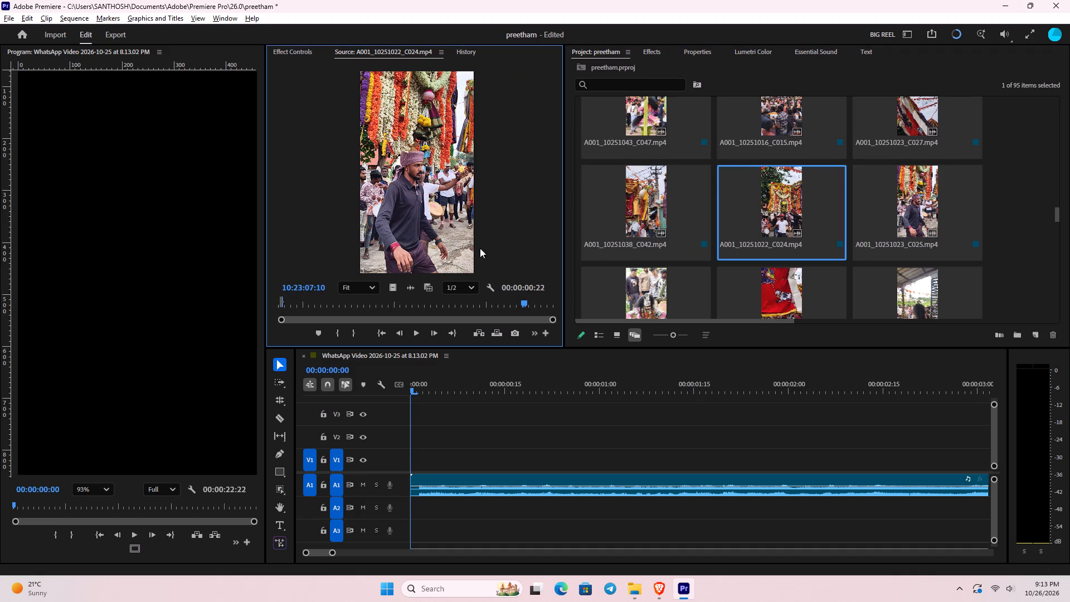
double_click(860, 207)
key(space)
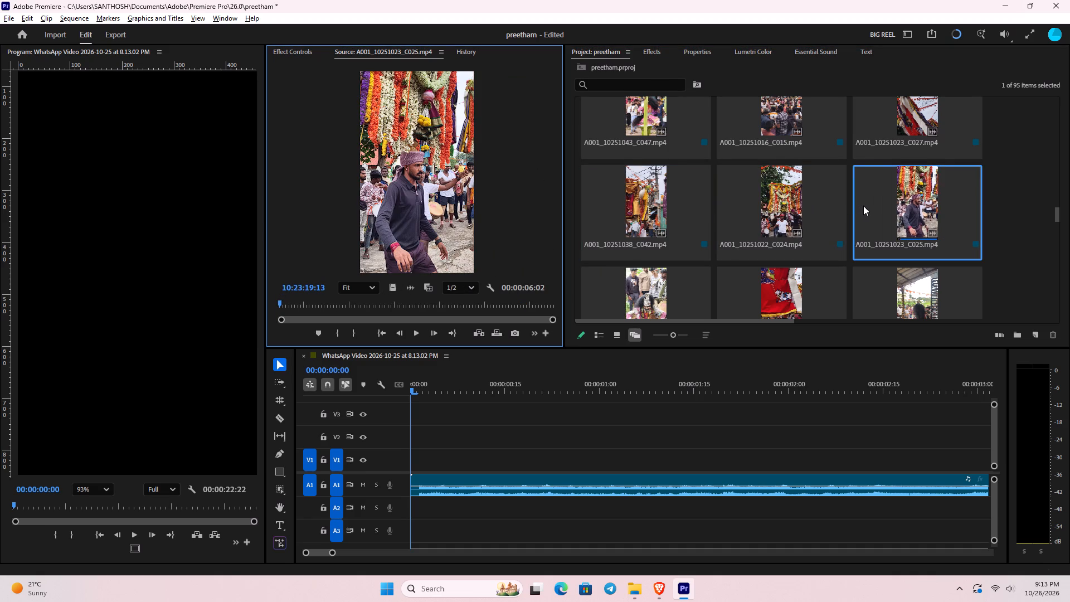
key(space)
key(space)
Mark the Out and In points together at the start of A001_10251023_C025.mp4.
drag(285, 302, 293, 300)
drag(293, 300, 272, 307)
text(oi)
Play A001_10251023_C025.mp4 from its start to about 10:23:20:19.
key(space)
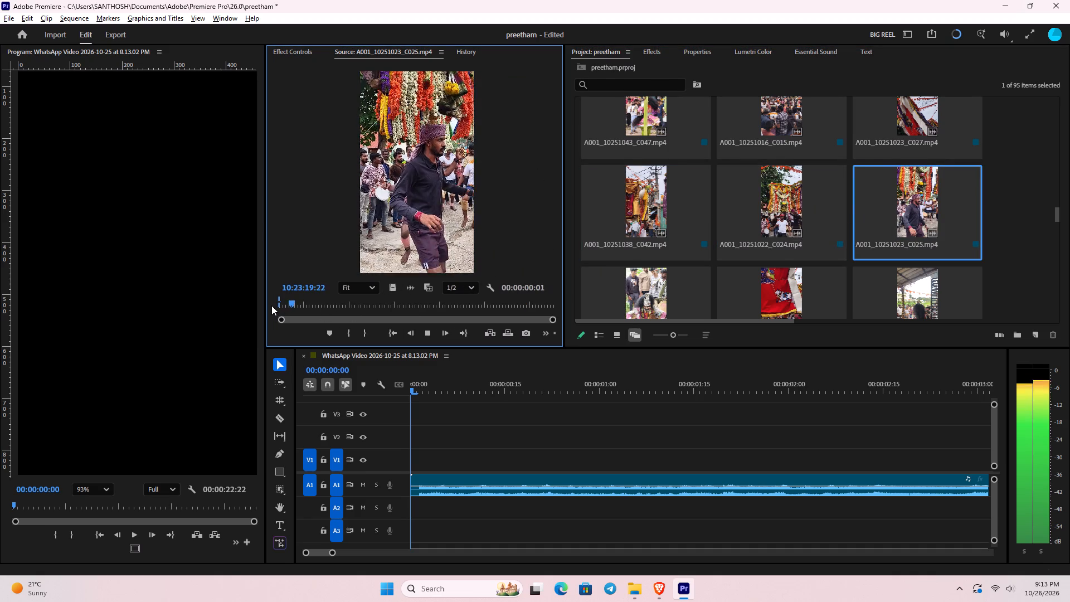
key(space)
key(space)
key(space)
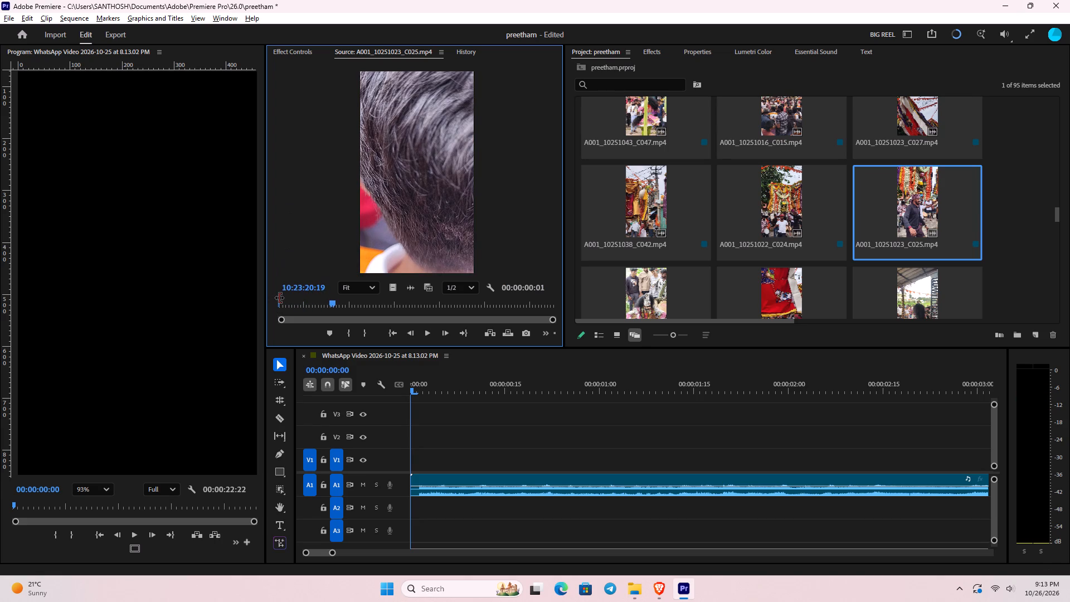
key(space)
key(space)
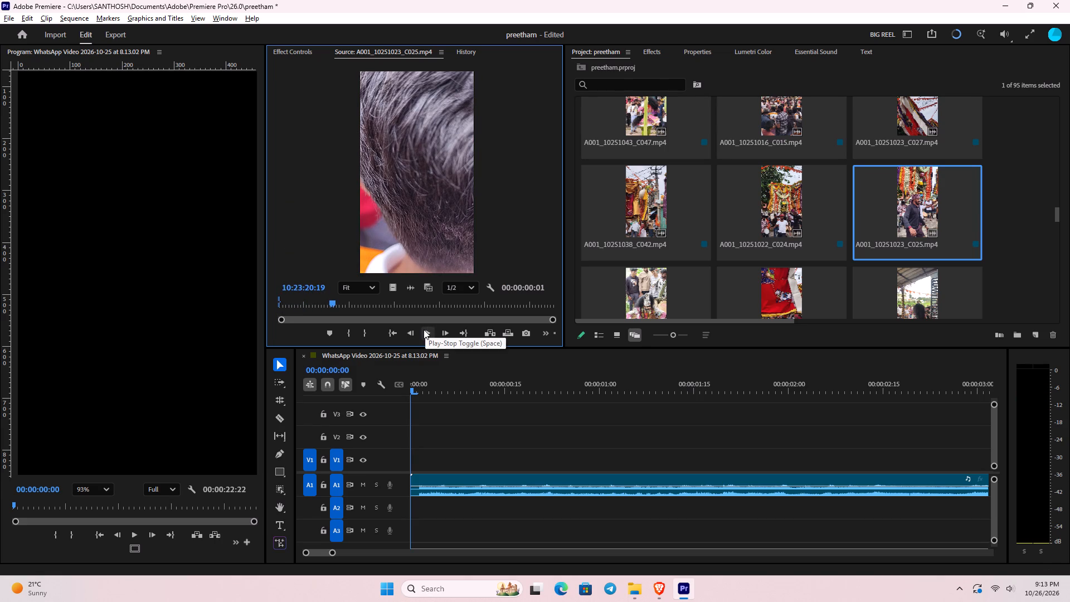
Play A001_10251023_C025.mp4 on to about 10:23:21:27 and set the Source Monitor playback resolution to 1/4.
key(space)
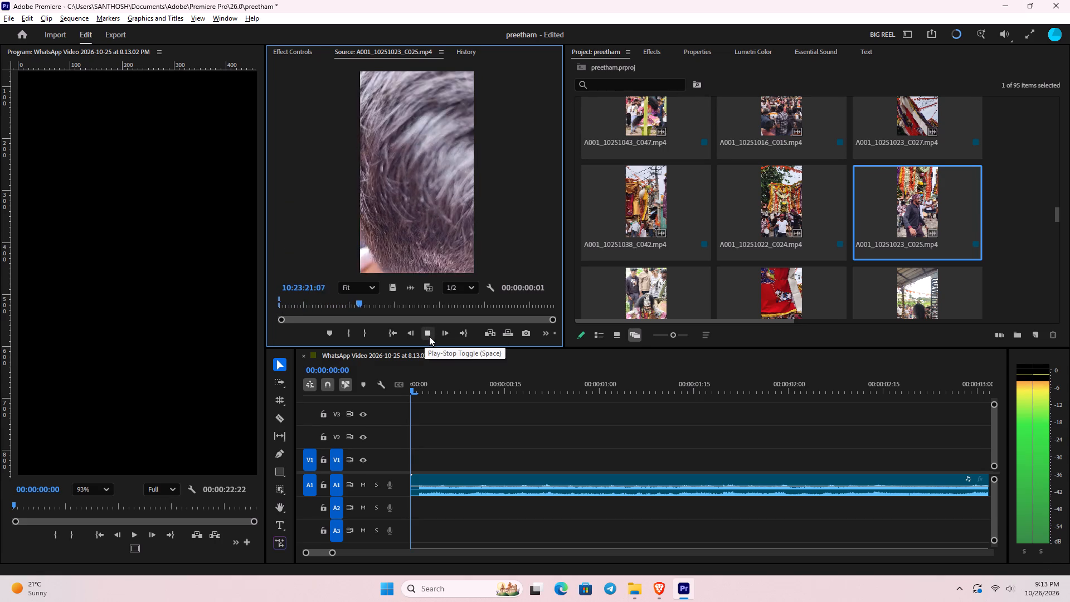
key(space)
click(444, 286)
click(457, 333)
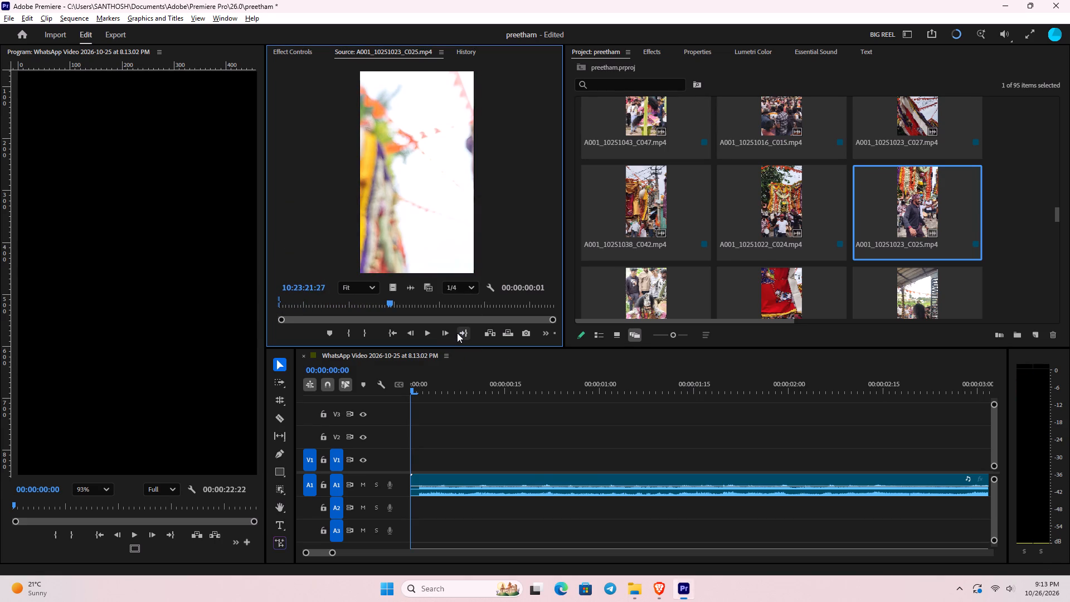
Play the rest of A001_10251023_C025.mp4 and replay its opening to about 10:23:20:00.
key(space)
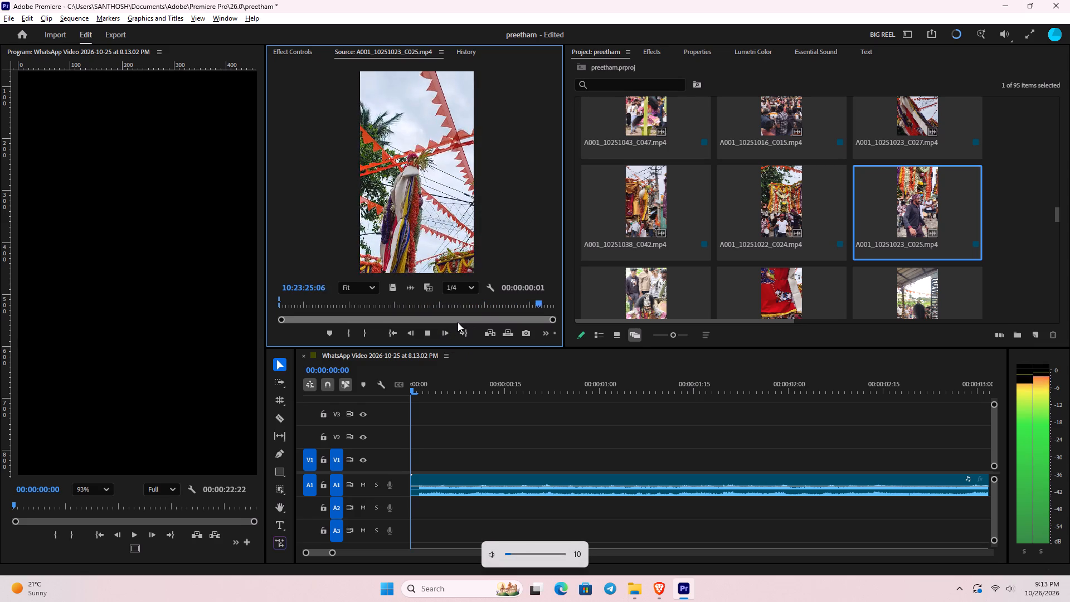
key(space)
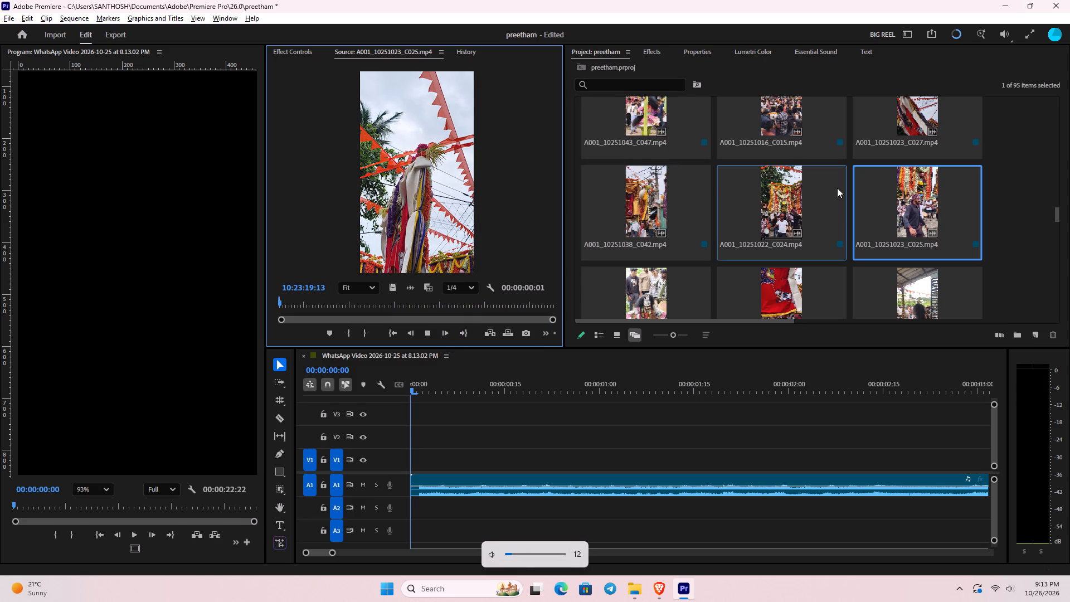
scroll(868, 192, up, 10)
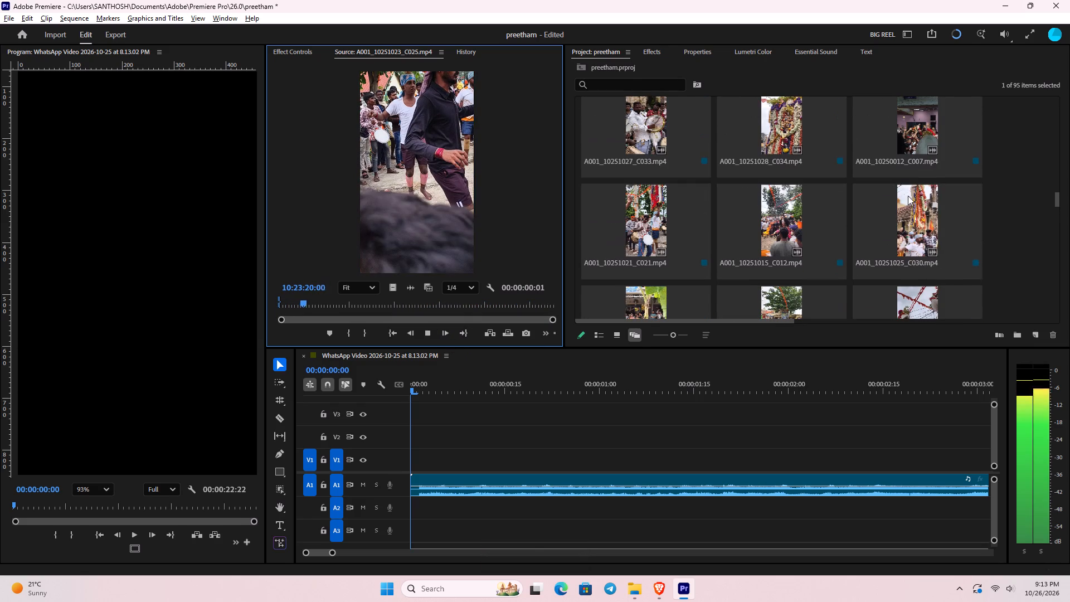
key(space)
Open A001_10251025_C030.mp4 in the Source Monitor and play it from its start to about 10:35:26:17.
double_click(909, 212)
scroll(862, 221, up, 2)
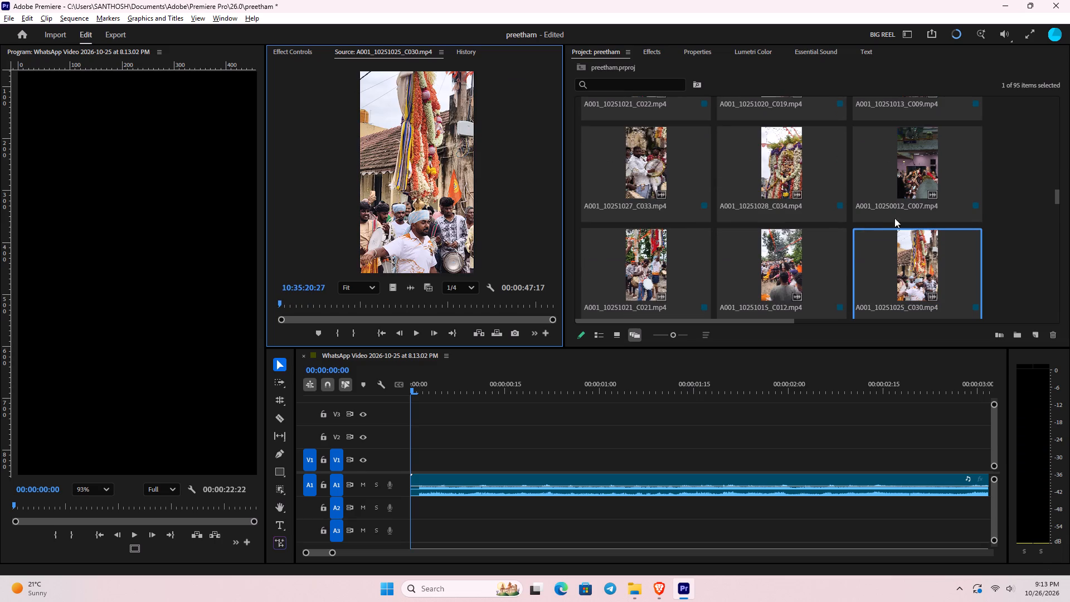
double_click(902, 268)
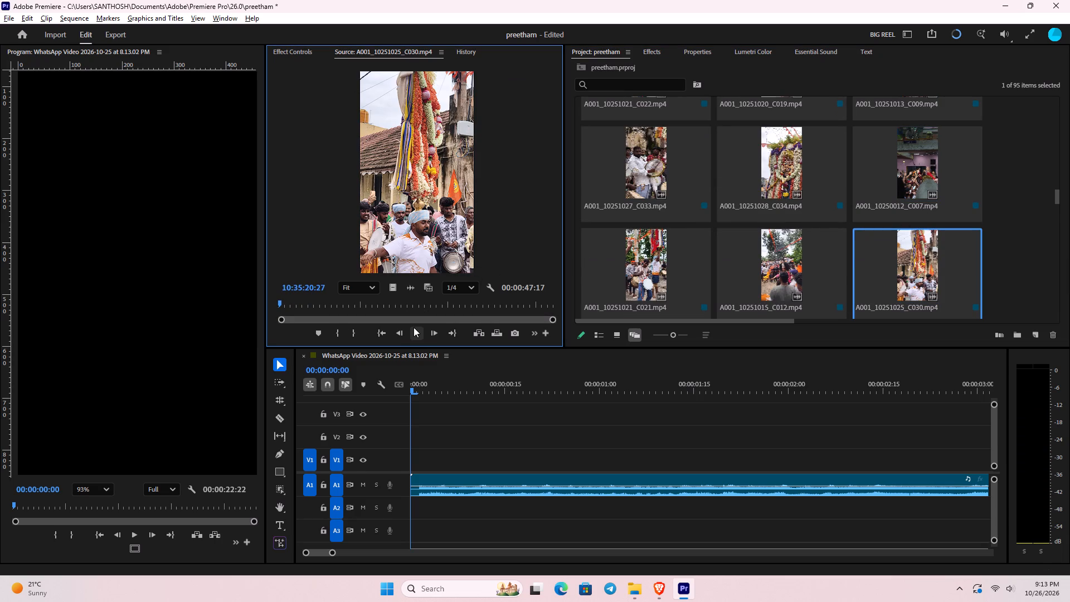
click(414, 328)
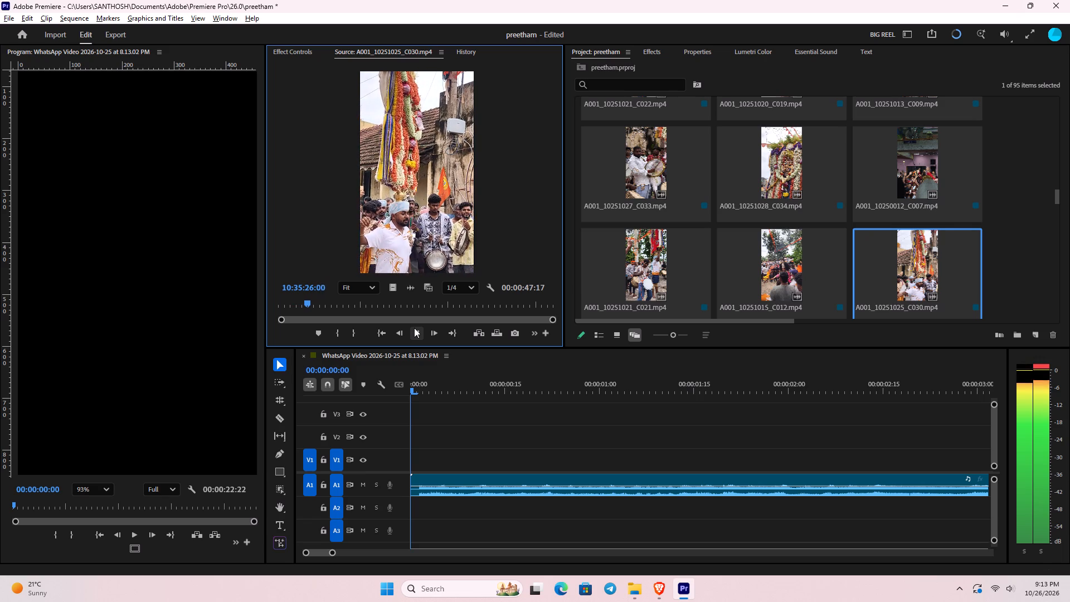
key(space)
Open A001_10251028_C034.mp4 in the Source Monitor and play it from its start to about 10:28:33:00.
double_click(752, 158)
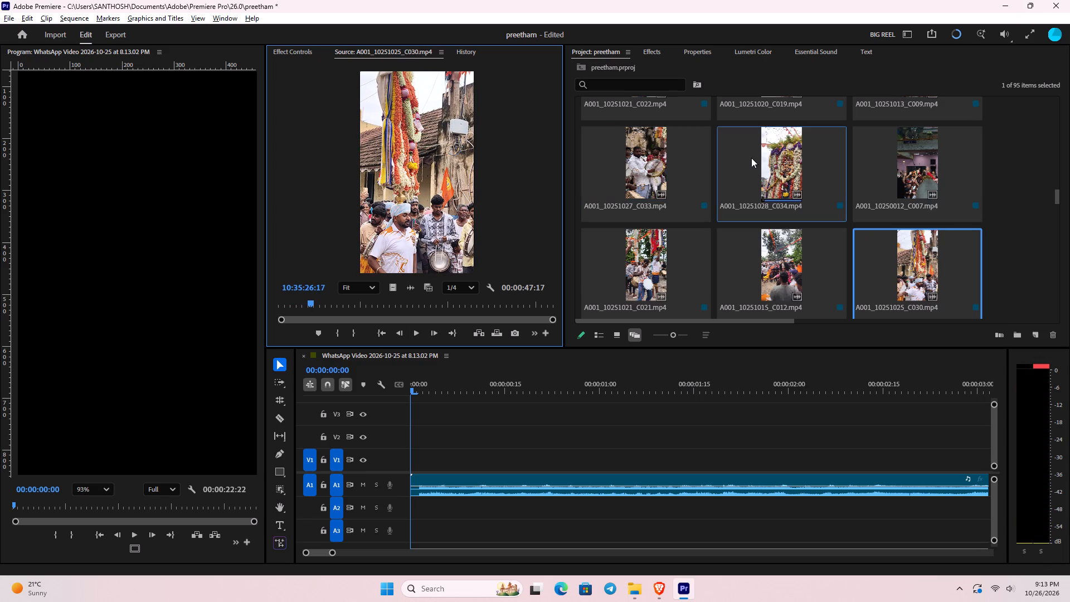
double_click(769, 157)
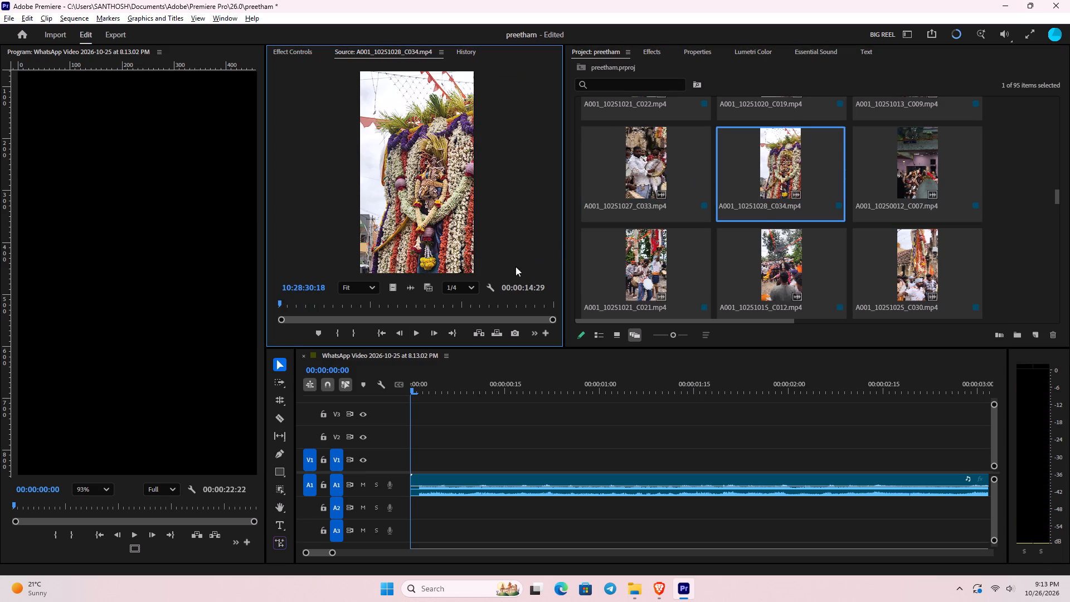
key(space)
click(412, 332)
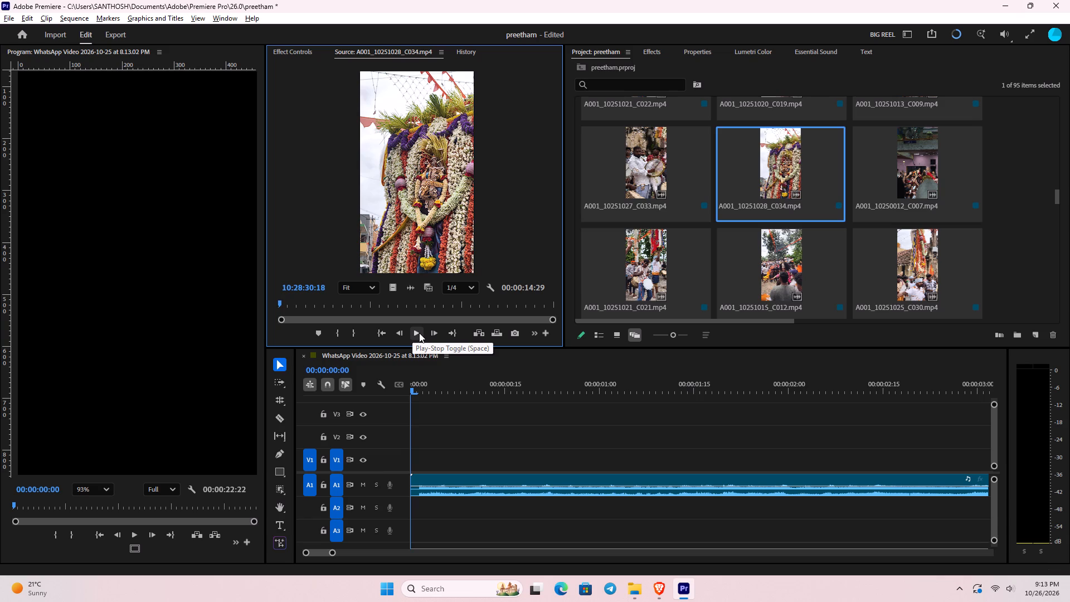
click(419, 331)
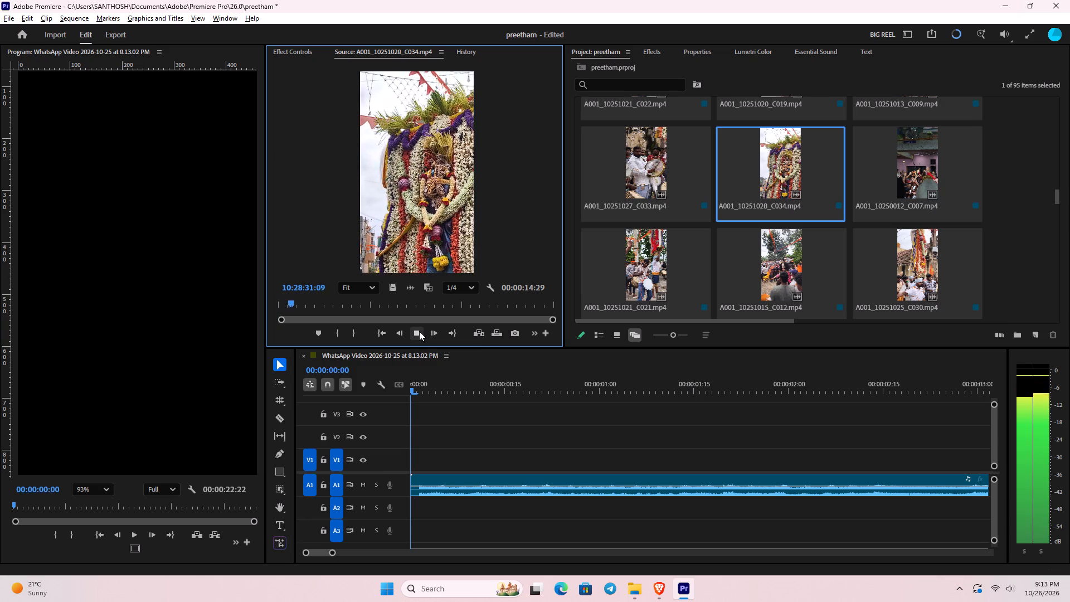
key(space)
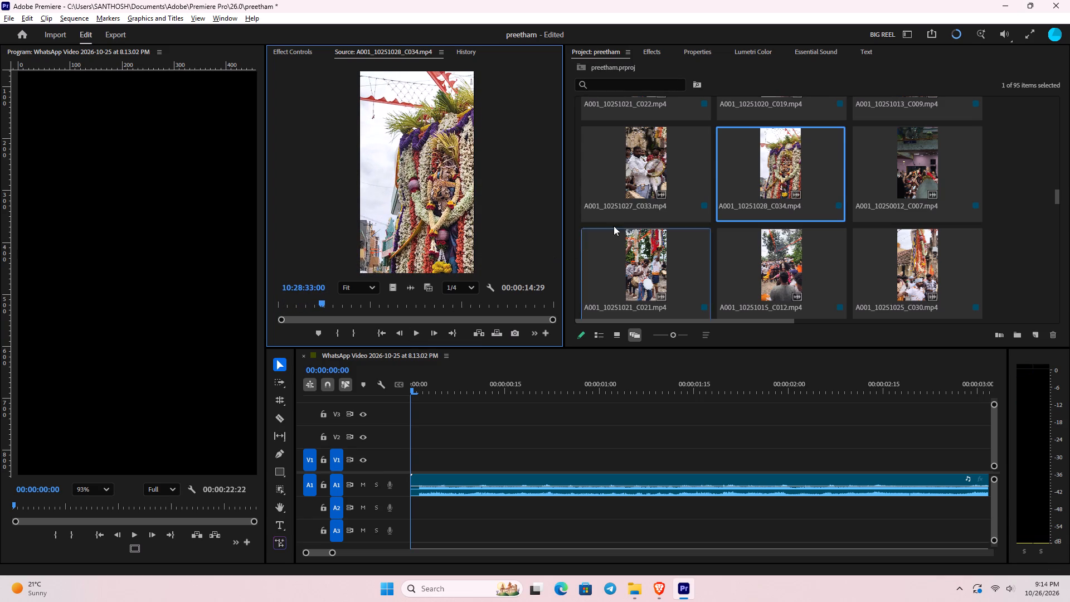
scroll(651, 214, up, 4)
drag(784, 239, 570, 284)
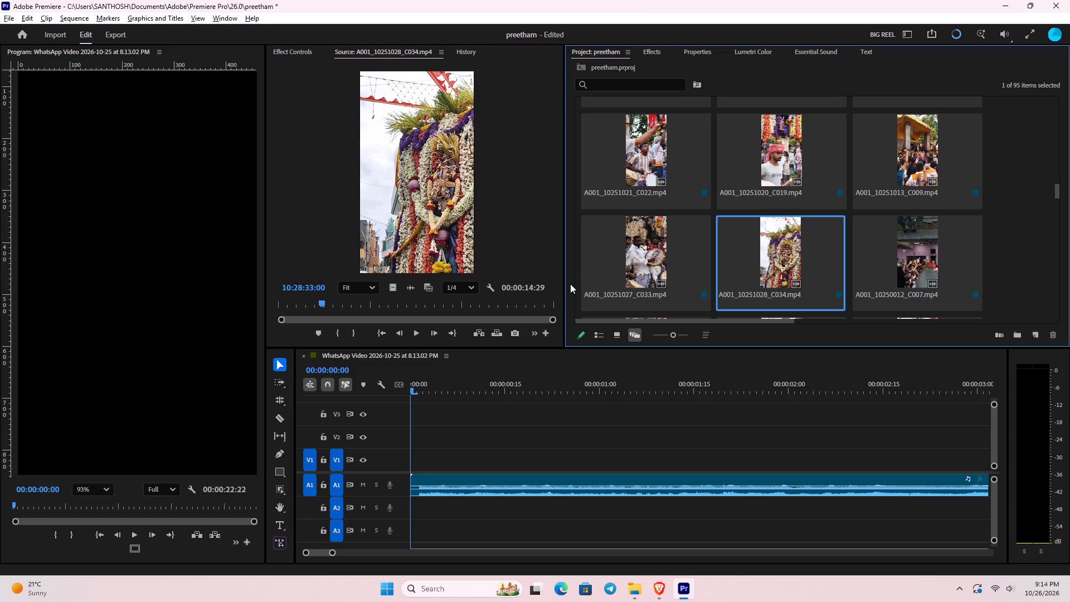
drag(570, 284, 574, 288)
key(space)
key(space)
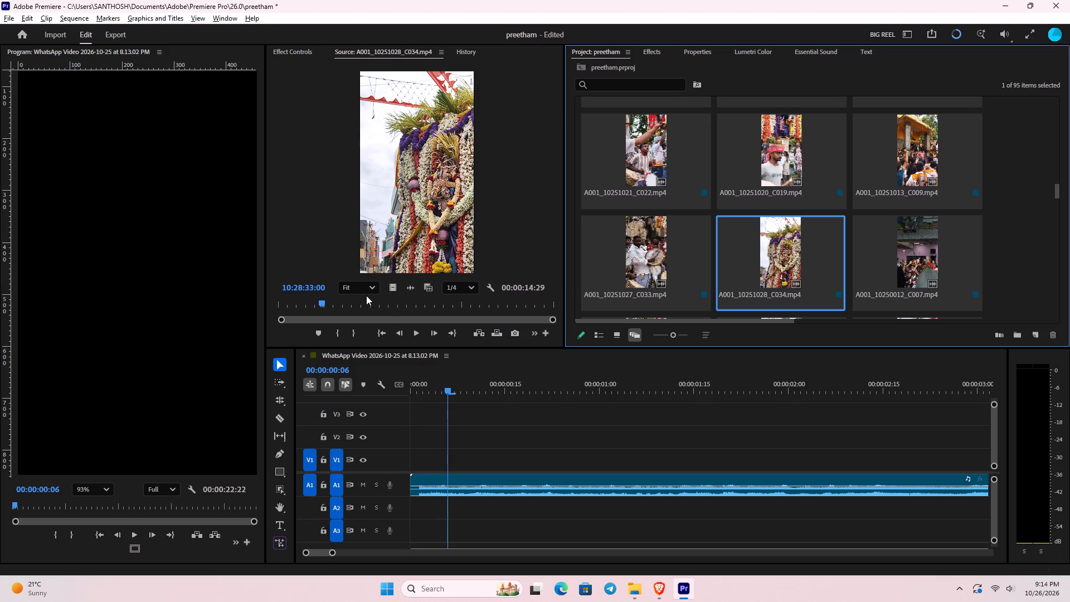
Mark A001_10251028_C034.mp4 with an In point at its start, 10:28:30:18, and an Out point at 10:28:31:29.
click(395, 271)
key(Up)
key(Up)
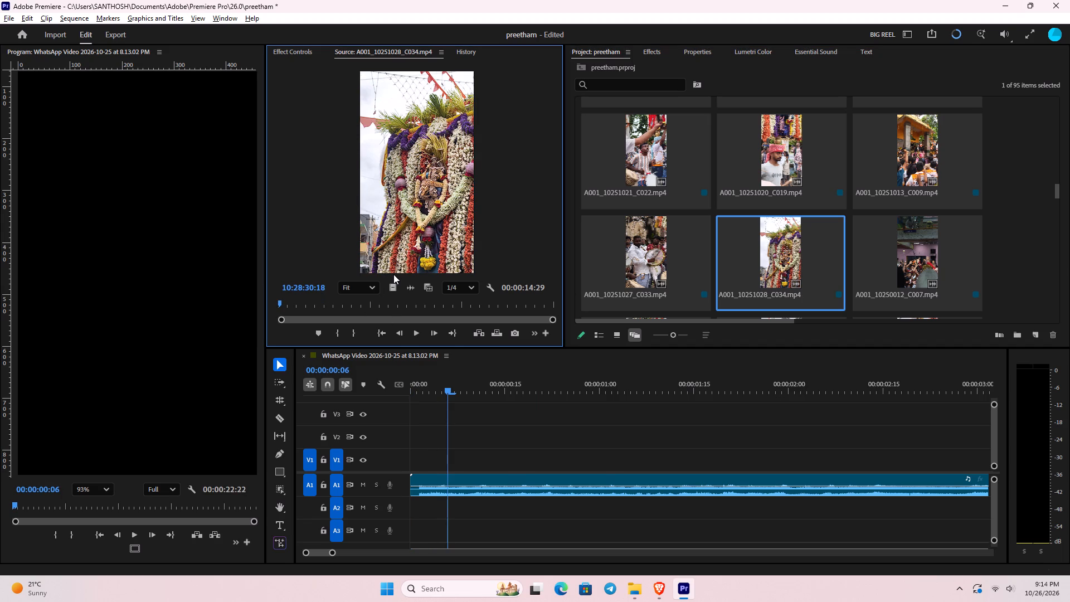
text(i)
key(space)
key(space)
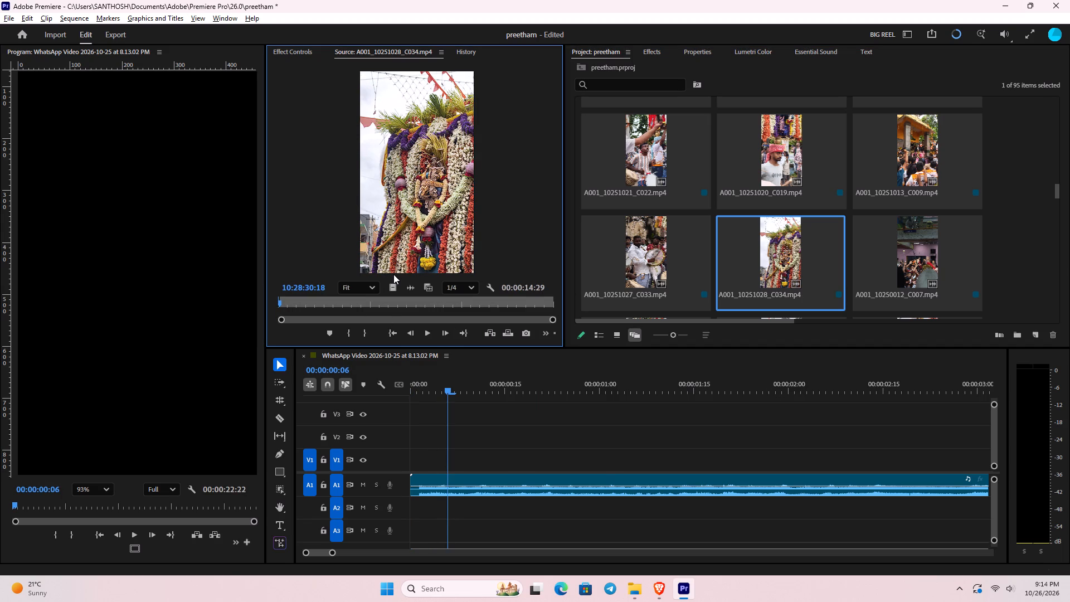
key(space)
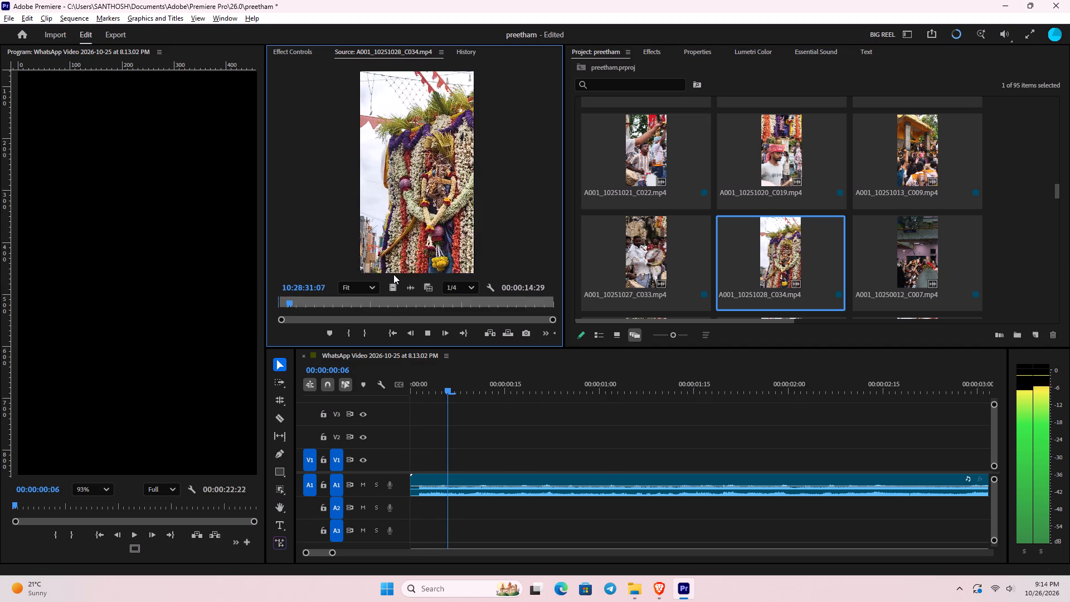
key(space)
text(o)
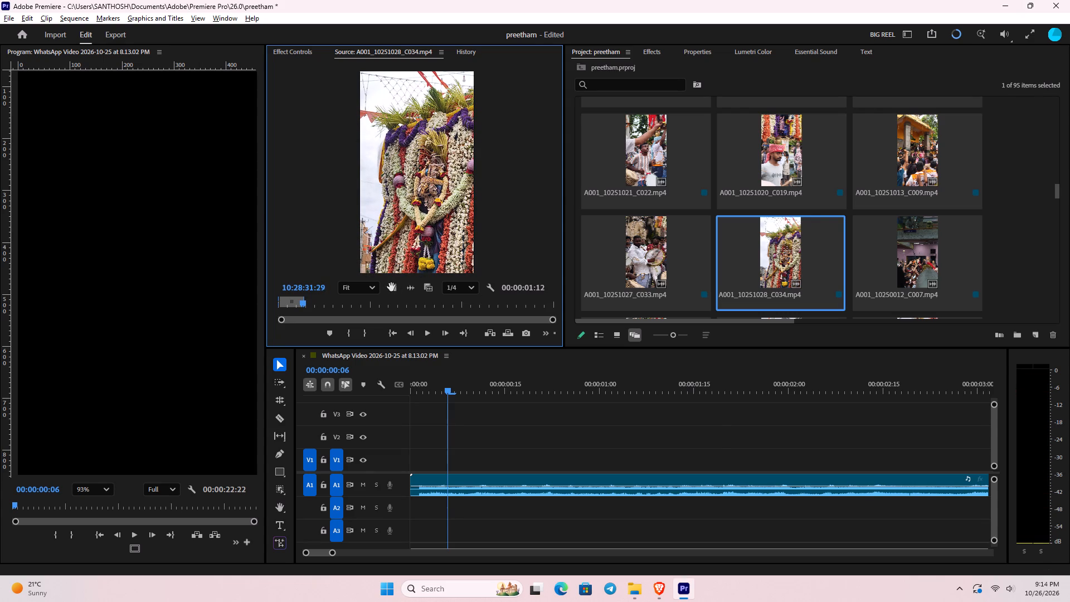
Place only the video of the marked A001_10251028_C034.mp4 selection on V1 and trim it to span about 00:00:00:21 to 00:00:01:17.
drag(391, 287, 428, 460)
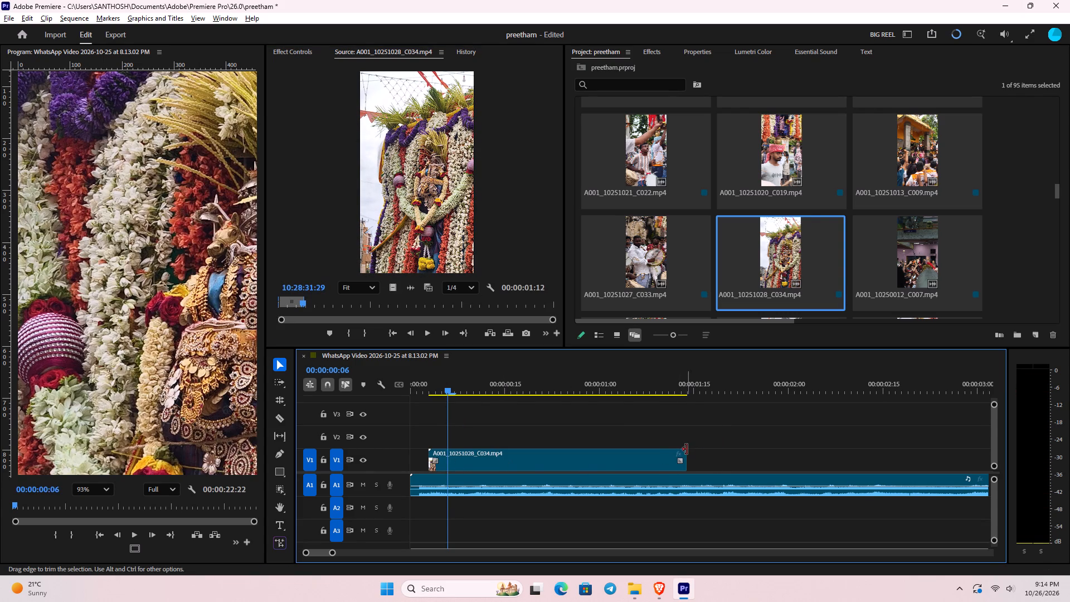
drag(683, 453, 699, 455)
drag(432, 449, 543, 449)
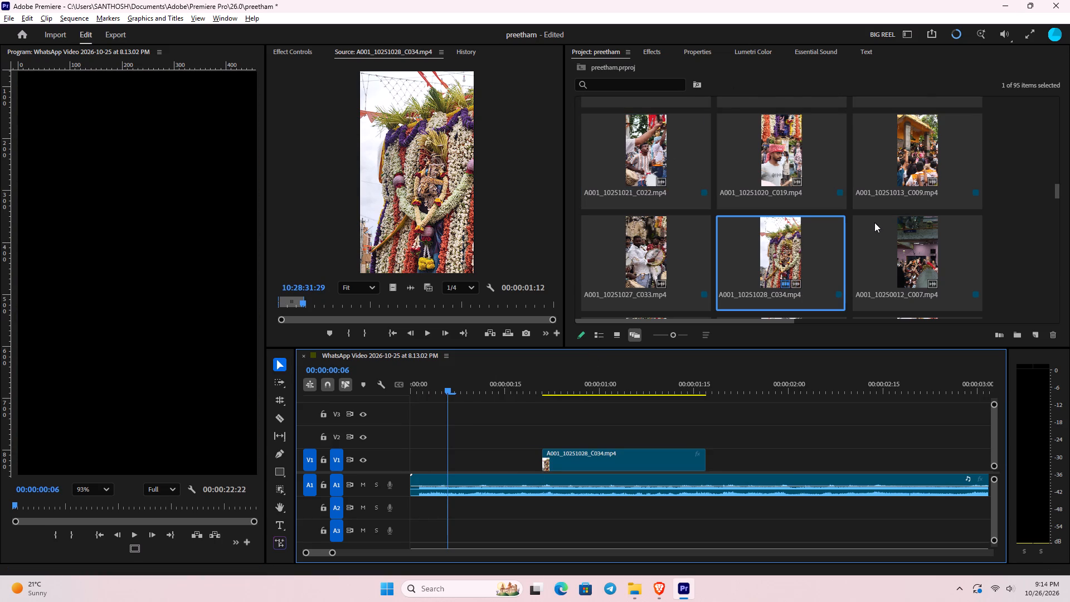
Open A001_10251020_C018.mp4 in the Source Monitor and play it from its start to about 10:20:34:26.
scroll(876, 222, up, 6)
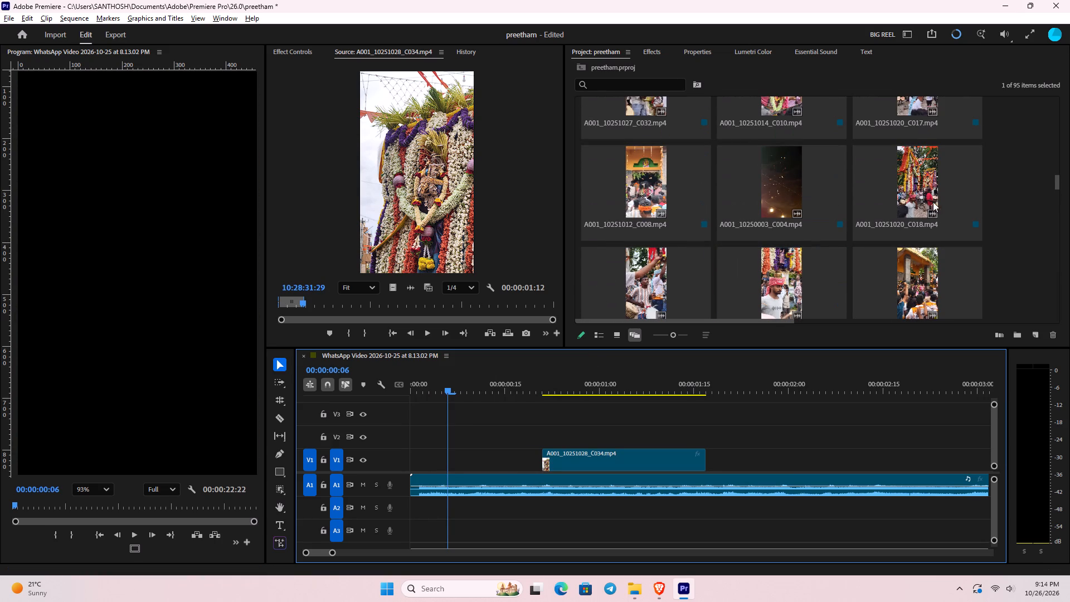
double_click(898, 188)
scroll(882, 206, up, 2)
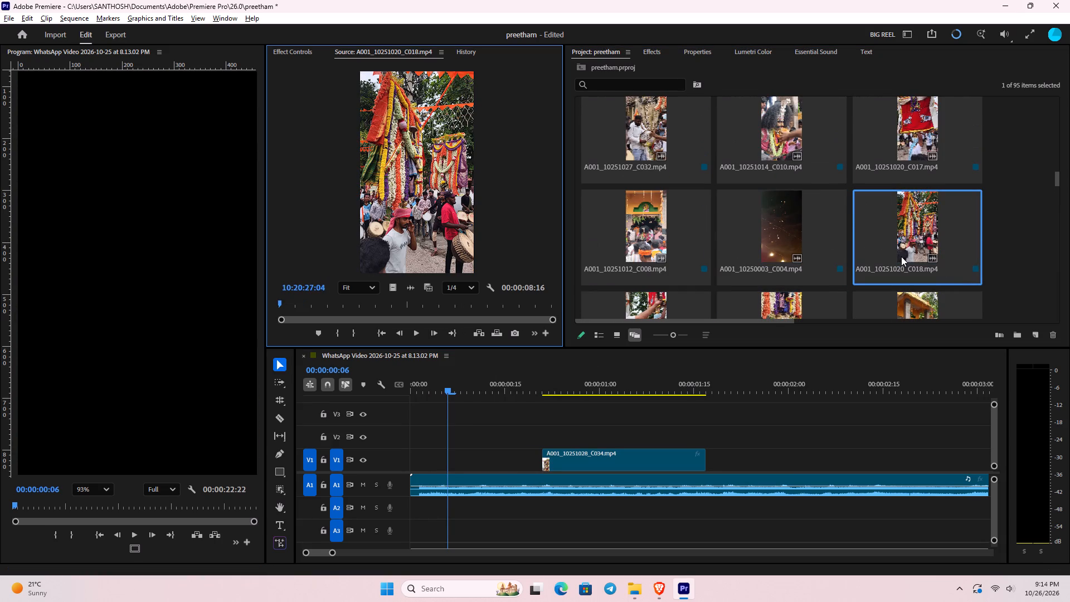
click(414, 338)
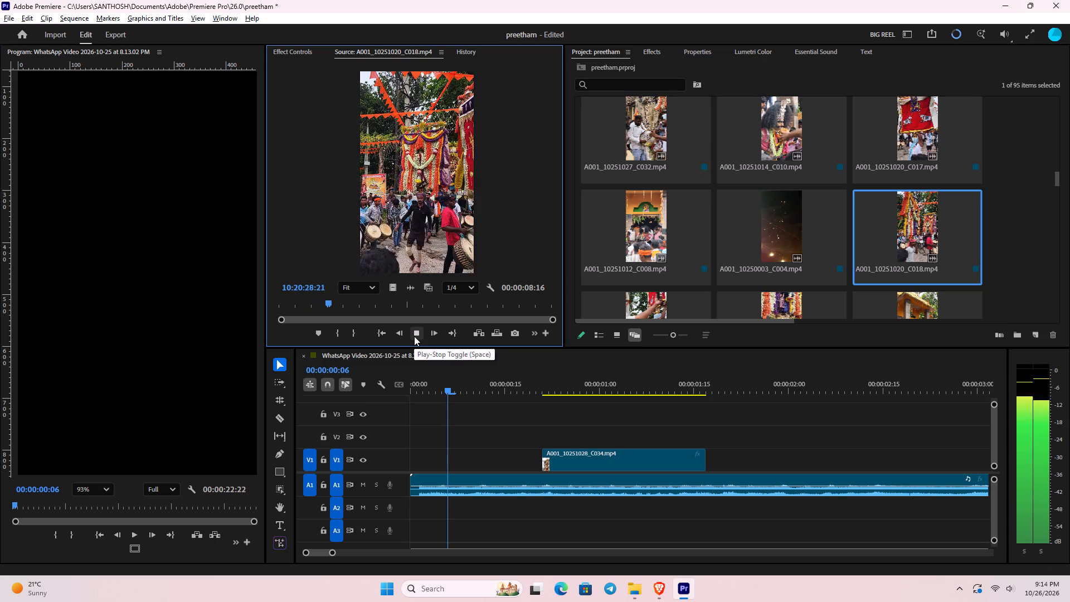
key(space)
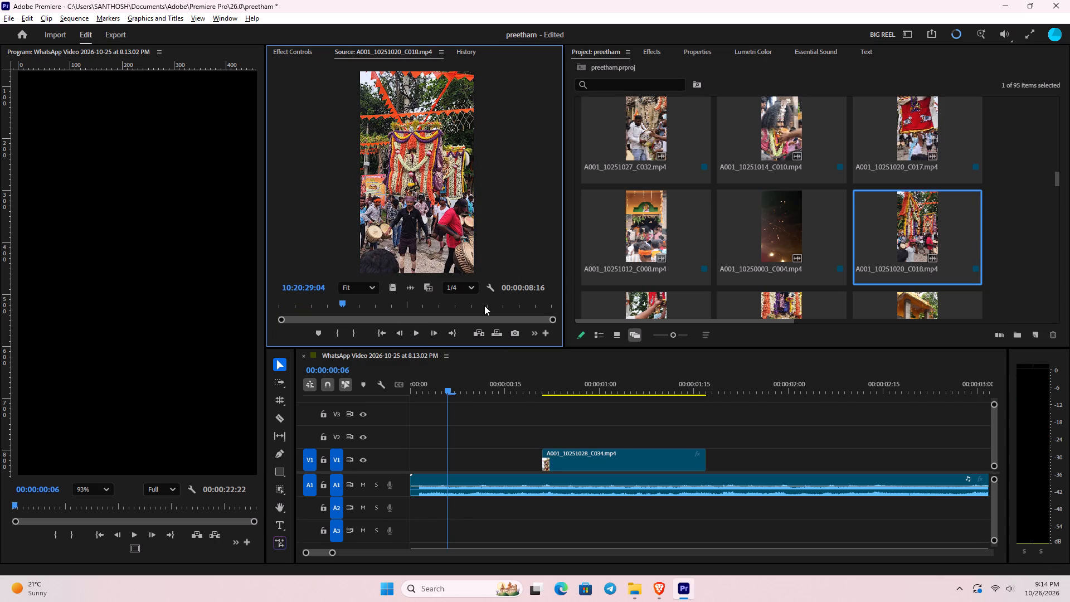
click(412, 336)
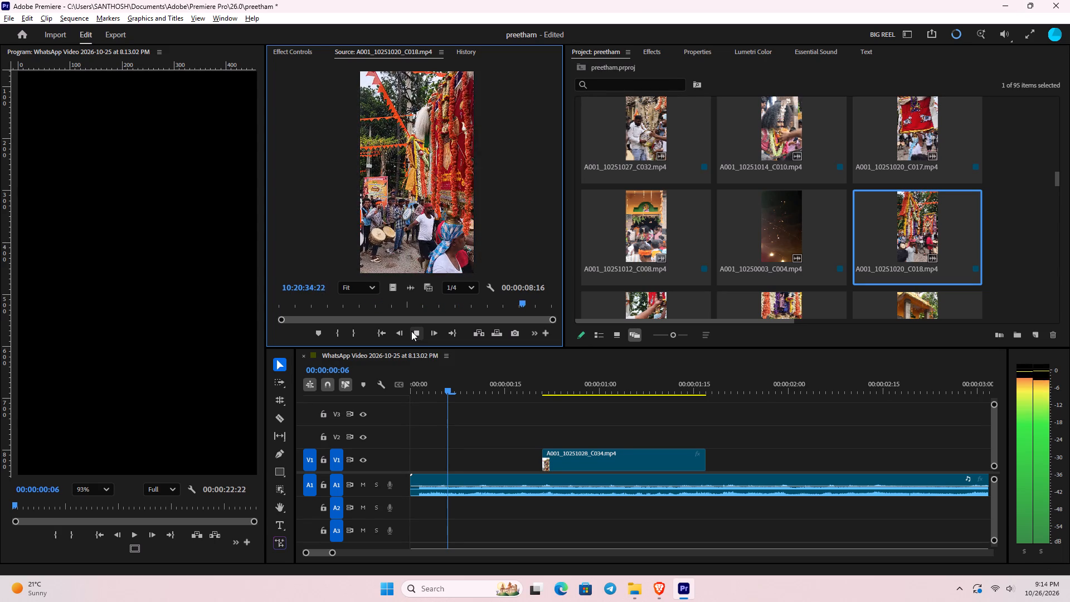
key(space)
Open A001_10251020_C017.mp4 in the Source Monitor and play it from its start to about 10:20:17:06.
scroll(853, 189, up, 3)
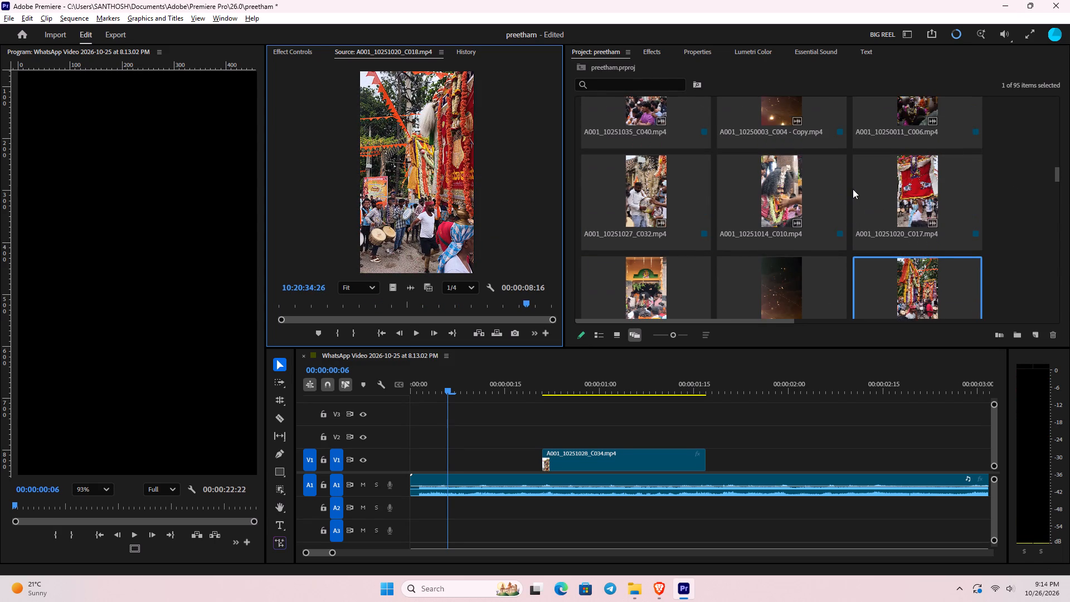
double_click(896, 195)
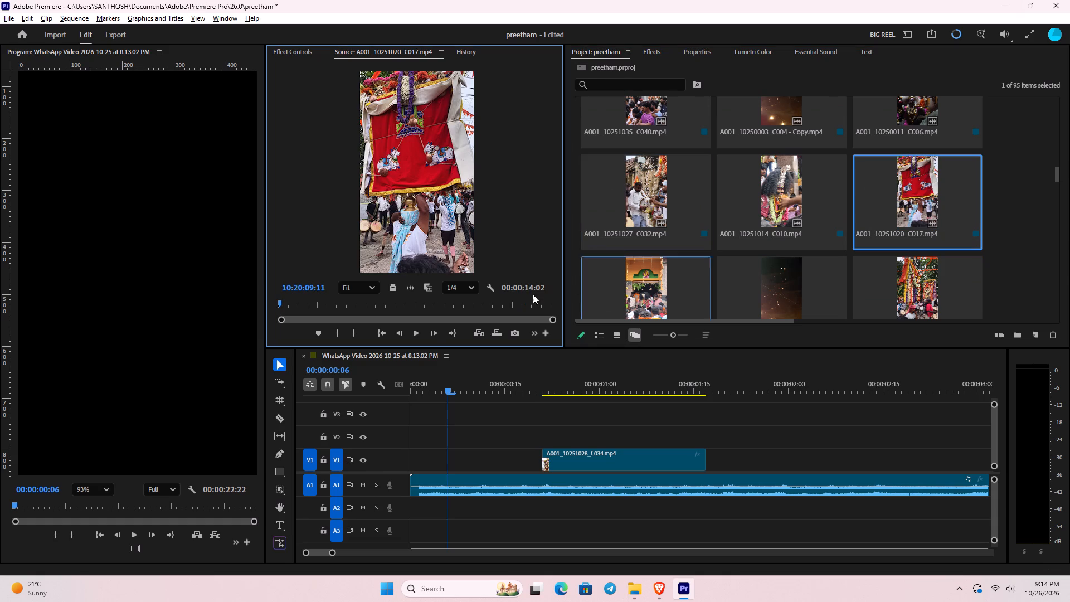
click(414, 331)
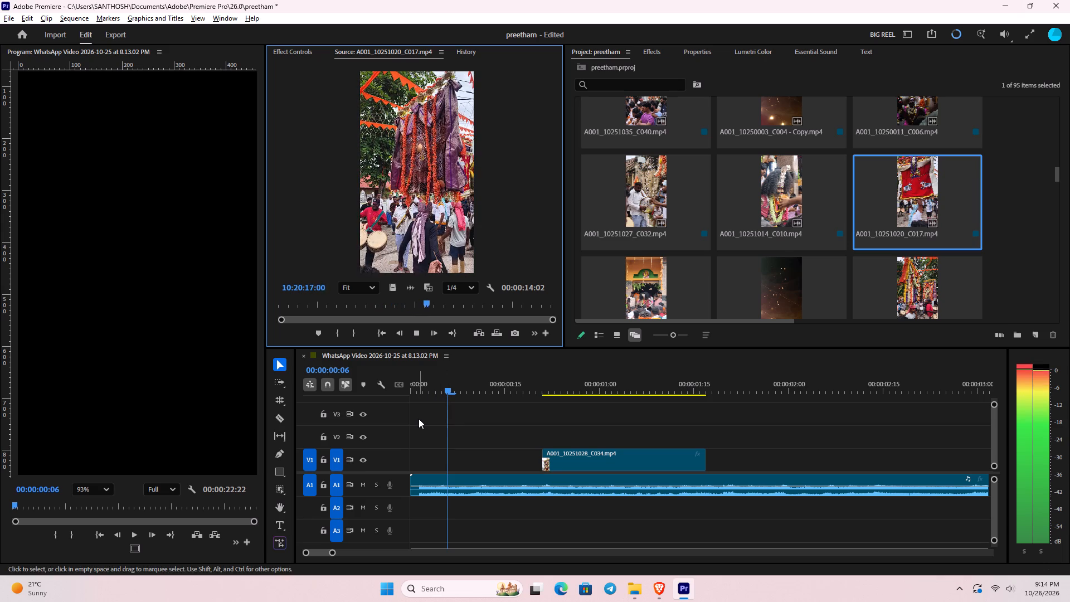
key(space)
Open A001_10251019_C016.mp4 in the Source Monitor and play it from its start to about 10:20:10:02.
scroll(876, 198, up, 4)
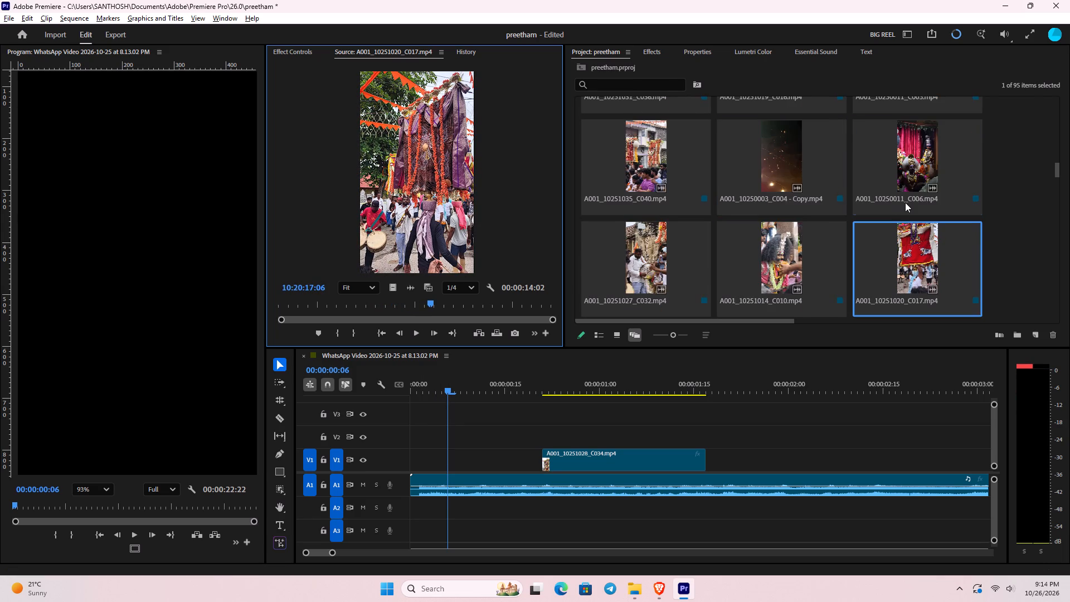
scroll(905, 202, up, 5)
double_click(797, 181)
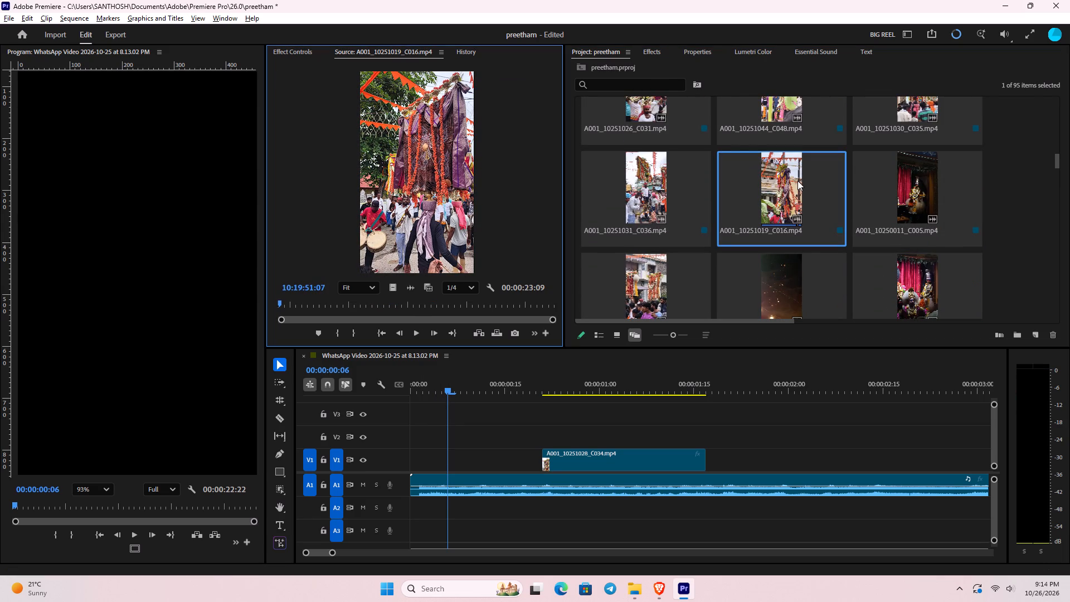
click(411, 336)
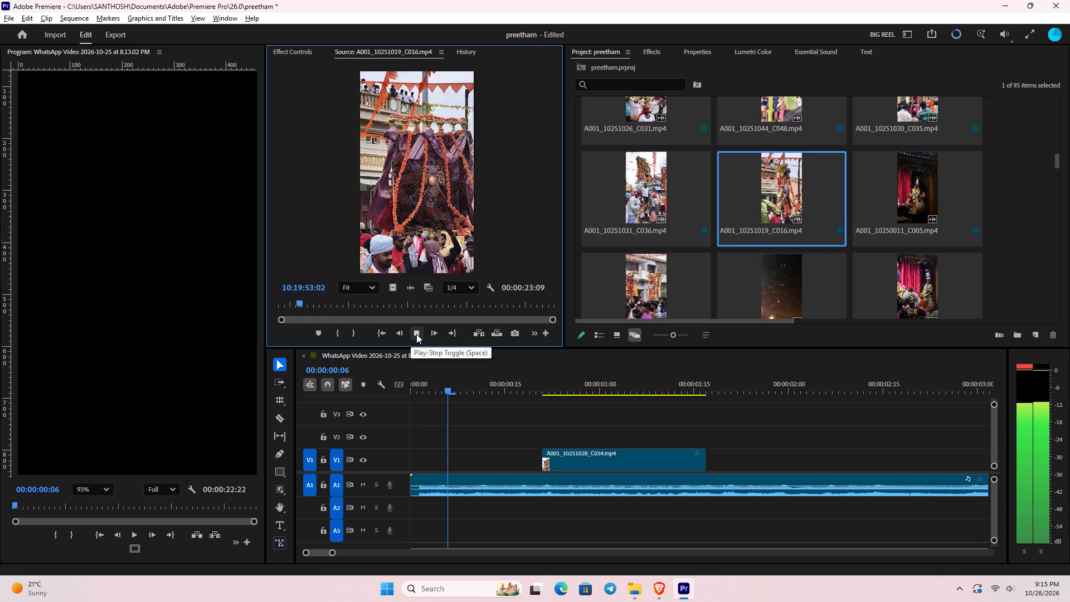
key(space)
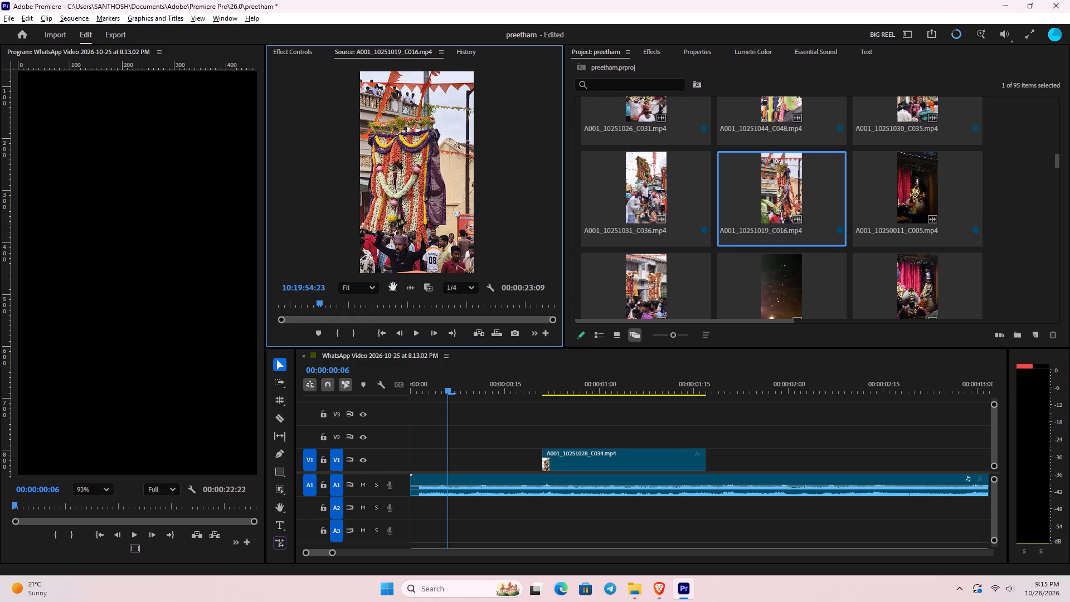
key(space)
key(space)
key(space)
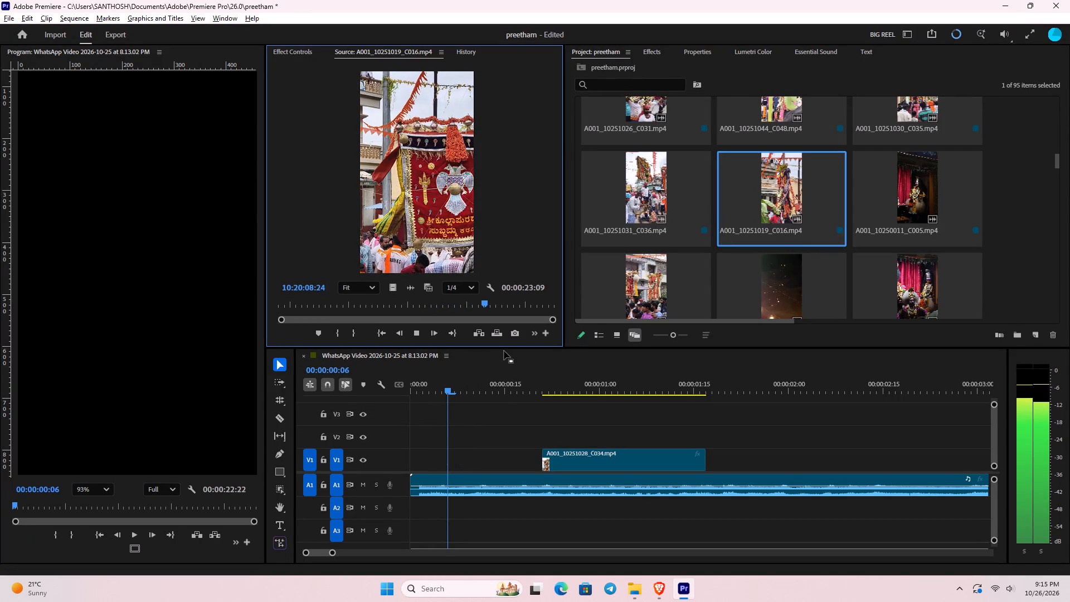
key(space)
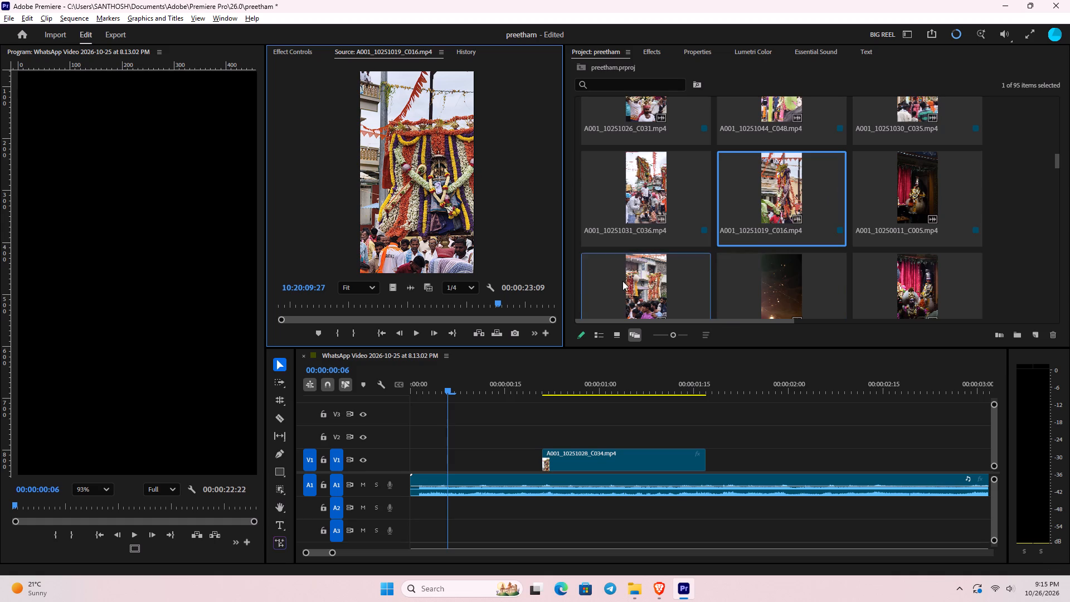
key(space)
key(space)
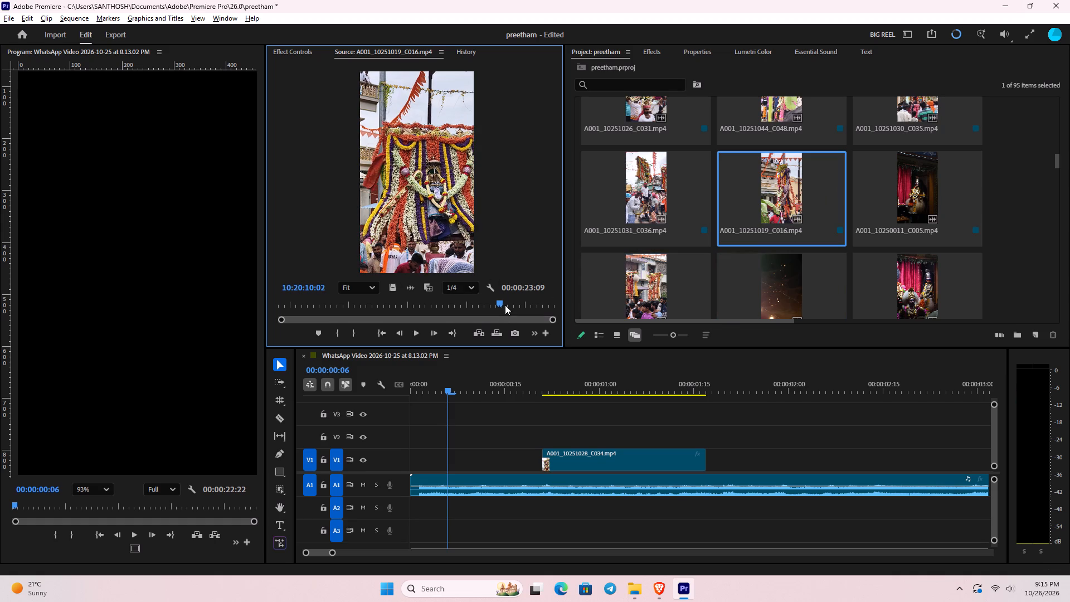
Mark A001_10251019_C016.mp4 with an In point at 10:19:57:03 and an Out point at 10:19:59:08.
drag(505, 305, 336, 321)
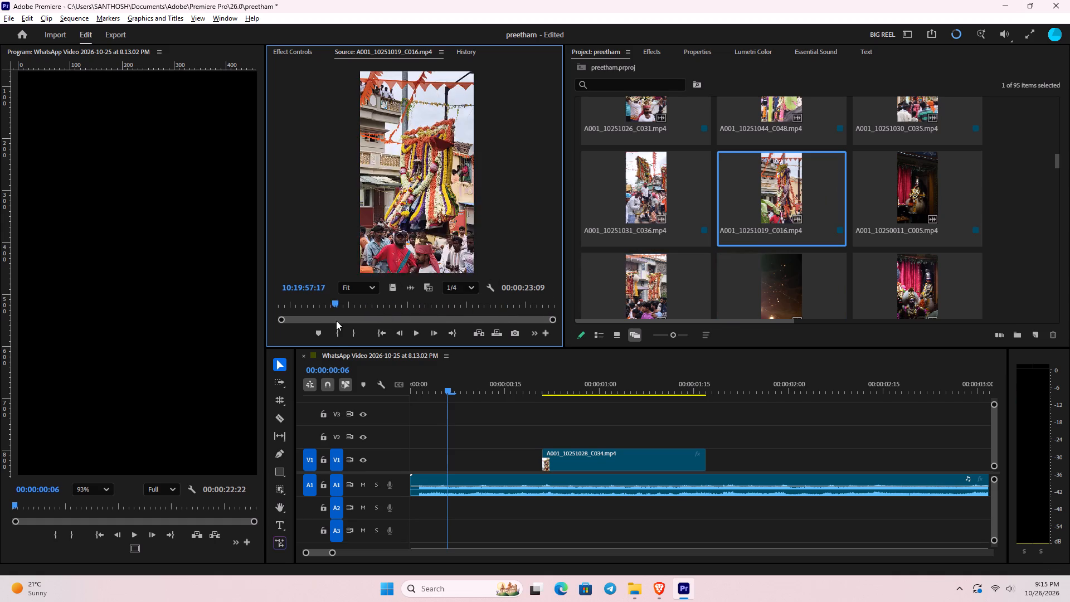
drag(336, 321, 329, 323)
key(space)
key(space)
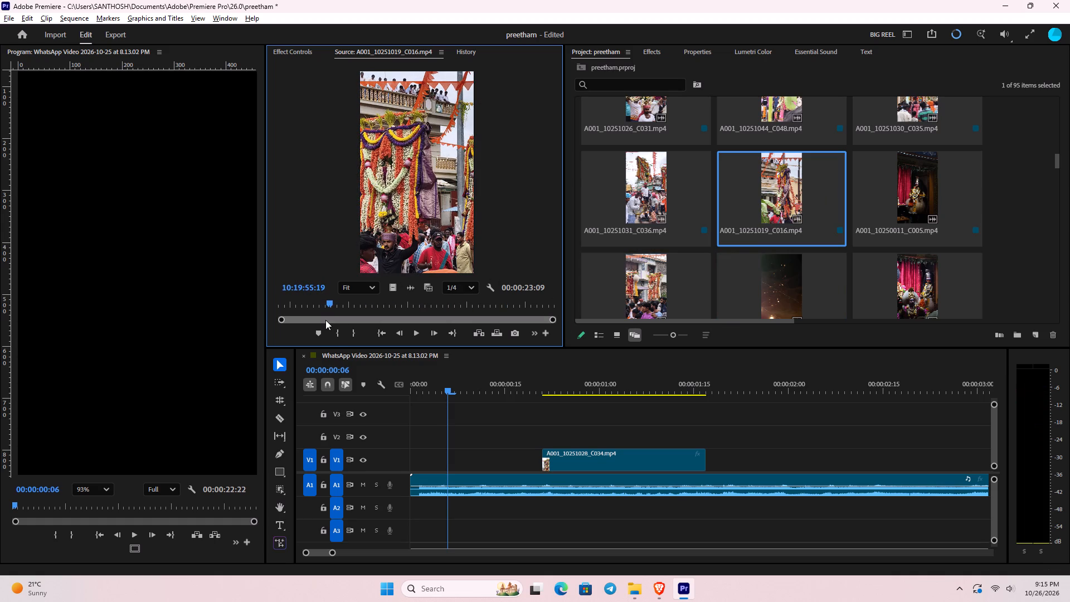
key(space)
key(space)
key(space)
key(space)
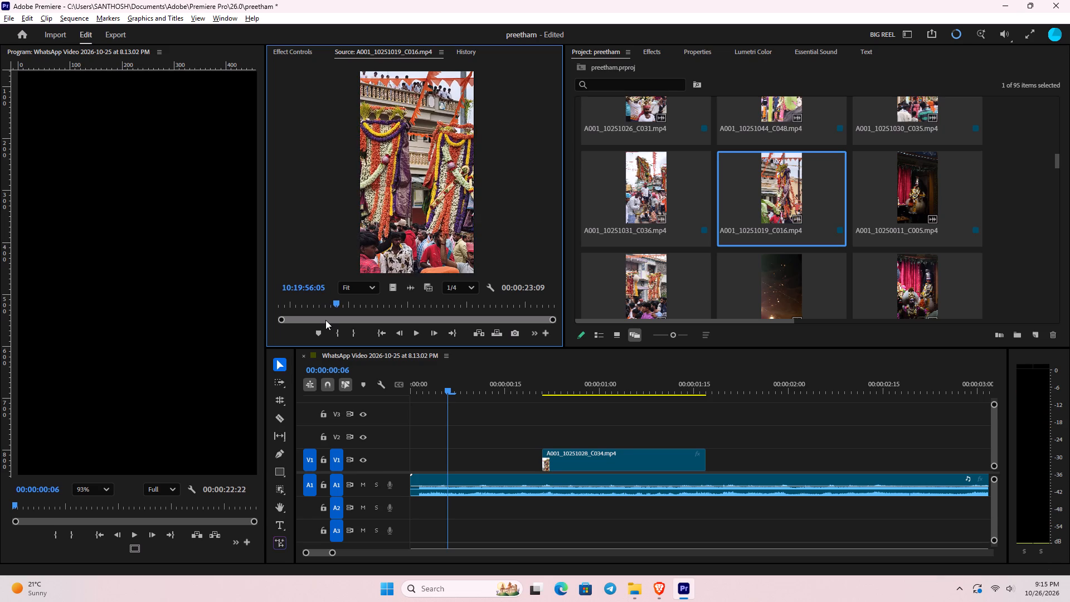
key(space)
key(space)
key(space)
key(space)
text(i)
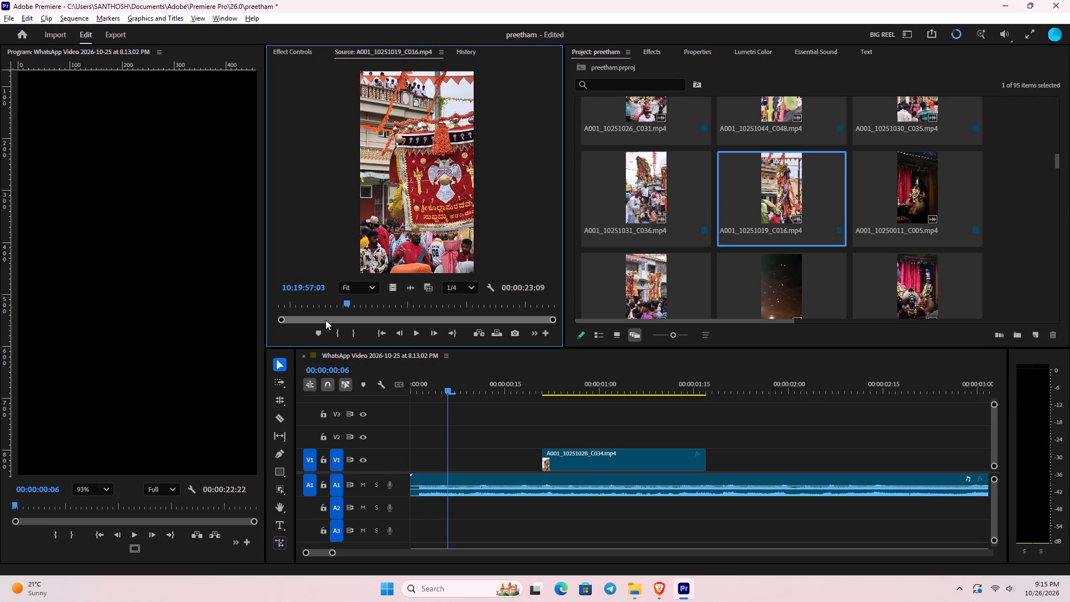
key(space)
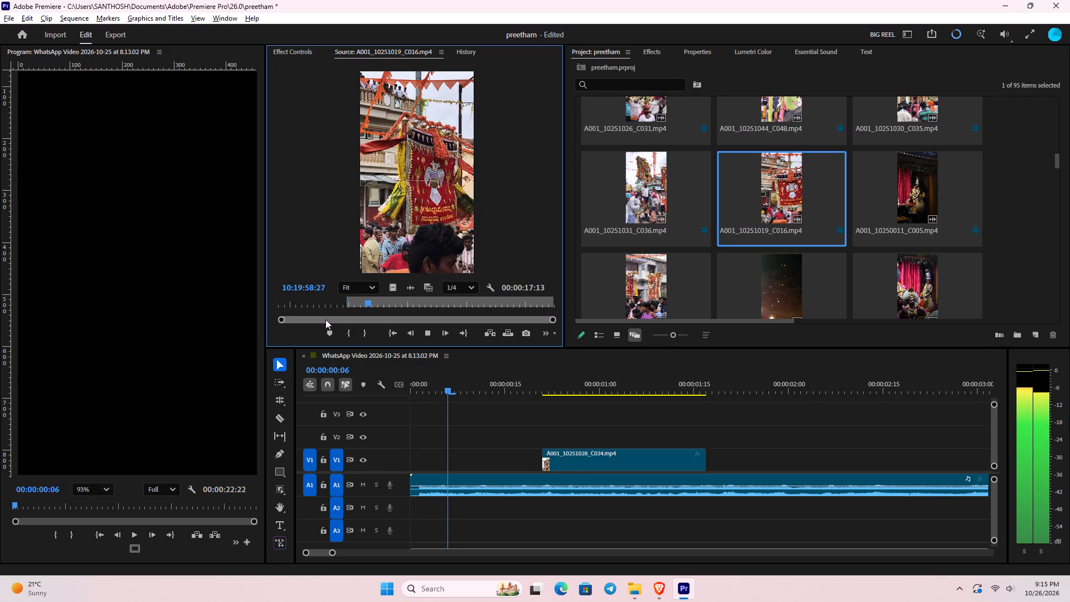
key(space)
key(space)
key(space)
text(o)
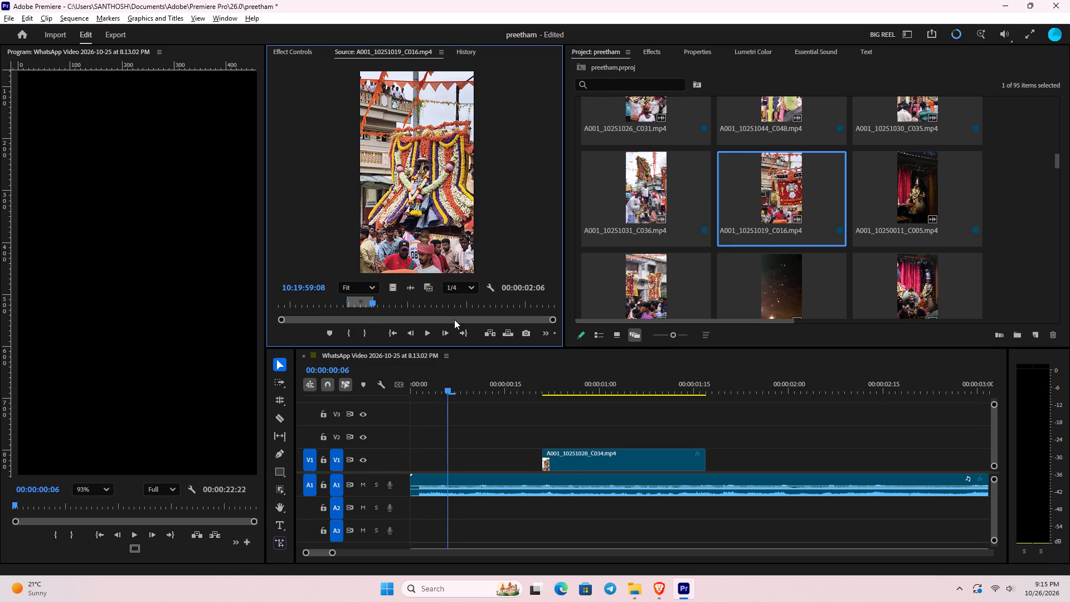
Place only the video of the marked A001_10251019_C016.mp4 selection on V1 directly after A001_10251028_C034.mp4 and play the sequence through the cut.
drag(391, 288, 703, 446)
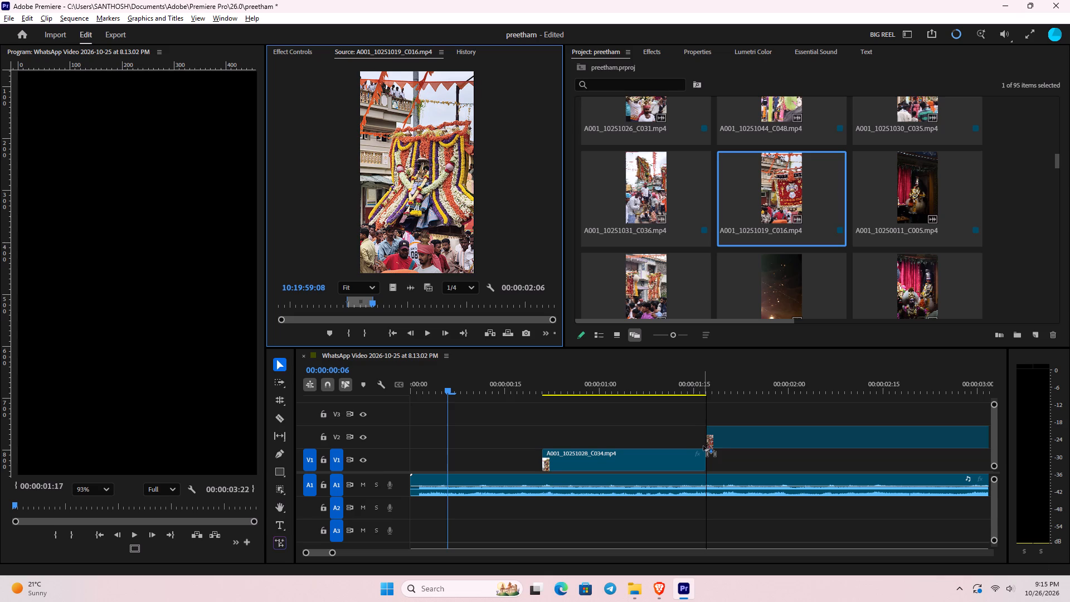
drag(703, 446, 705, 452)
click(708, 454)
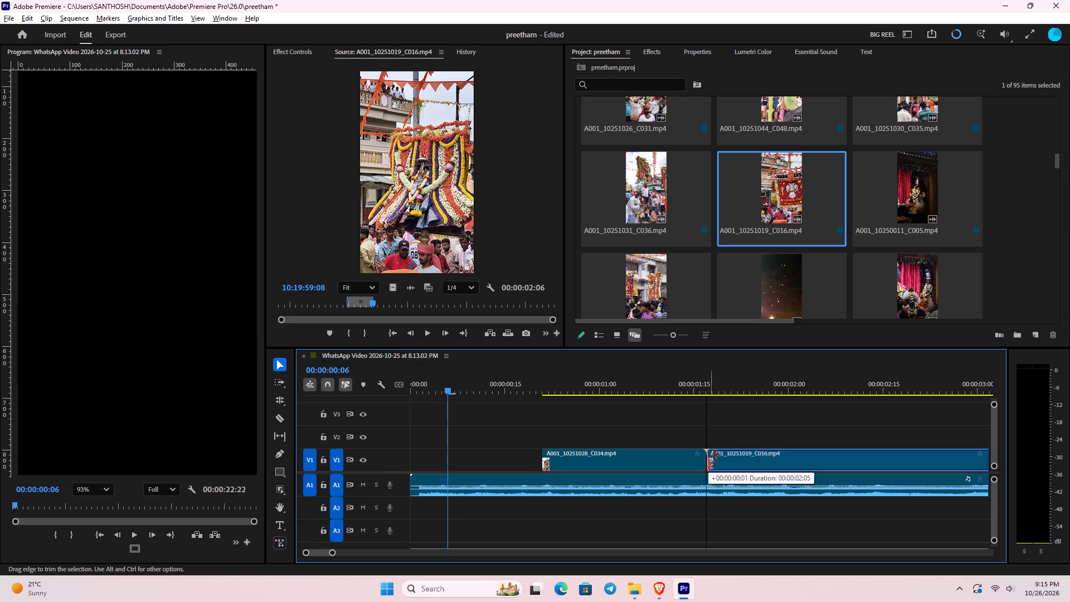
key(space)
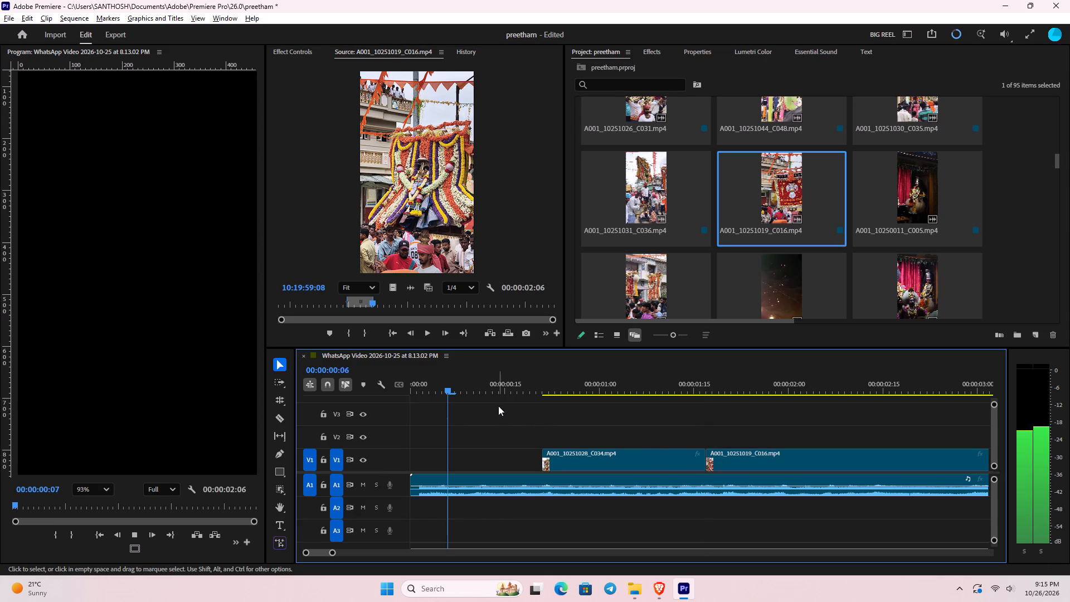
key(space)
key(space)
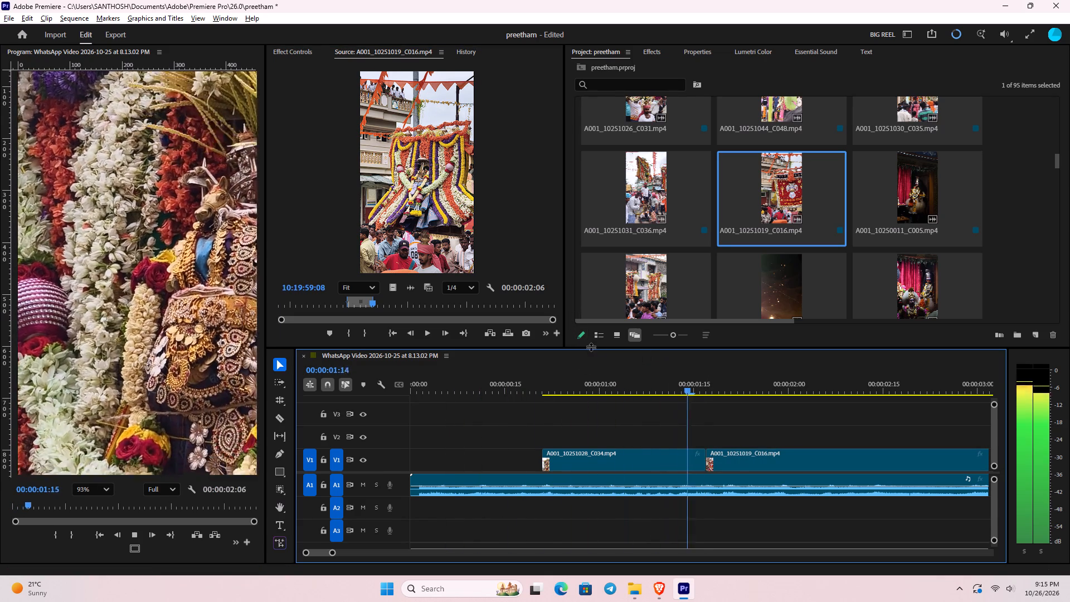
key(space)
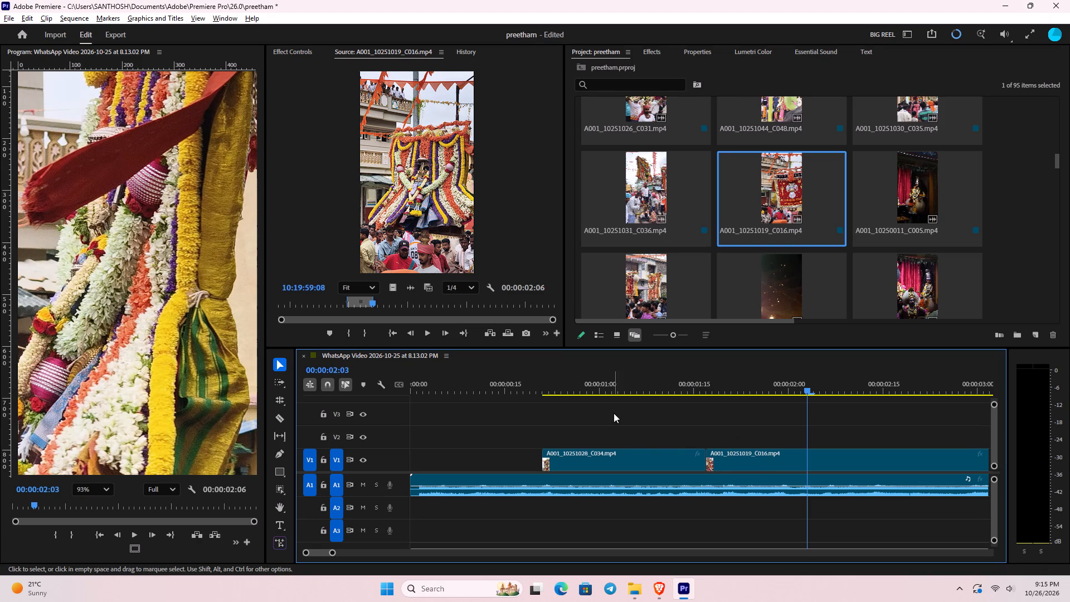
Apply Scale to Frame Size to both V1 clips, A001_10251028_C034.mp4 and A001_10251019_C016.mp4.
key(minus)
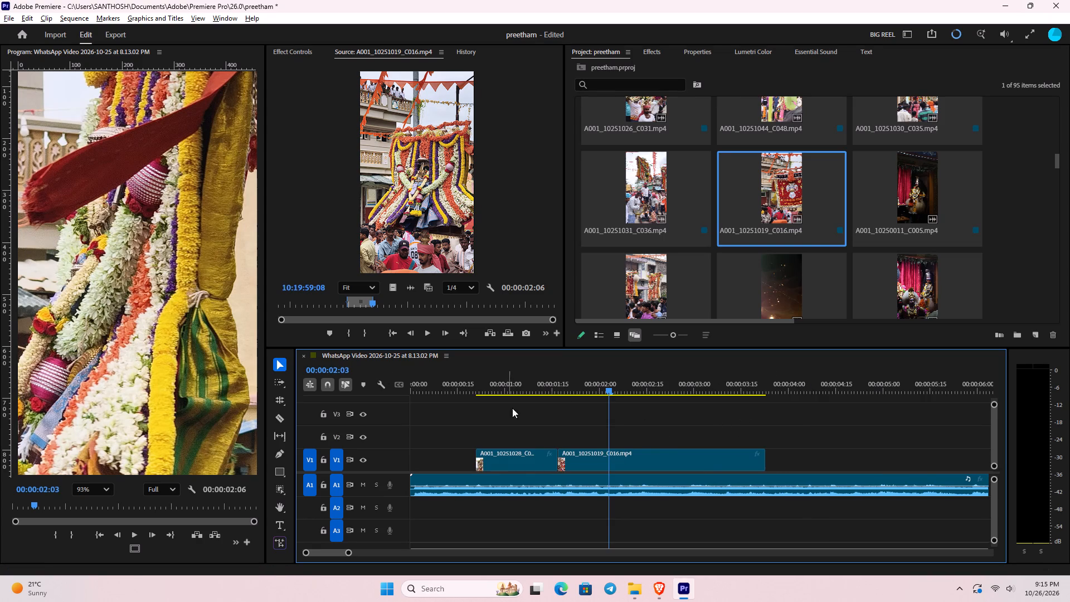
drag(515, 417, 631, 468)
right_click(631, 468)
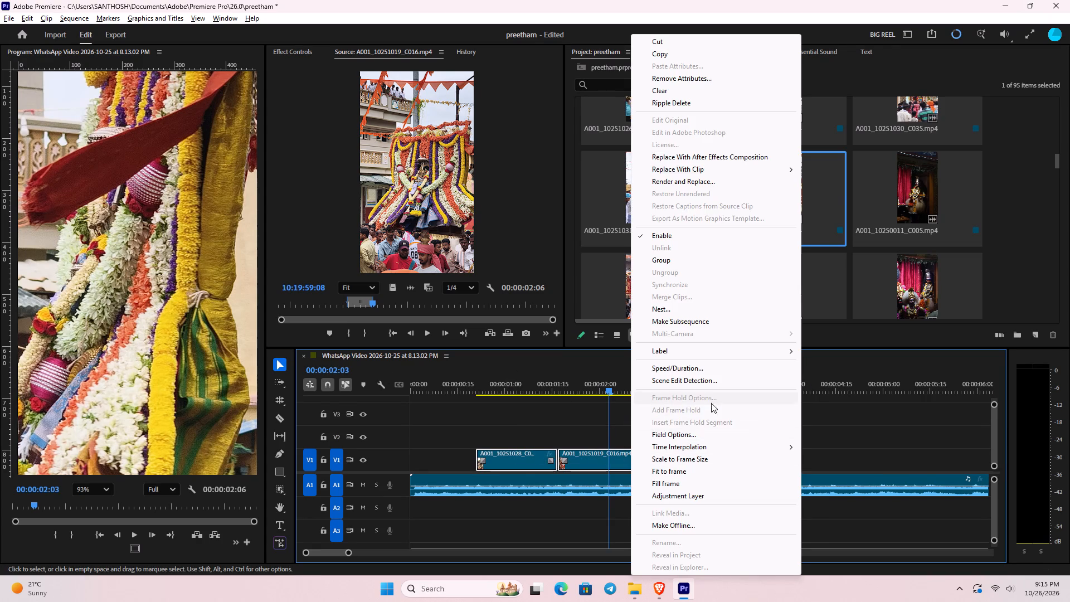
scroll(691, 454, down, 2)
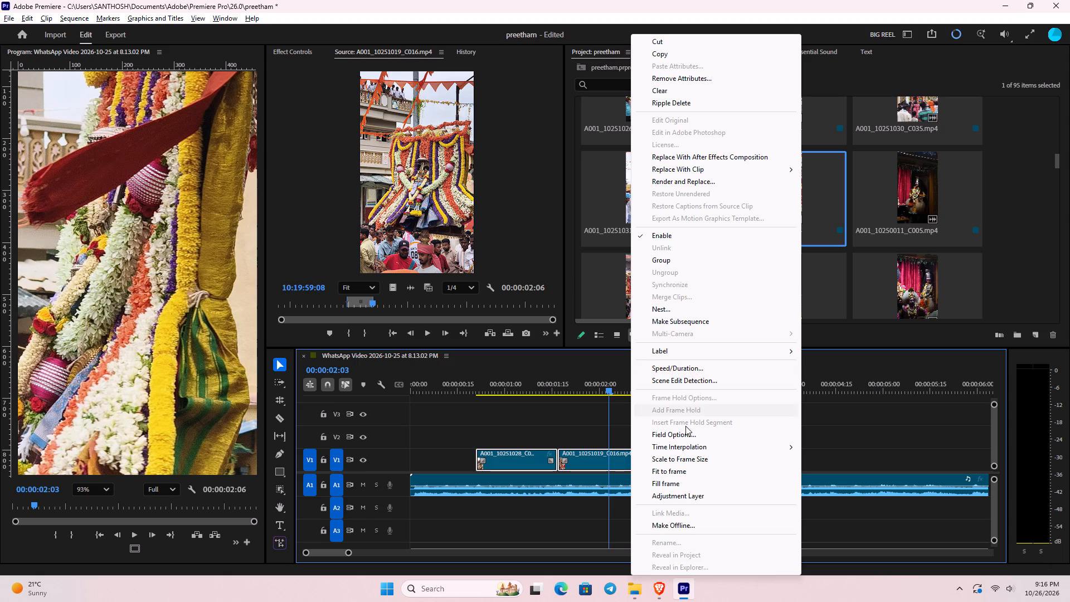
click(709, 457)
Save the project and play the sequence from its start to about 00:00:03:08.
drag(608, 391, 309, 450)
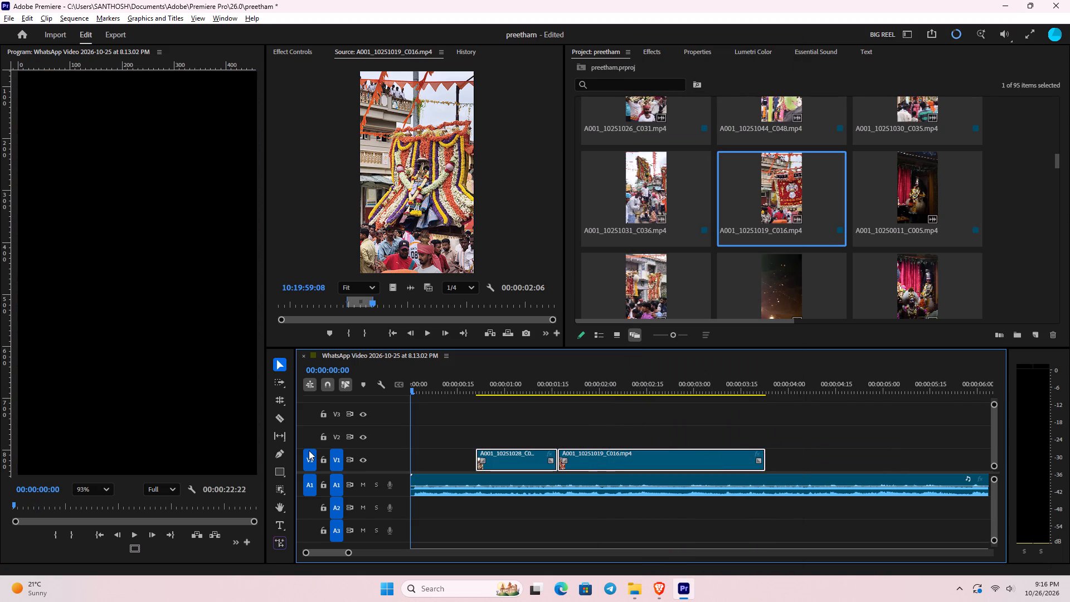
drag(309, 450, 420, 454)
key(space)
key(ctrl+s)
key(ctrl+space)
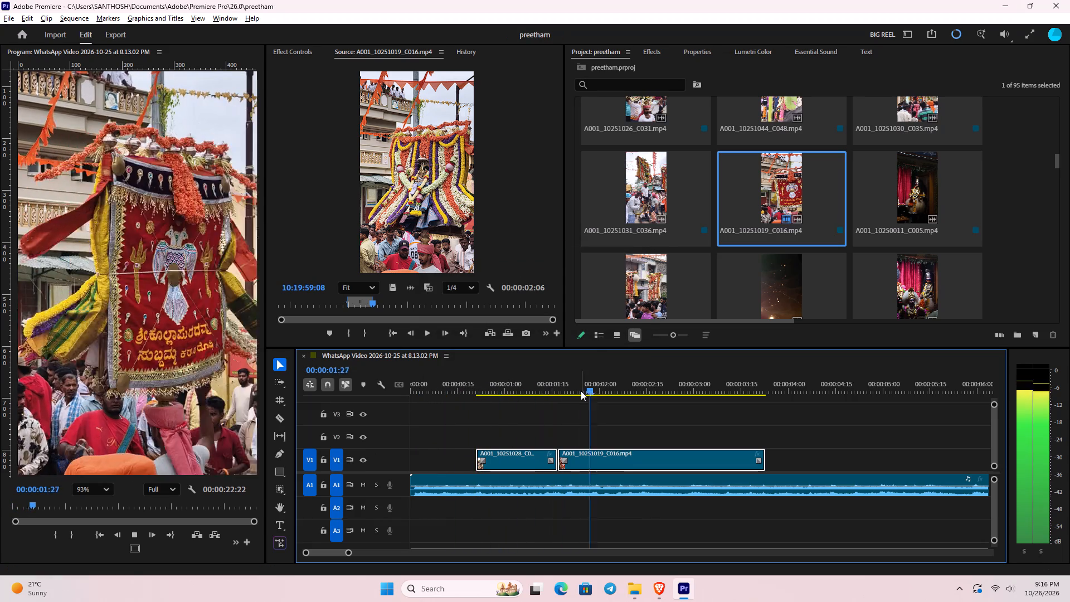
key(space)
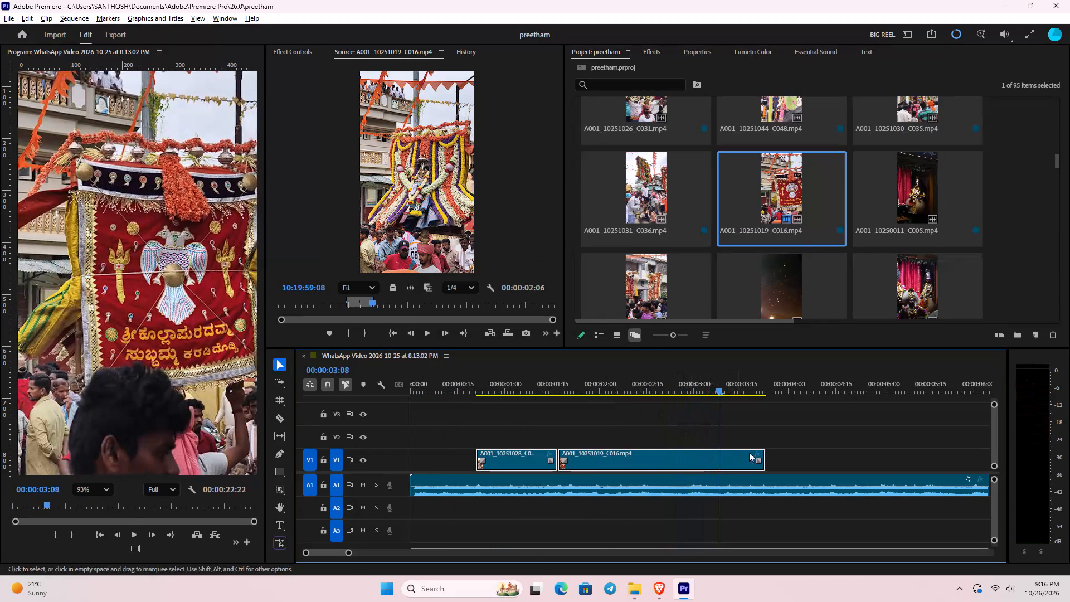
Trim the end of the A001_10251019_C016.mp4 clip on V1 back to about 00:00:03:00.
drag(765, 452, 691, 470)
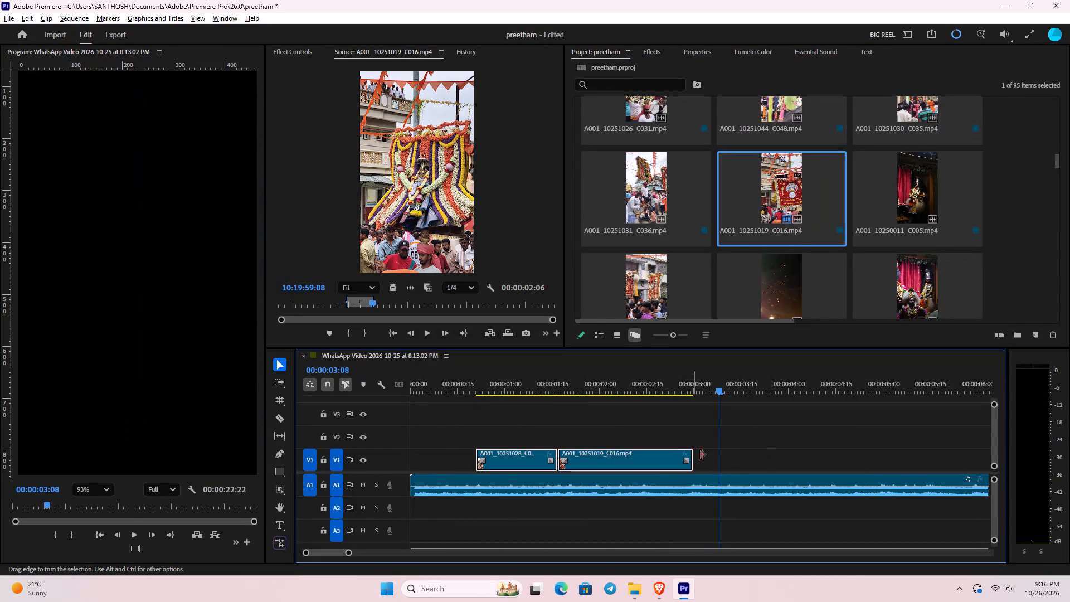
Open A001_10251026_C031.mp4 in the Source Monitor and move its playhead to the clip's start at 10:17:15:24.
scroll(748, 259, up, 5)
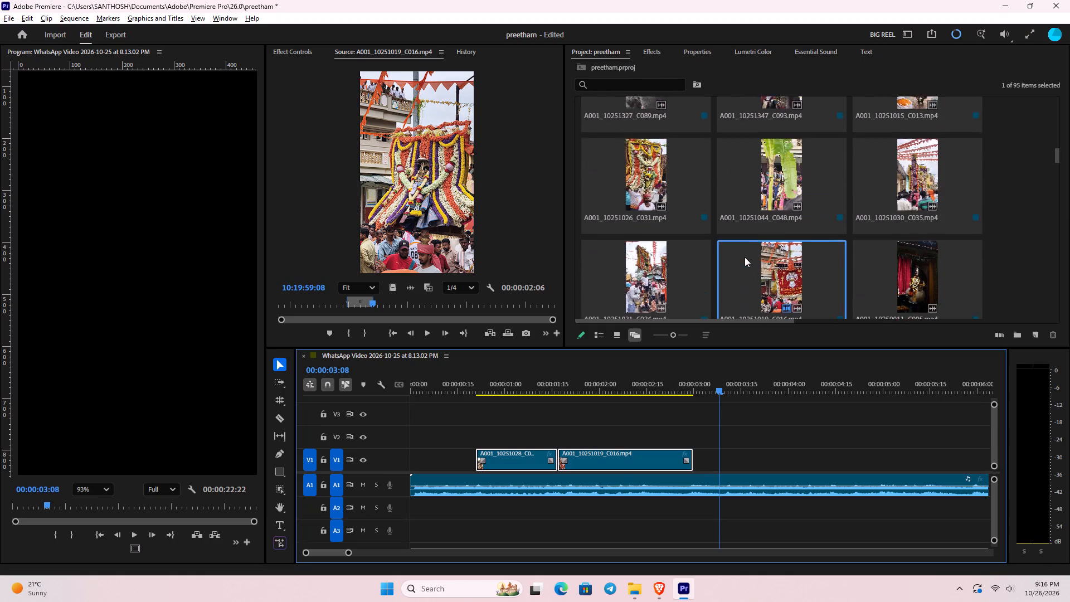
scroll(745, 257, up, 5)
click(662, 299)
double_click(655, 300)
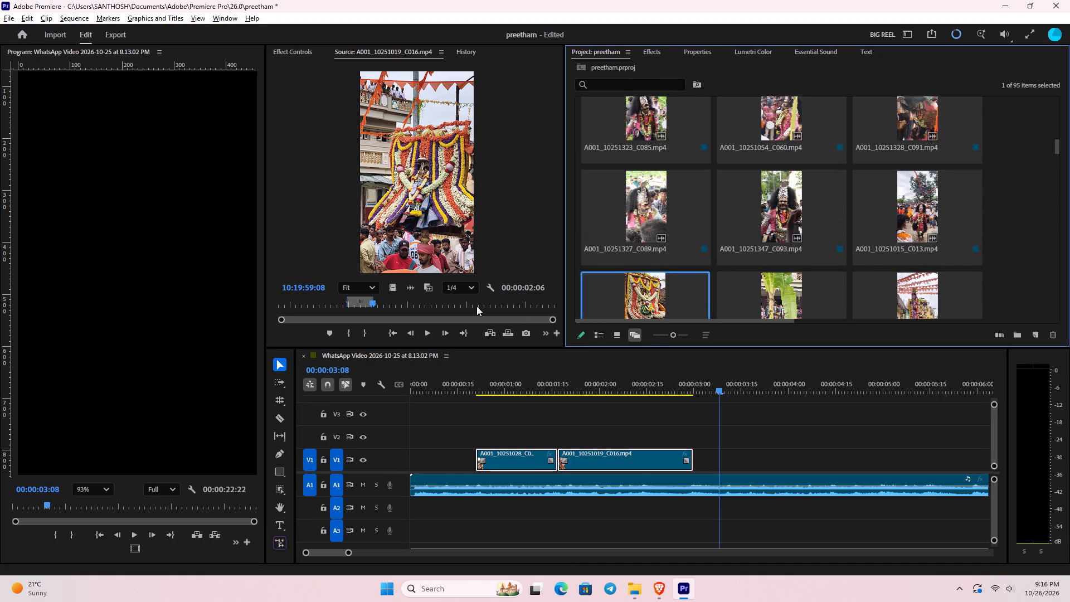
double_click(629, 295)
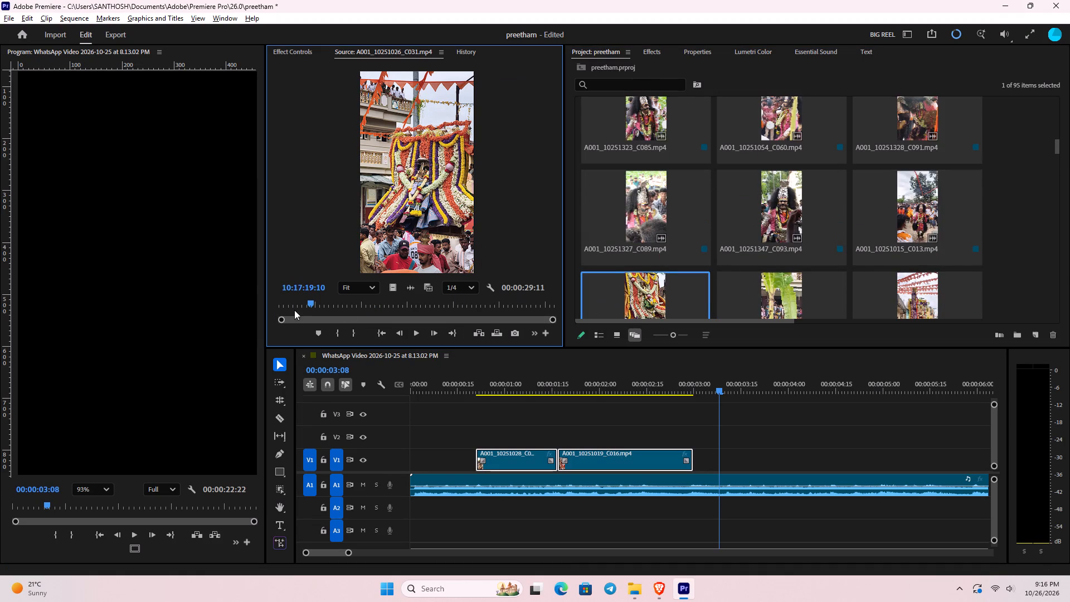
drag(299, 304, 289, 305)
drag(296, 302, 293, 308)
drag(294, 305, 211, 311)
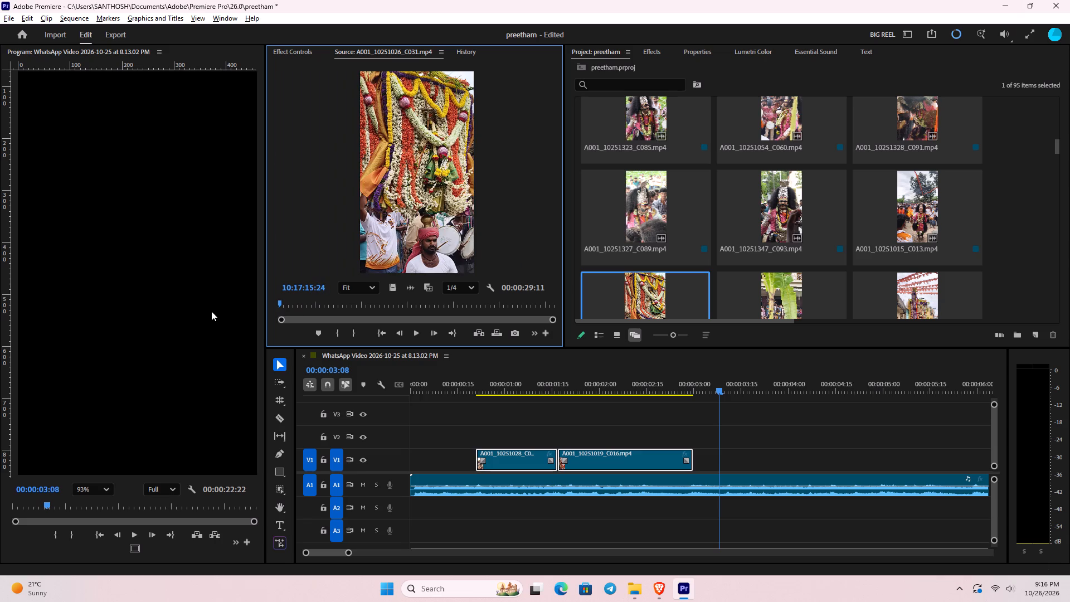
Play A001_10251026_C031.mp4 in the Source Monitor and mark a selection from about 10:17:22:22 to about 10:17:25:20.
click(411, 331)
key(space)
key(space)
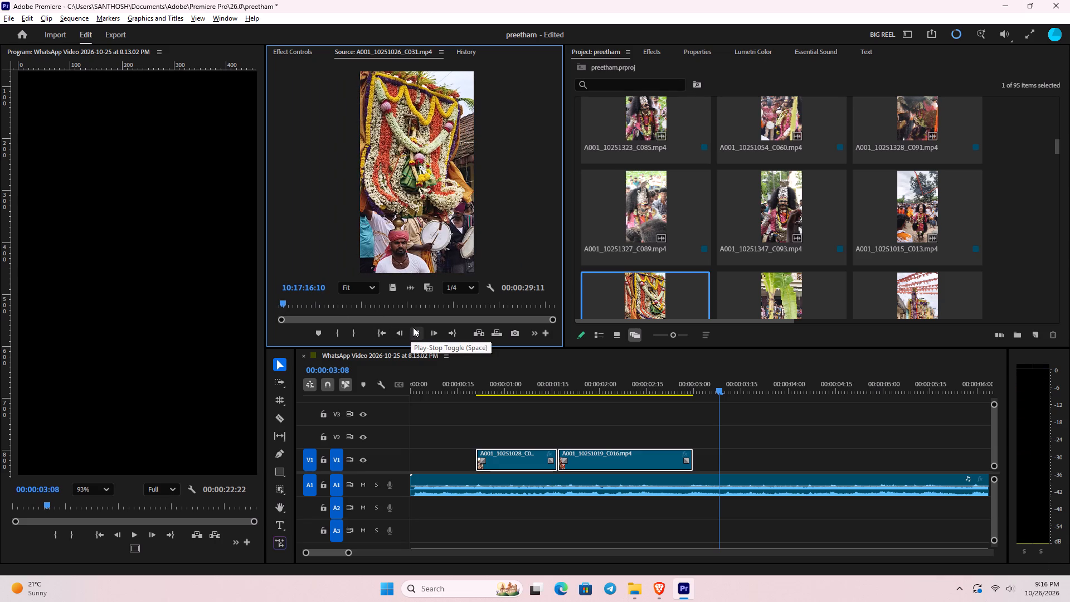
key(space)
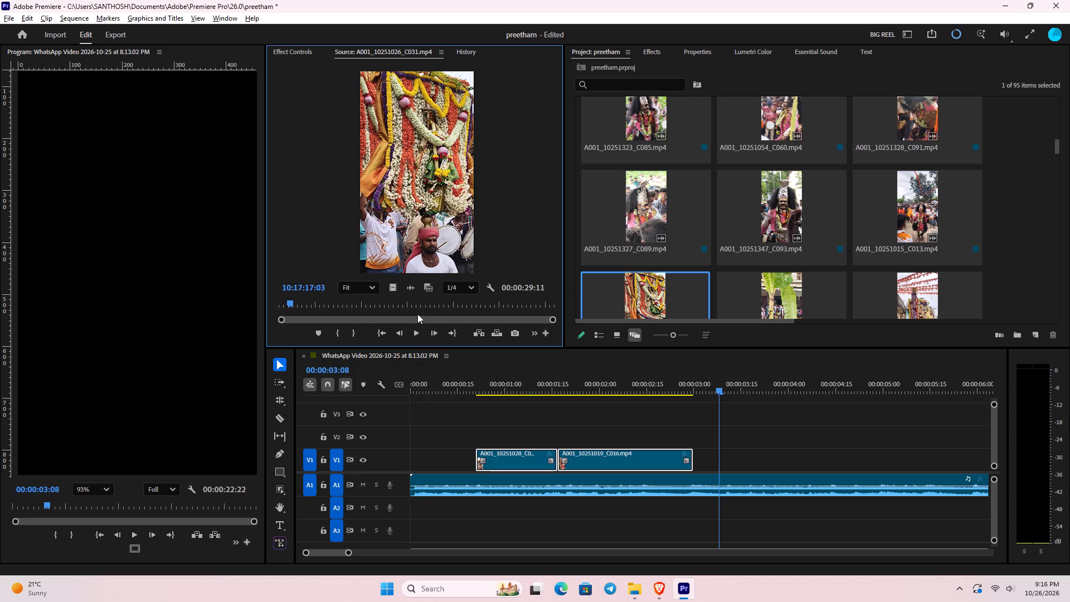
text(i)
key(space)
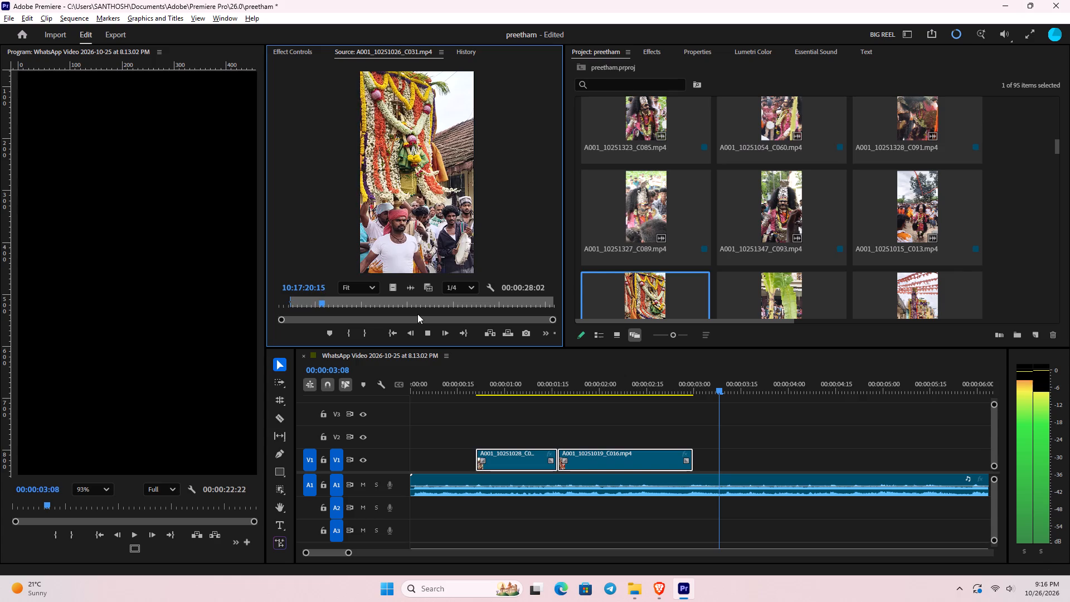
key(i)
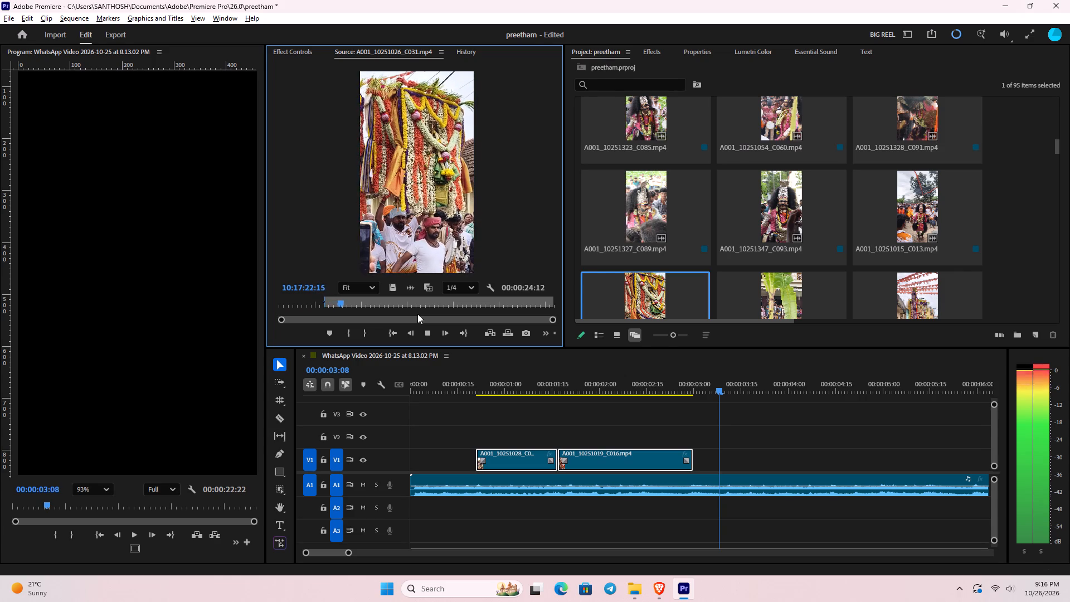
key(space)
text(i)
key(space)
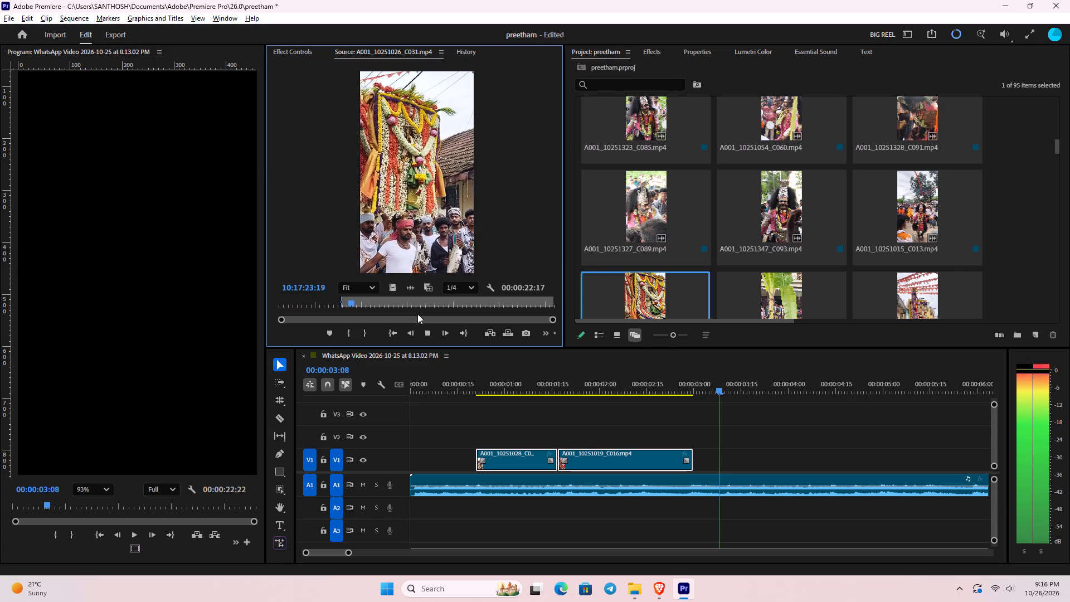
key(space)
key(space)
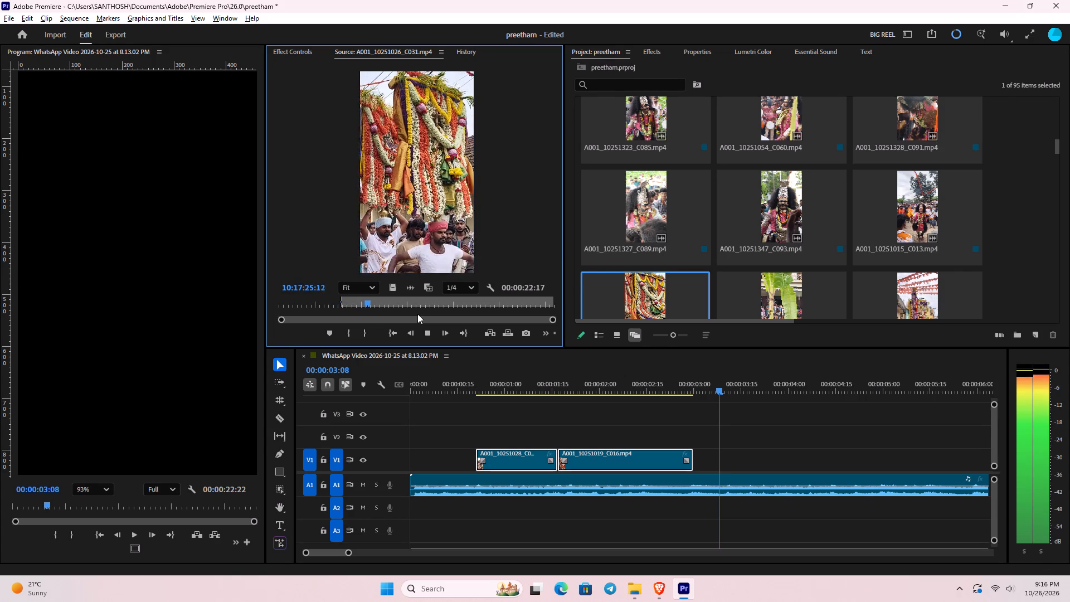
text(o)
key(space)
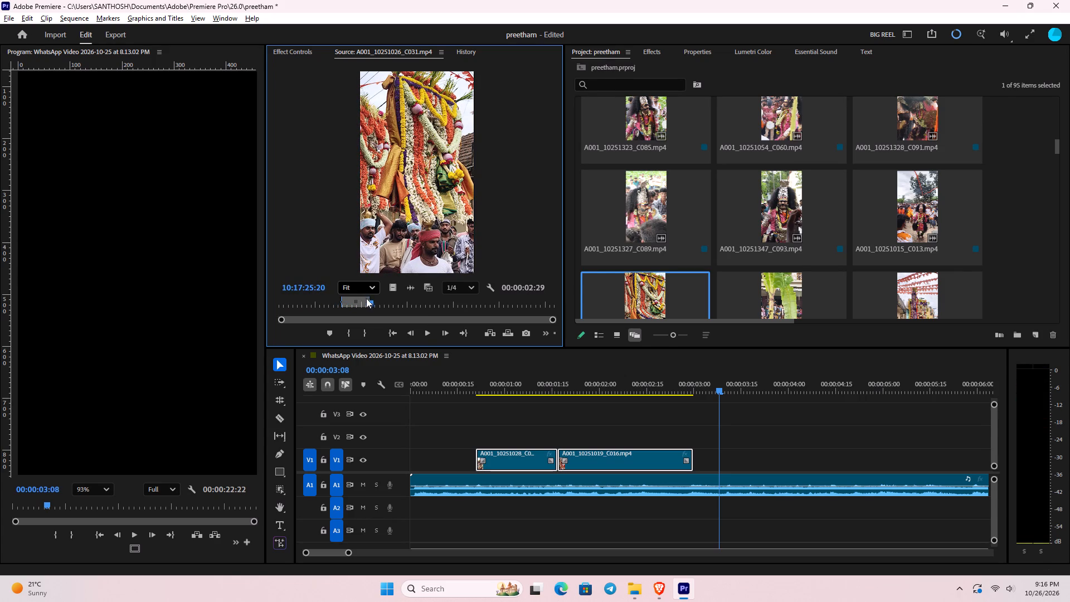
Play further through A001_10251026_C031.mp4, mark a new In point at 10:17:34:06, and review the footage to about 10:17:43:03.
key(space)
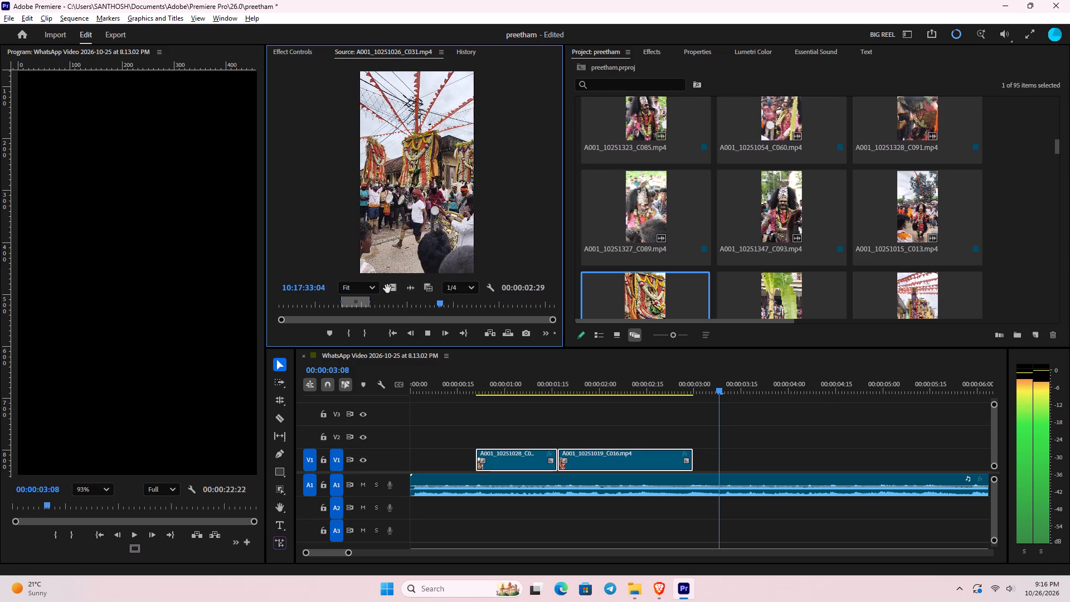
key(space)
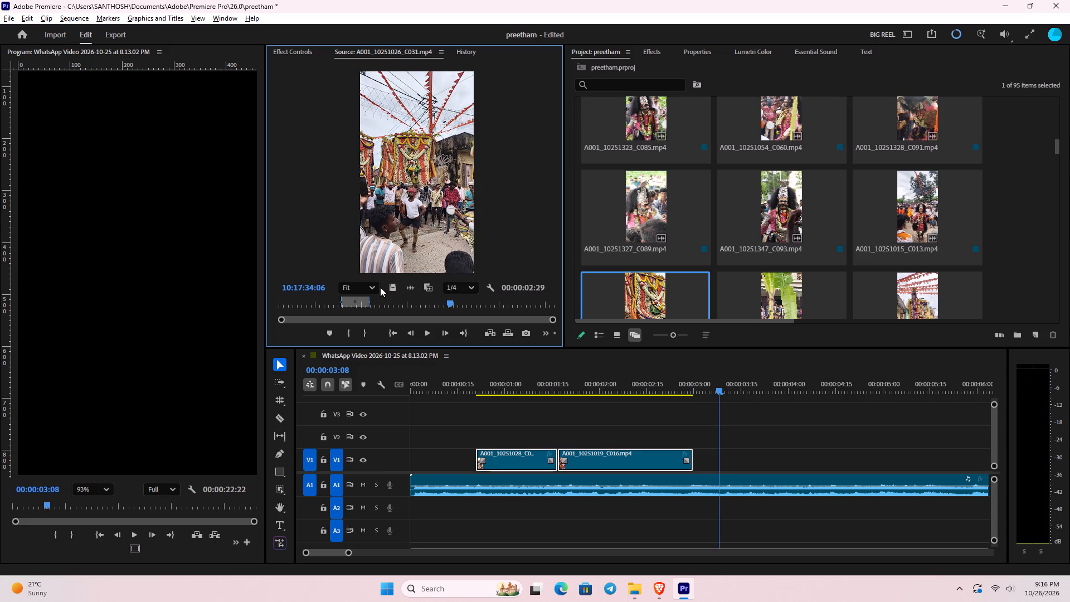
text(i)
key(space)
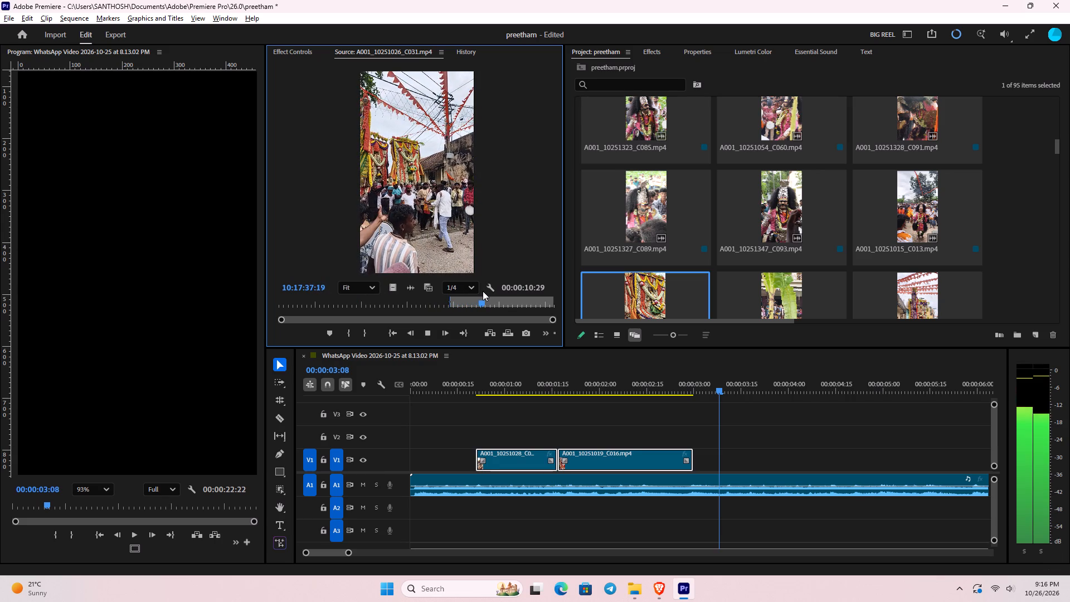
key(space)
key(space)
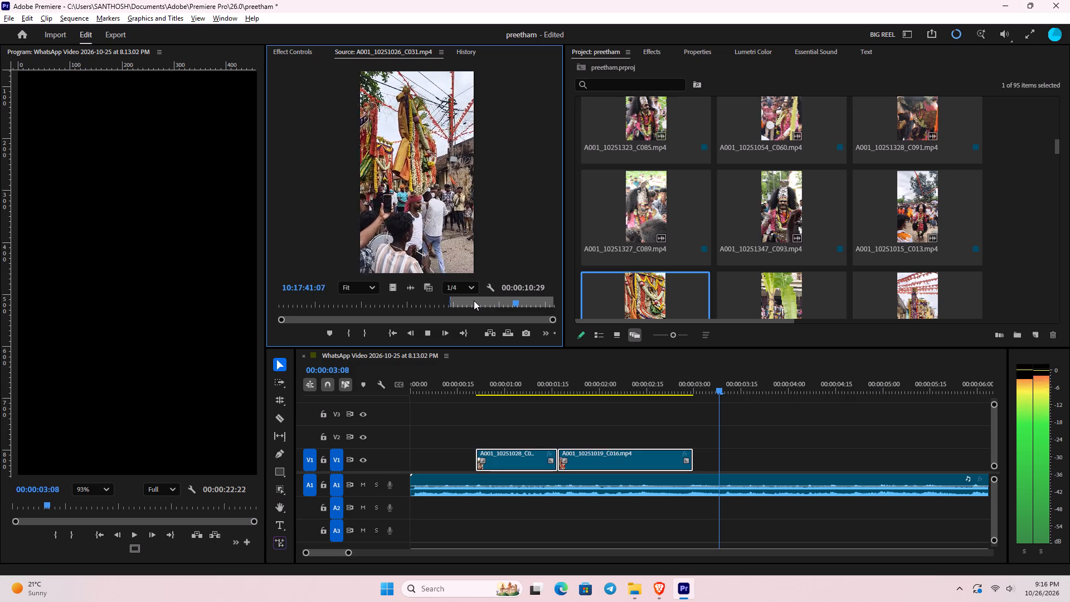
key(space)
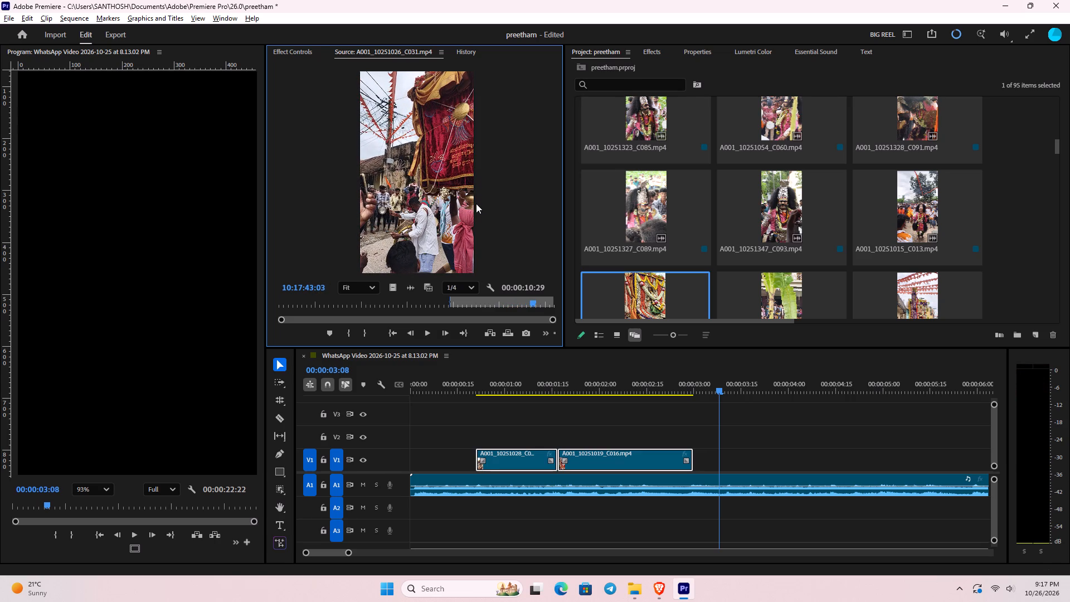
Move the In point of A001_10251026_C031.mp4 back to about 10:17:18:18 and mark its Out point at about 10:17:20:19.
drag(528, 300, 518, 296)
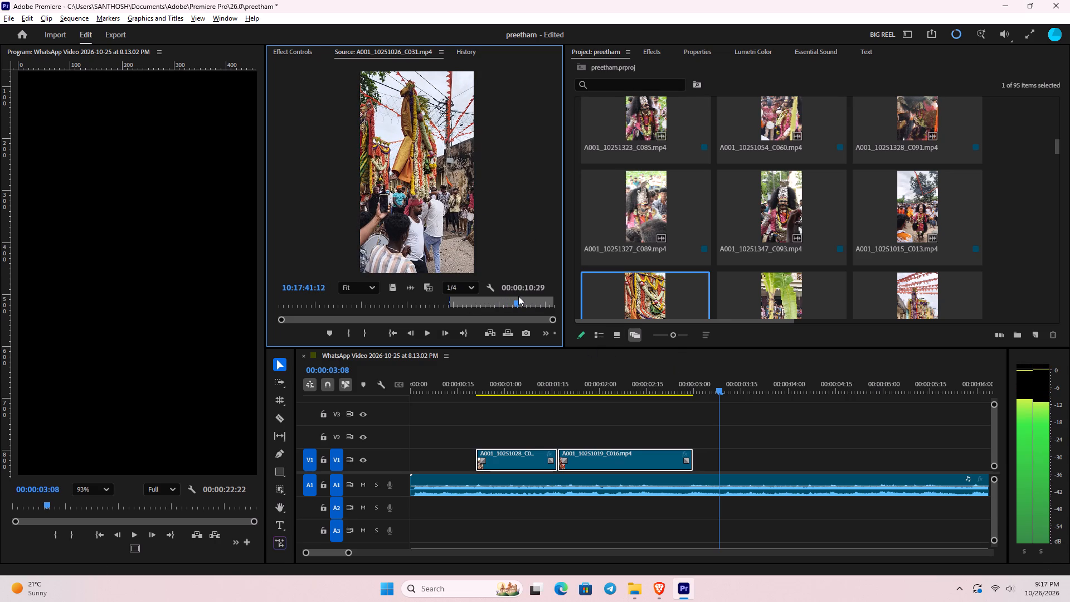
drag(518, 296, 519, 296)
drag(451, 300, 376, 300)
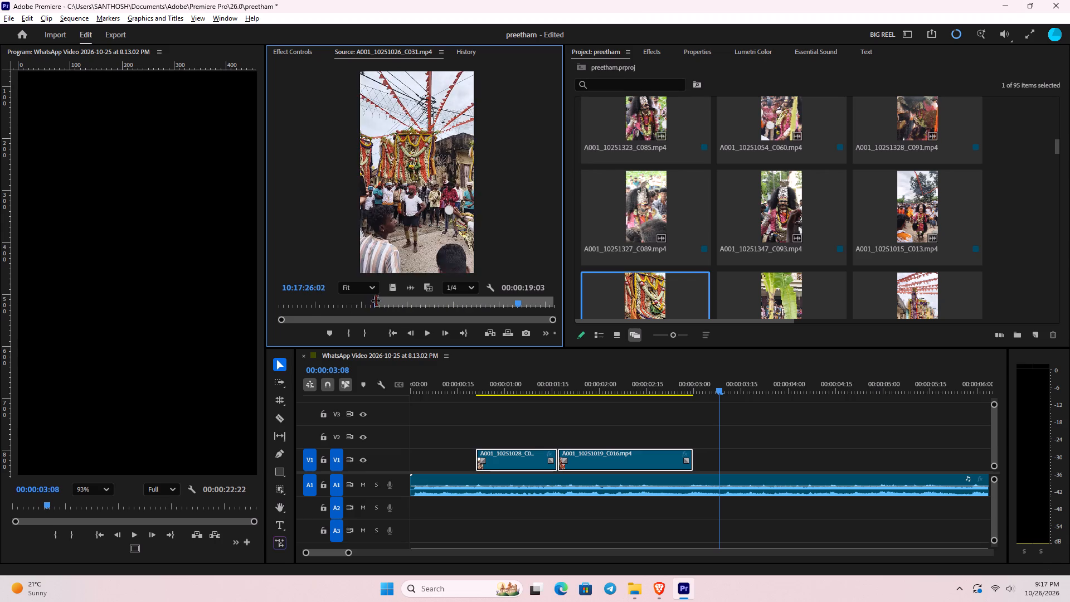
drag(376, 300, 306, 312)
key(space)
key(space)
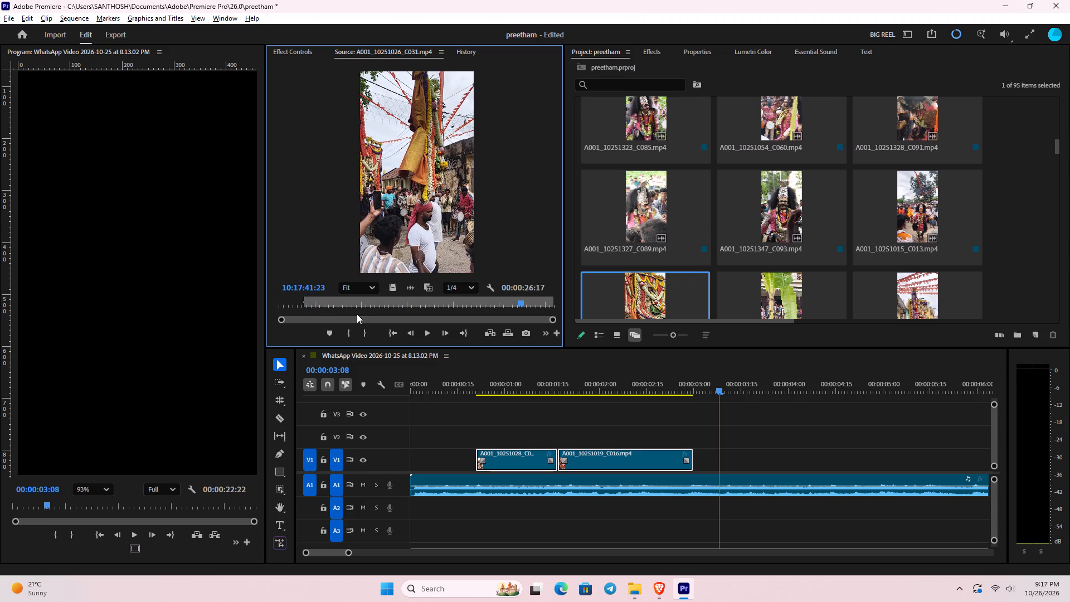
key(Up)
key(space)
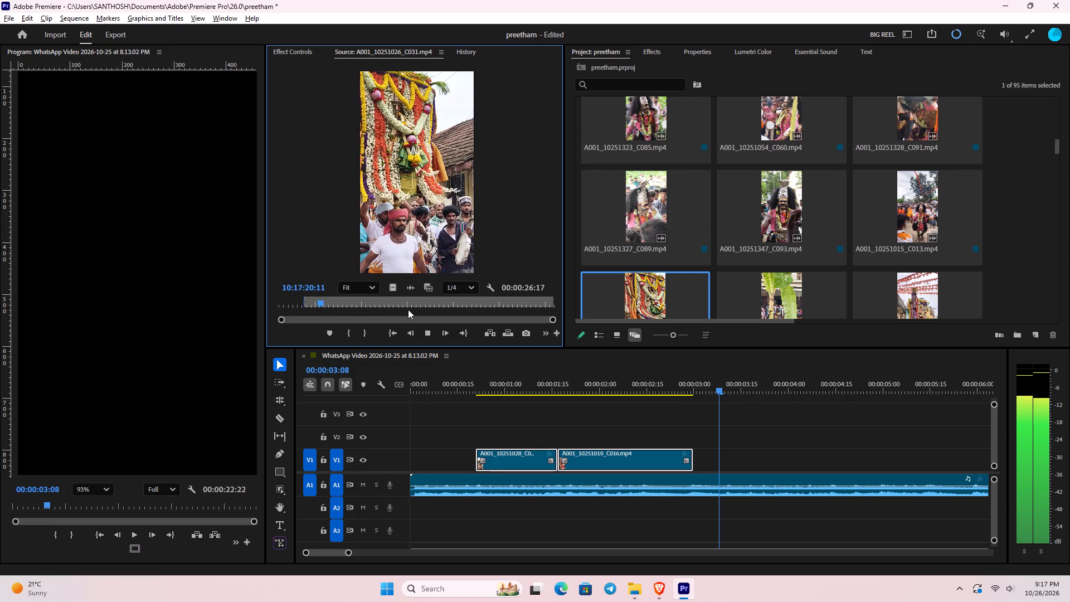
key(space)
text(o)
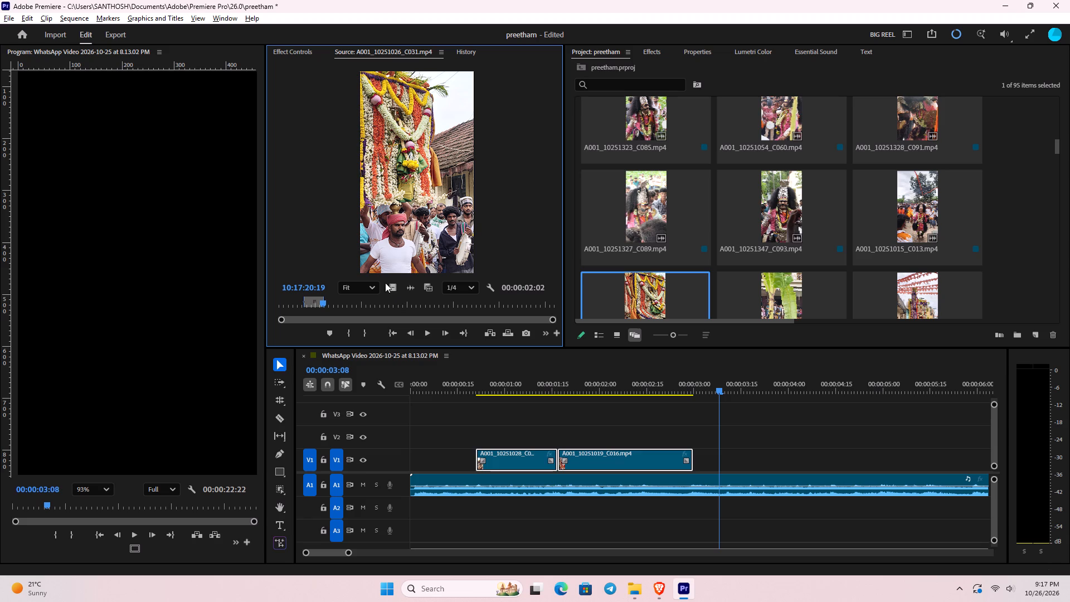
Place only the video of the marked A001_10251026_C031.mp4 selection at the sequence start, trimmed to fill the V1 gap before A001_10251028_C034.mp4.
drag(389, 284, 374, 429)
drag(607, 429, 546, 433)
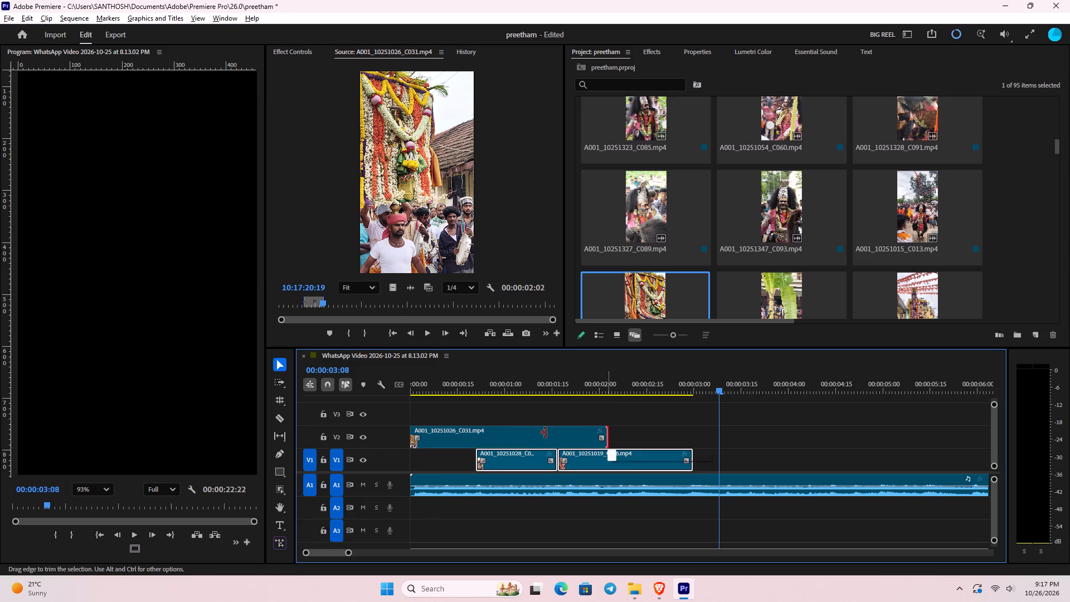
drag(546, 433, 475, 436)
drag(450, 446, 450, 463)
Play the sequence's opening frames and apply Scale to Frame Size to the A001_10251026_C031.mp4 clip on V1.
drag(686, 385, 179, 475)
key(space)
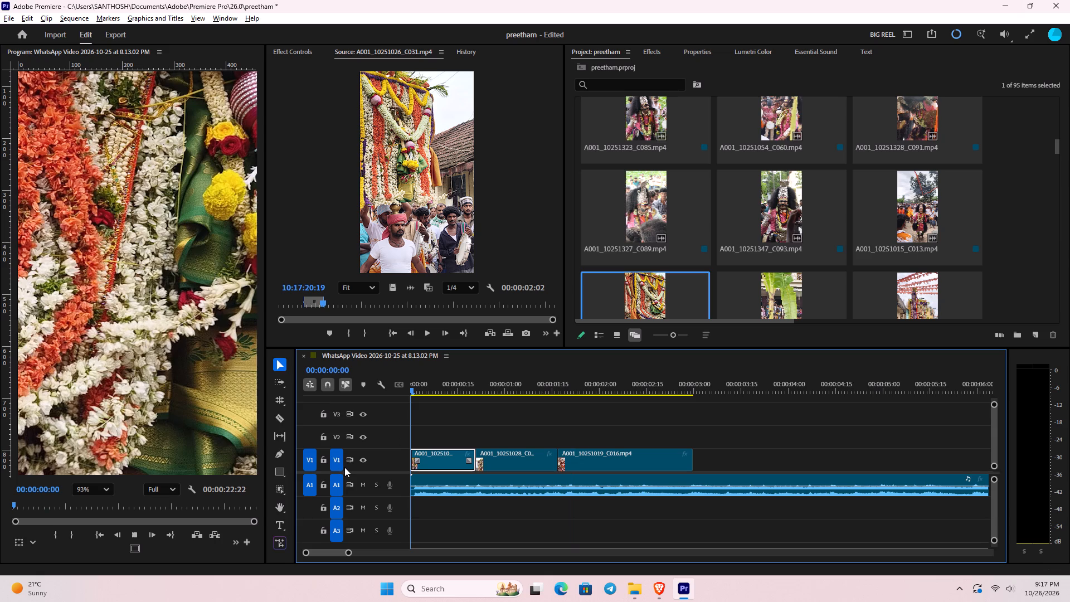
key(space)
click(444, 451)
right_click(445, 453)
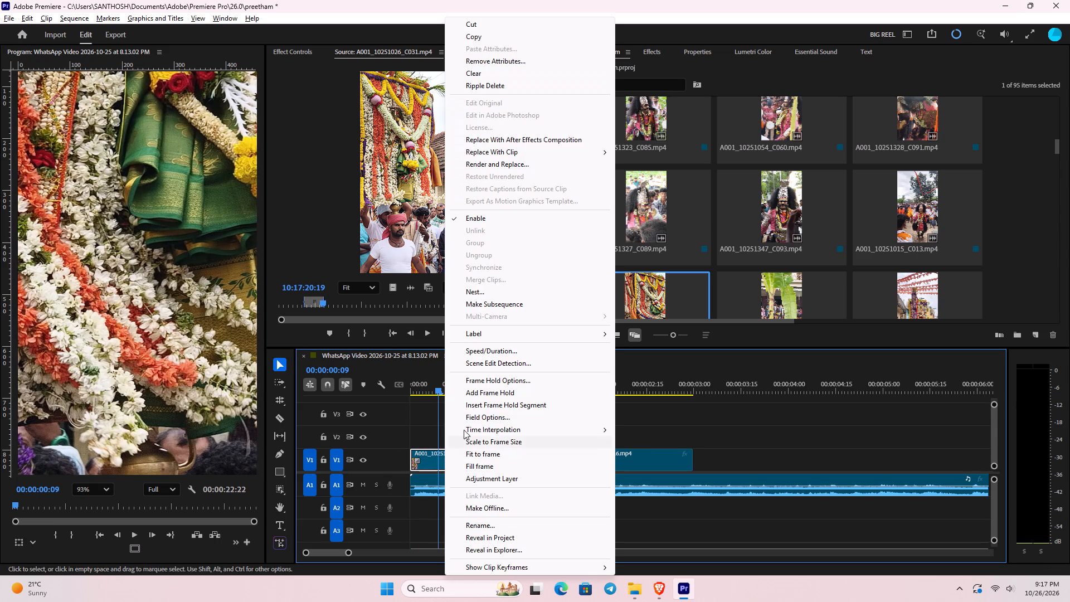
click(518, 439)
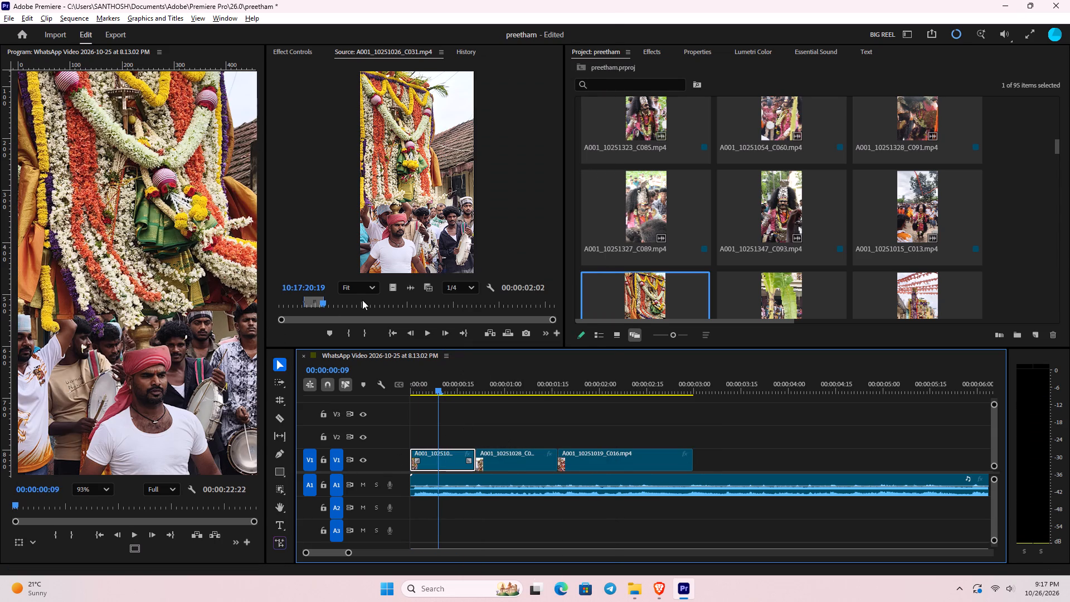
Play the opening of the sequence to check the framing of the first V1 clip, and return to 00:00:00:00.
key(space)
key(space)
key(space)
key(space)
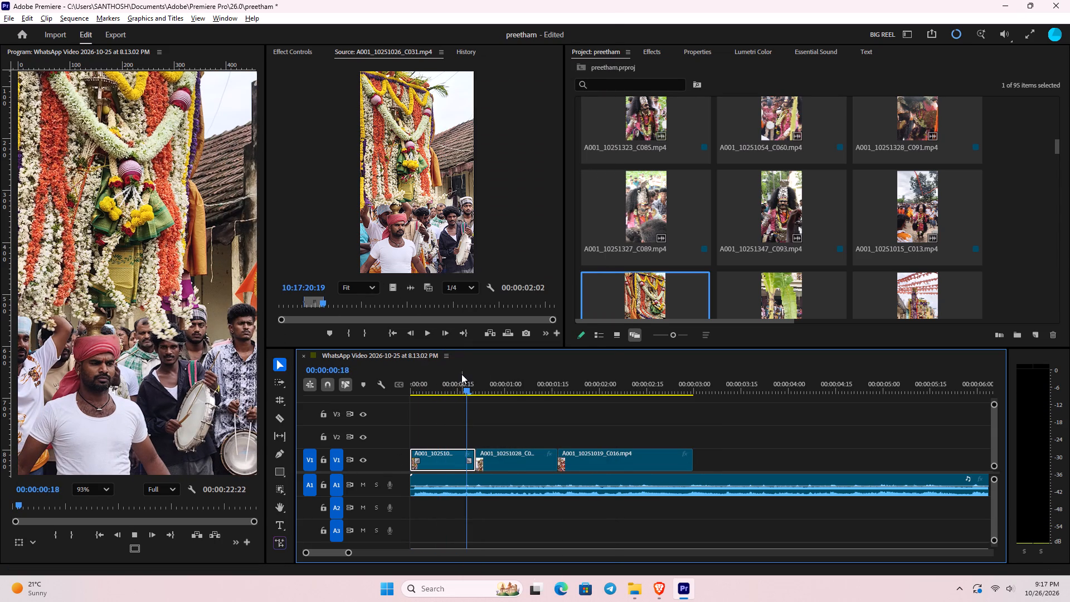
key(space)
key(space)
drag(501, 381, 310, 406)
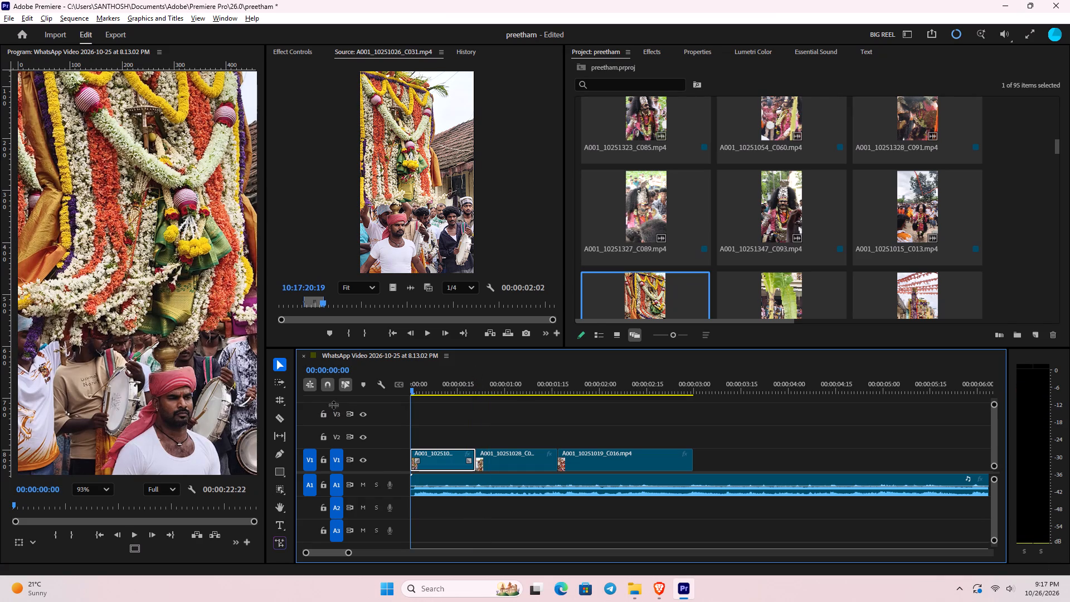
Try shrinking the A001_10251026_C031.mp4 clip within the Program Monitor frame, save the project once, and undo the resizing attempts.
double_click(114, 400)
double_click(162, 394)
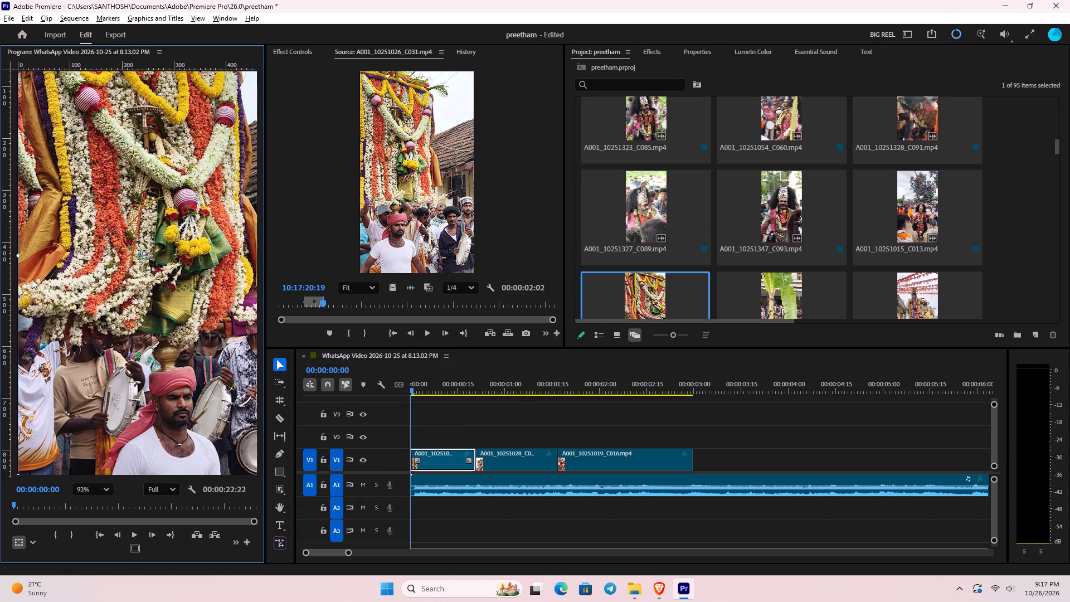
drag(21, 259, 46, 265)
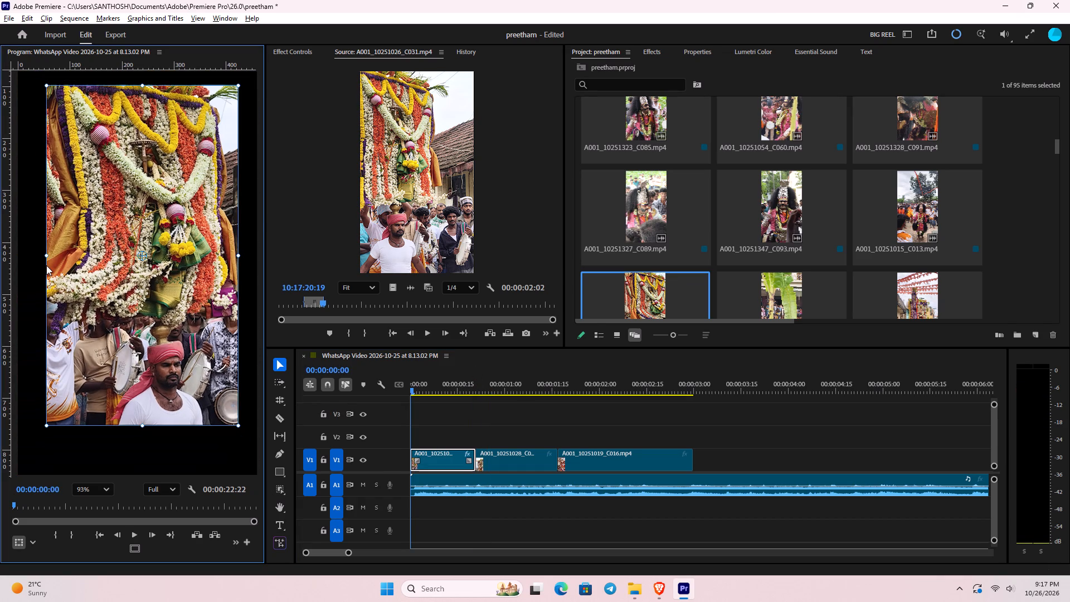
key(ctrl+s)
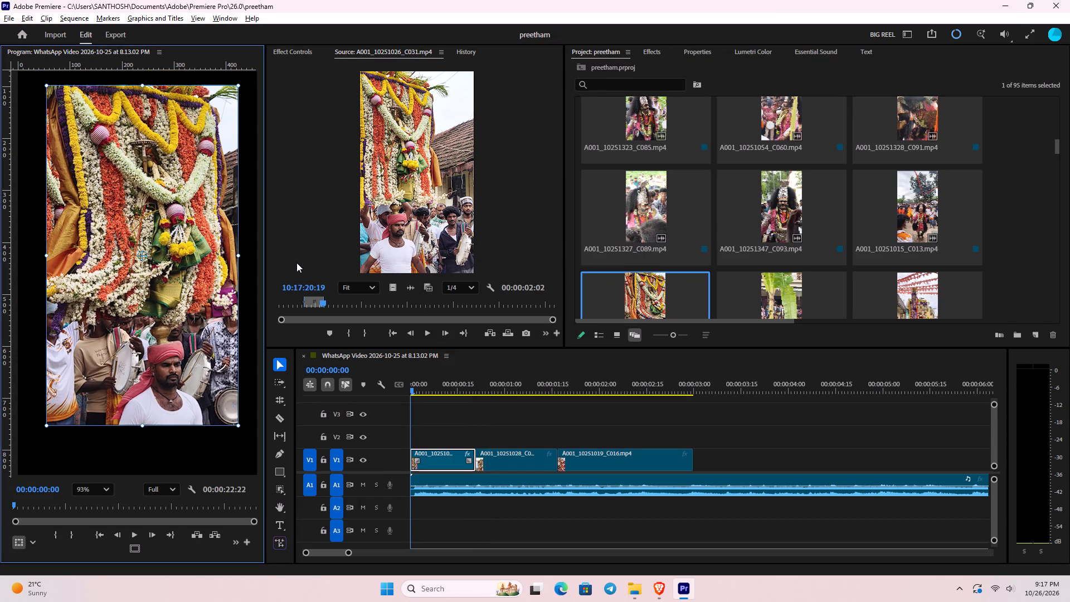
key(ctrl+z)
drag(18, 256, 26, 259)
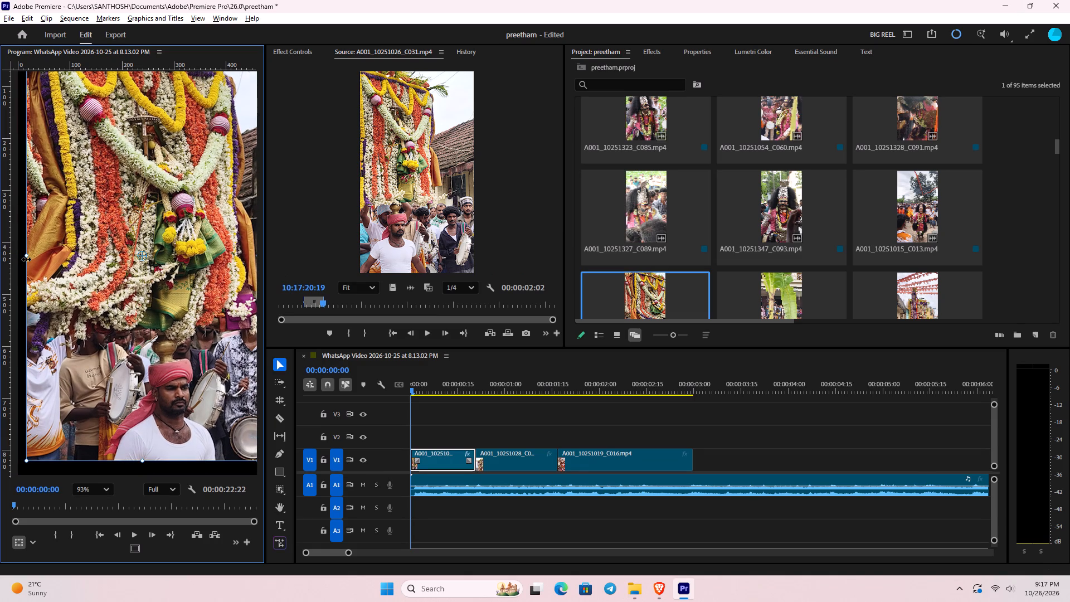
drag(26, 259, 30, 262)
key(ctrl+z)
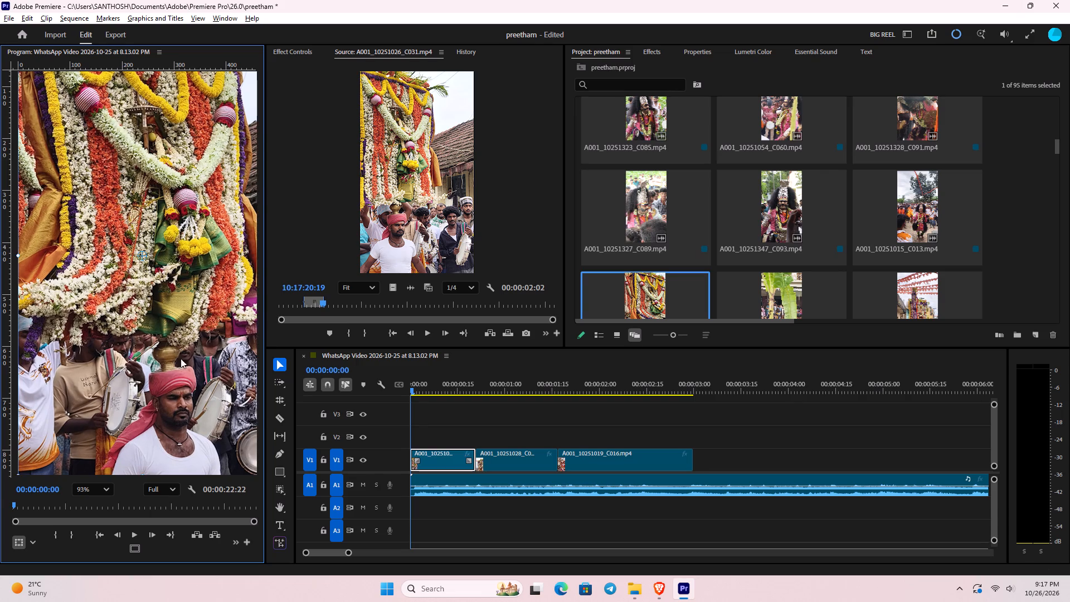
Replay the opening of the sequence several times to check the first V1 clip and its cut to A001_10251028_C034.mp4.
key(space)
key(space)
key(space)
key(space)
key(space)
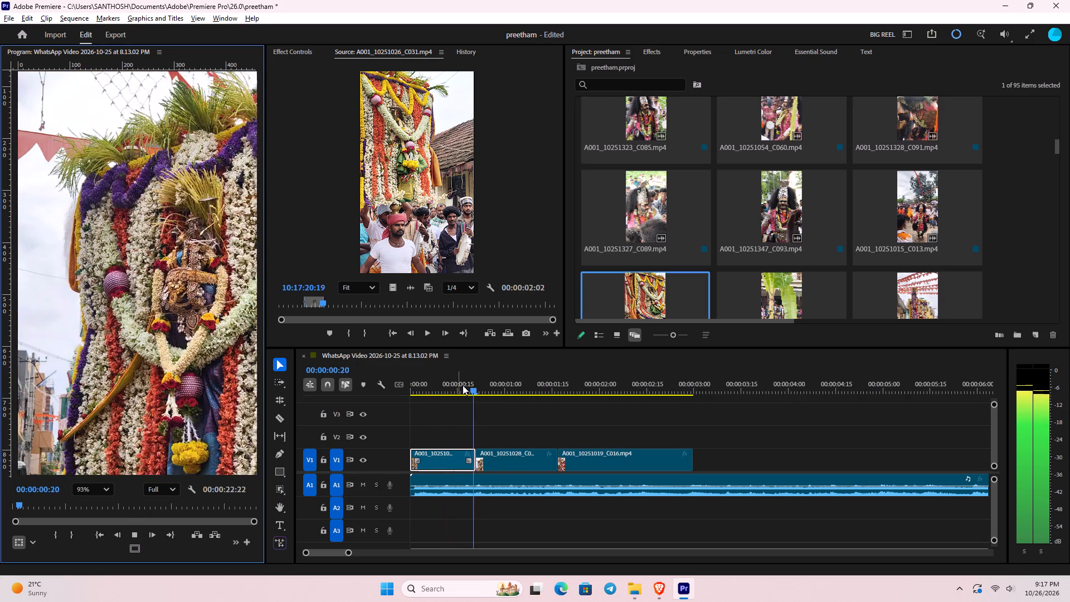
key(space)
drag(507, 379, 306, 419)
key(space)
key(space)
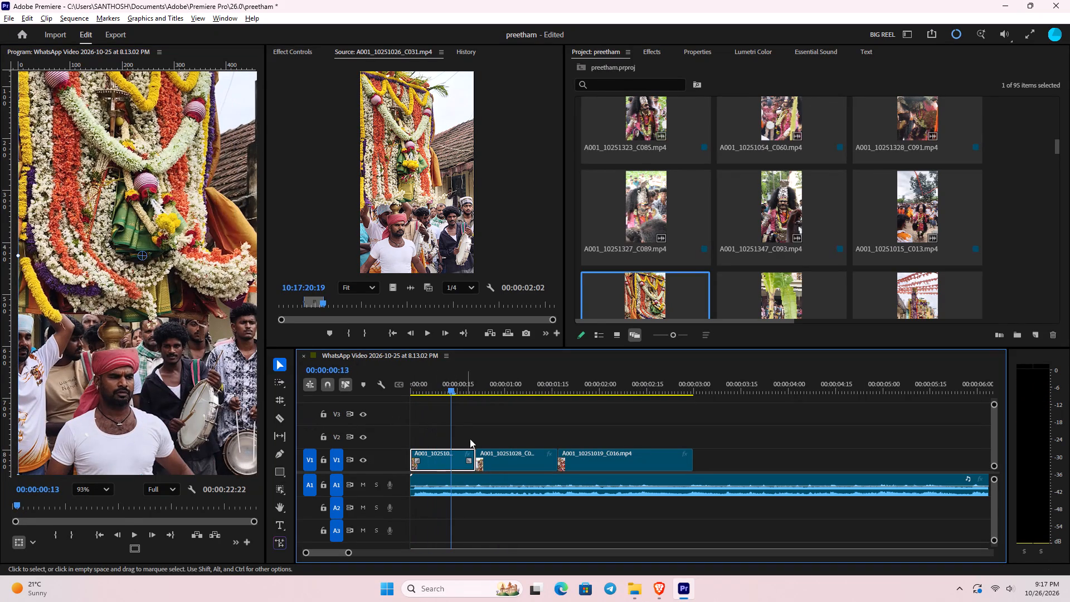
key(equal)
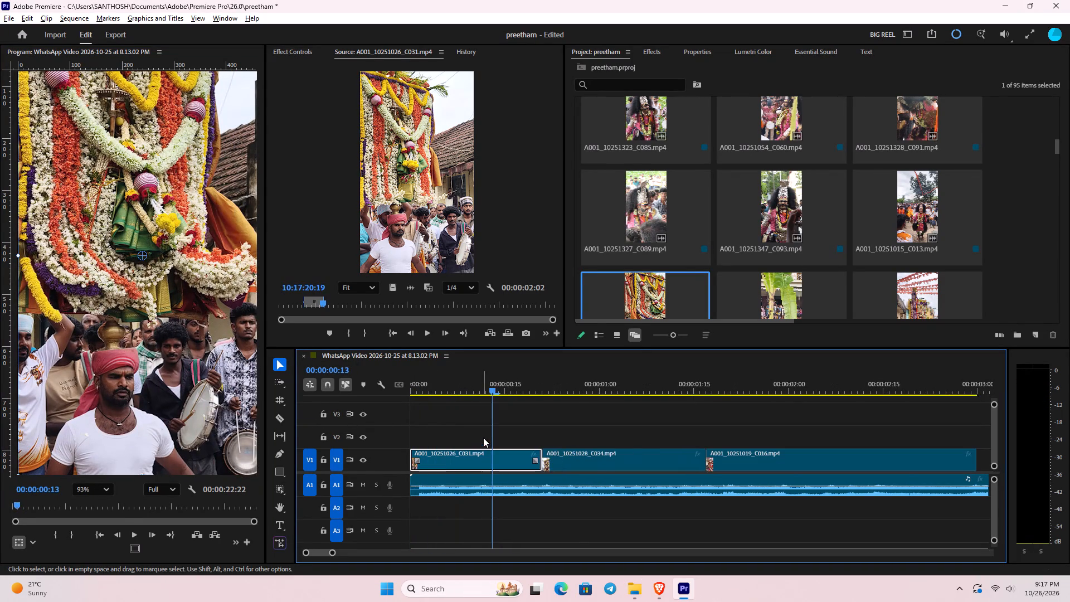
key(equal)
drag(566, 394, 329, 431)
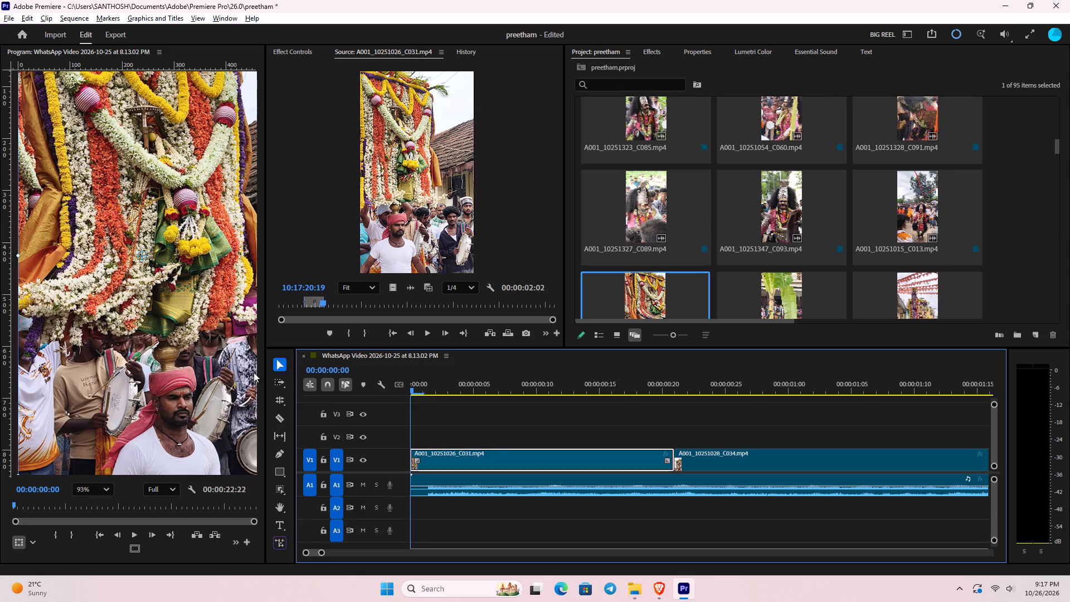
key(space)
key(space)
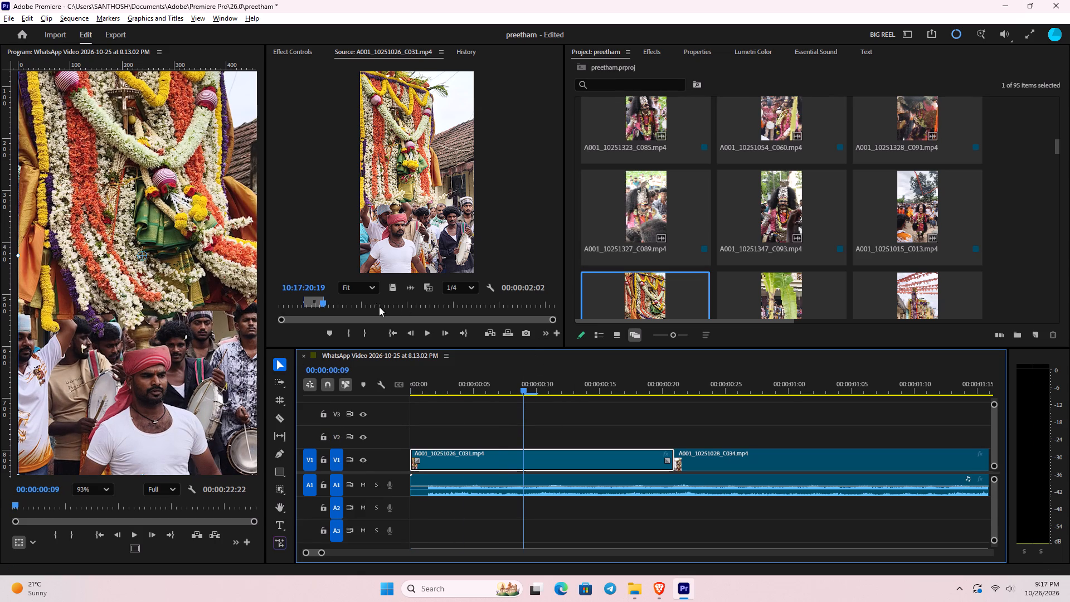
Mark an In point at 10:17:33:27 in the A001_10251026_C031.mp4 source clip.
drag(369, 305, 421, 309)
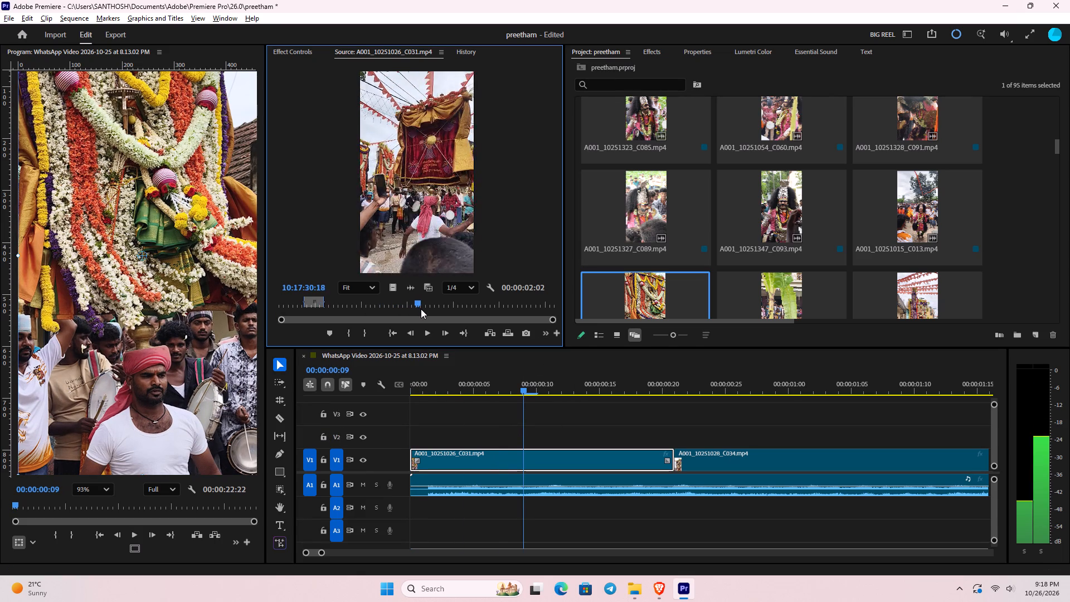
drag(421, 309, 449, 310)
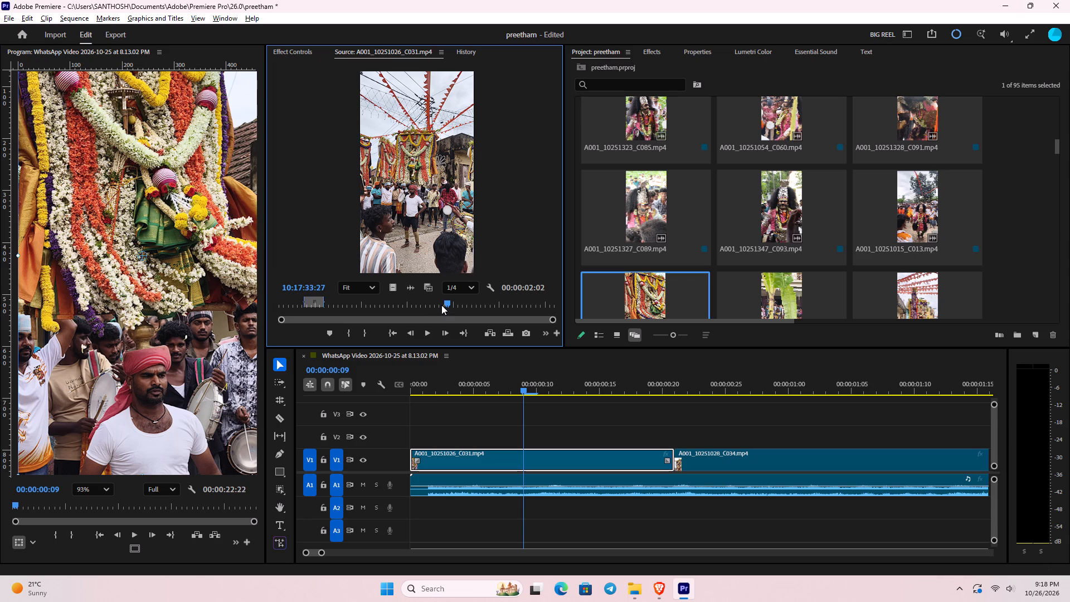
key(i)
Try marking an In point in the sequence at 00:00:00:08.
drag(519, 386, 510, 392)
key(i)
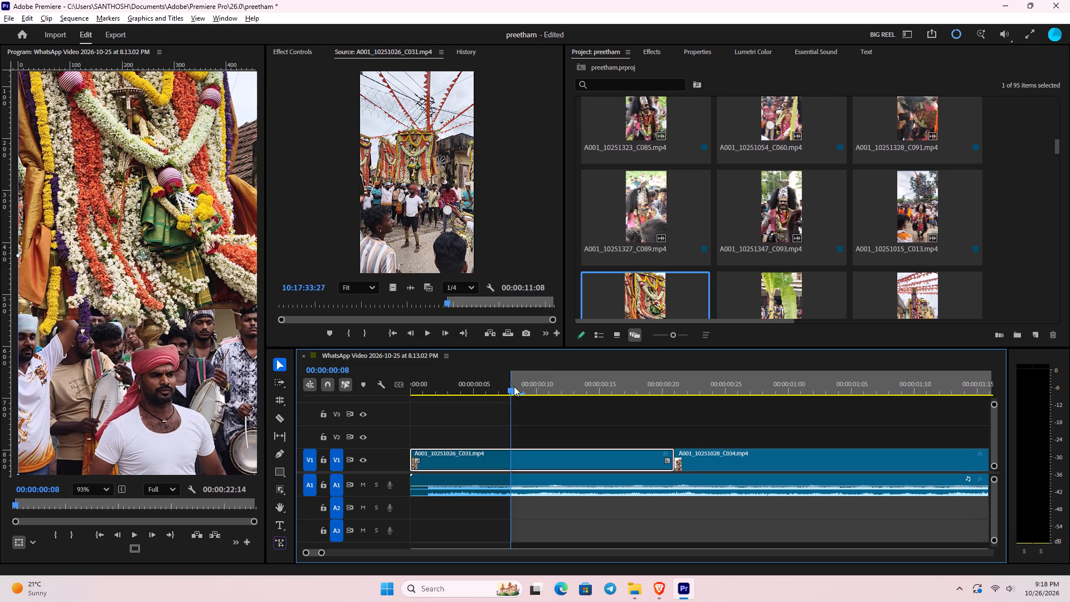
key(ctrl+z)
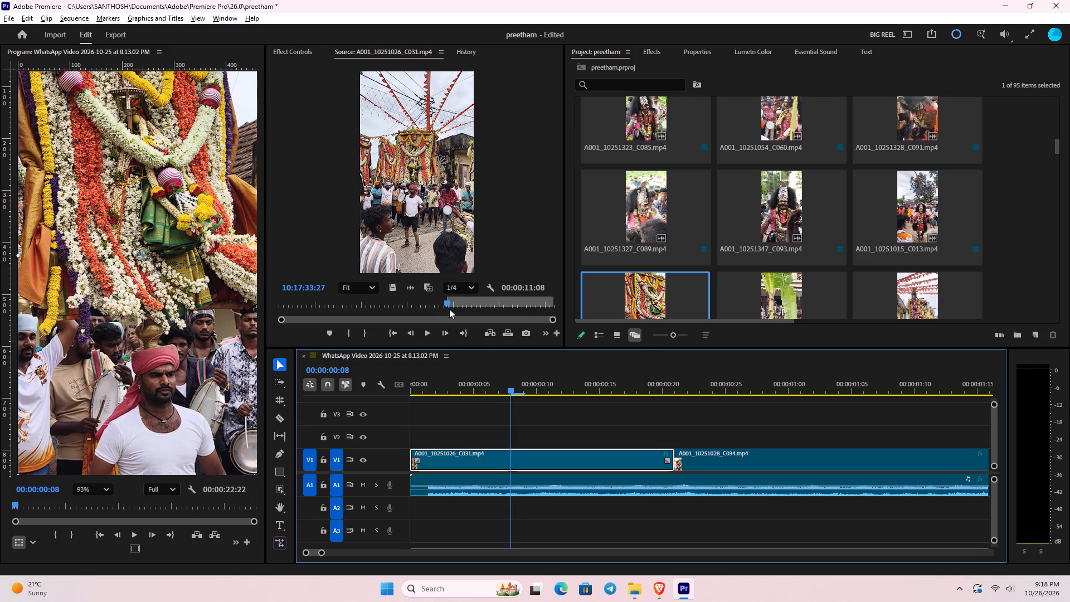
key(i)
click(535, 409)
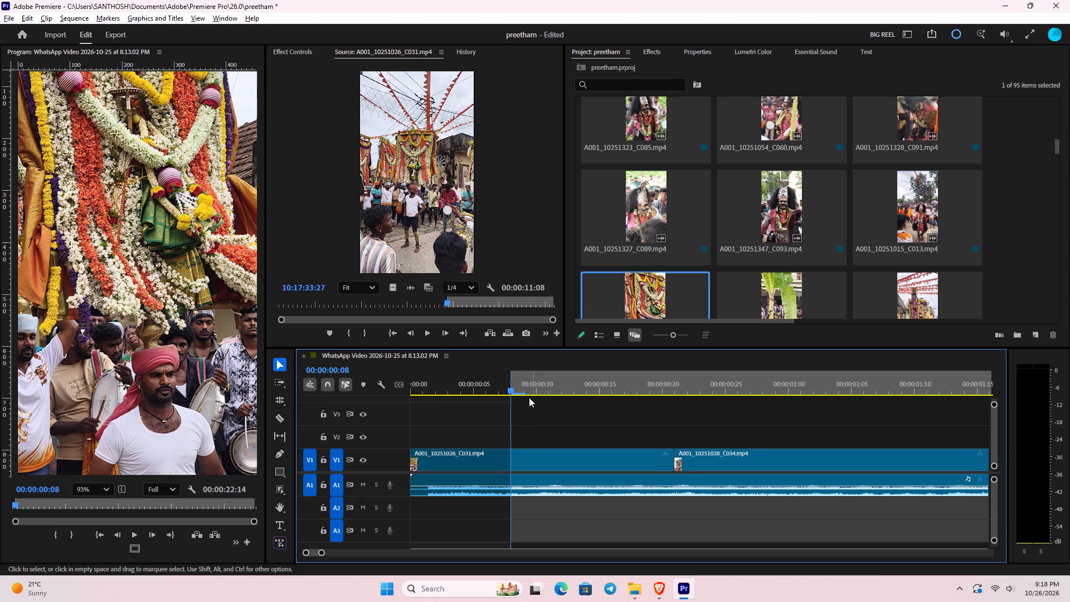
Play the A001_10251026_C031.mp4 source clip from its In point and mark an Out point at 10:17:35:04.
click(478, 300)
key(Up)
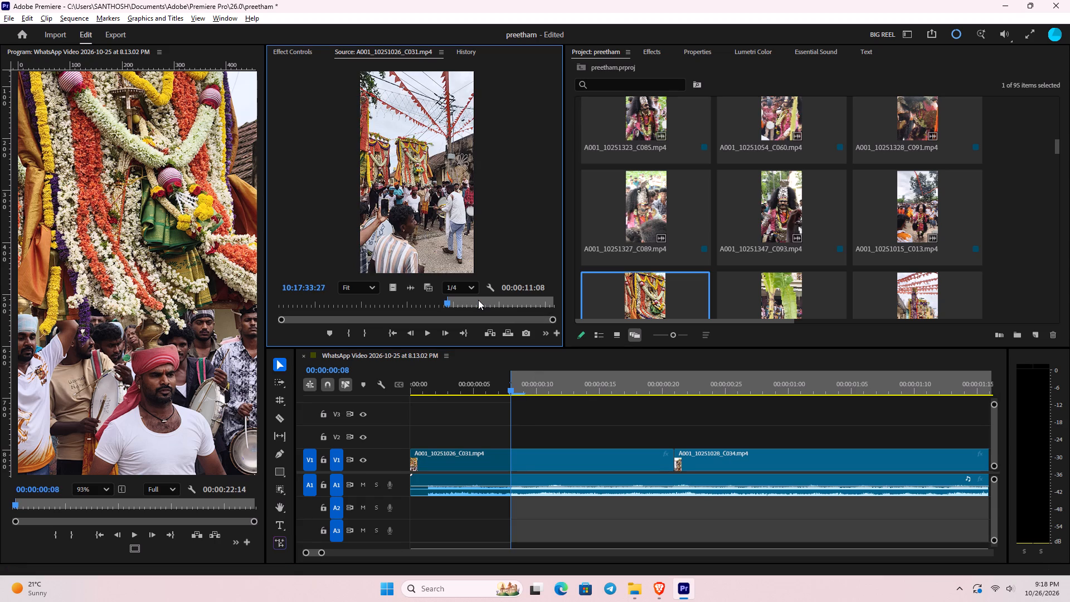
key(space)
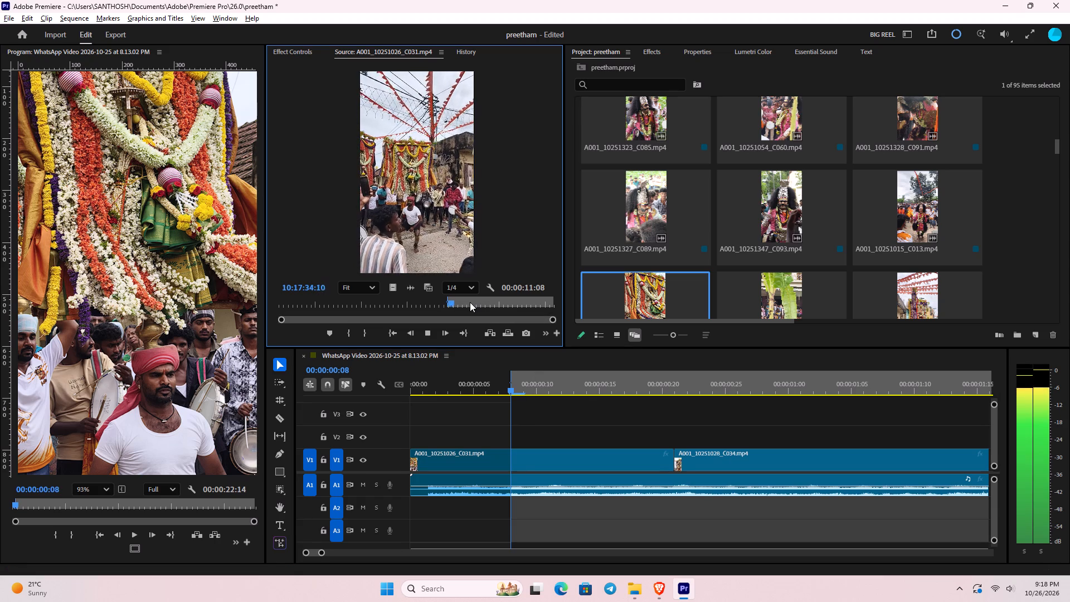
key(space)
text(o)
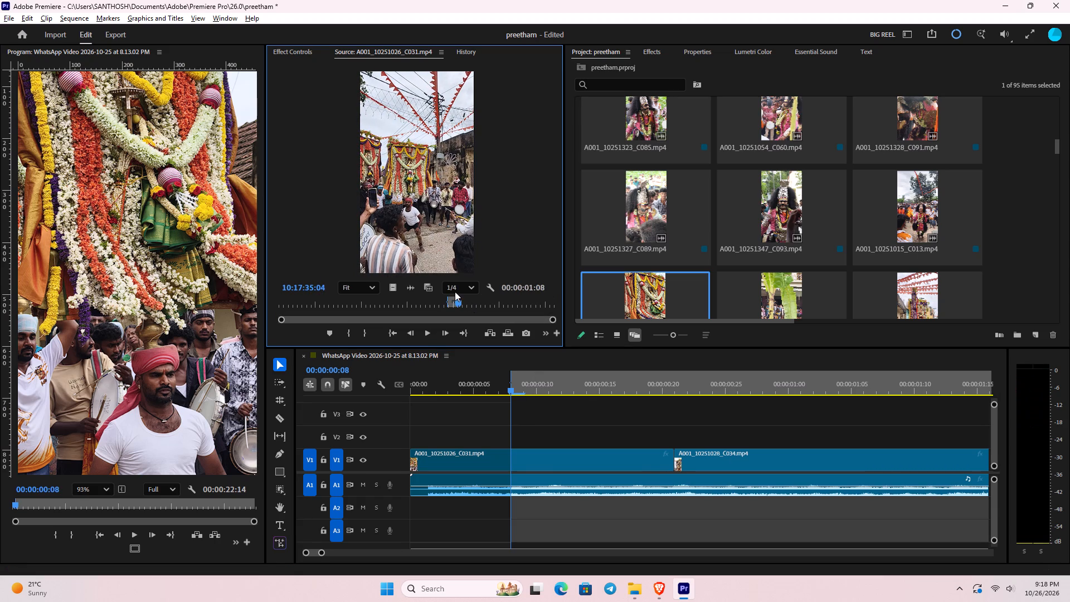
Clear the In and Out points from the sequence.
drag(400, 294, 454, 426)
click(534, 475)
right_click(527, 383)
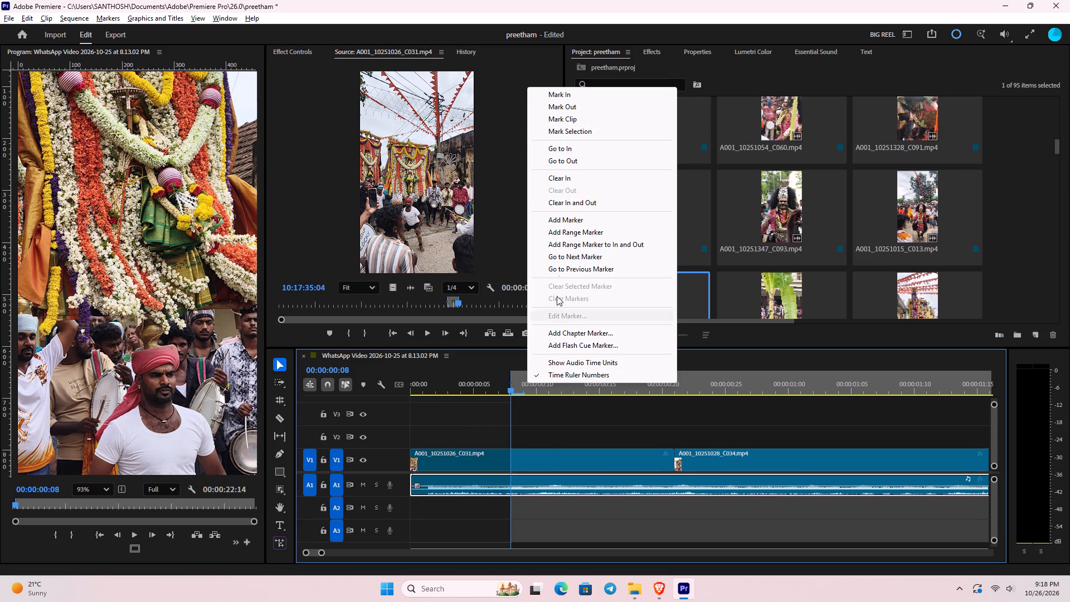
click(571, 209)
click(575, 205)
Delete the first A001_10251026_C031.mp4 clip from V1 and place the newly marked selection, video only, on V2 at 00:00:00:00.
click(564, 449)
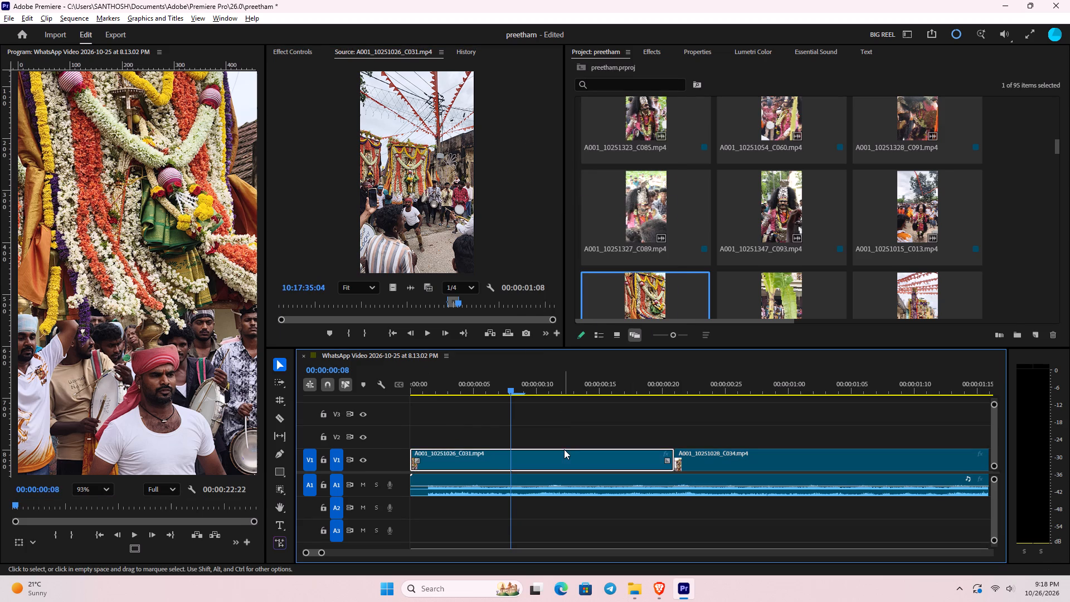
key(Delete)
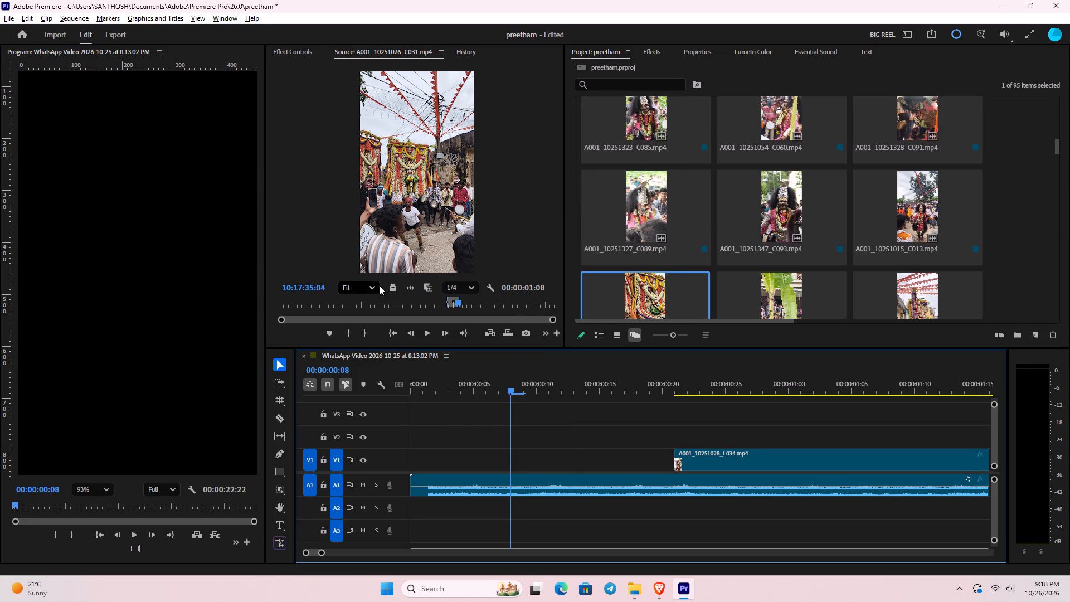
drag(391, 284, 387, 417)
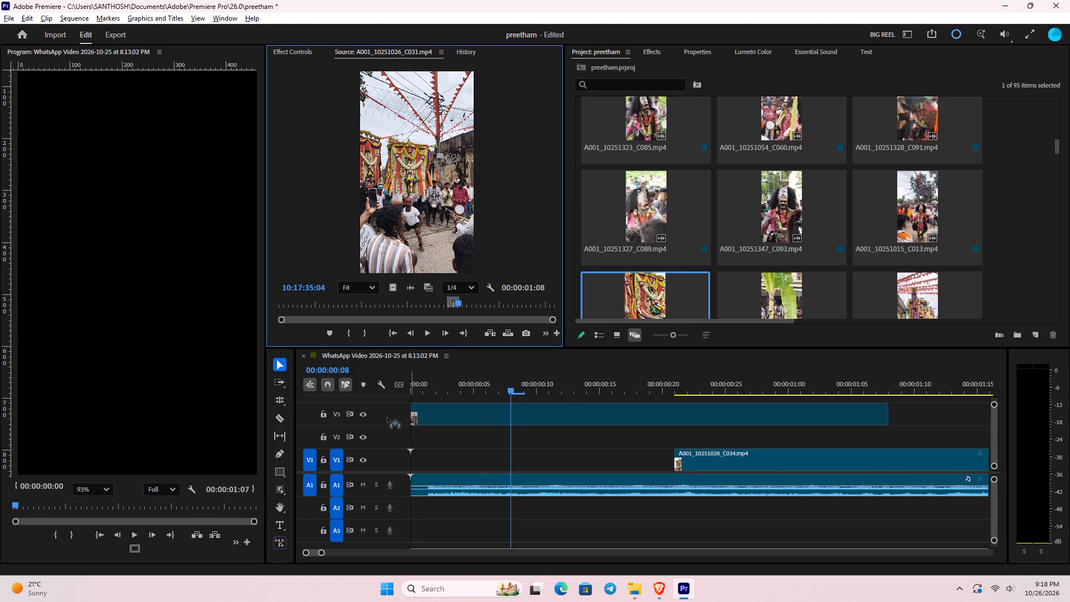
drag(387, 417, 385, 428)
Play the opening to check the new V2 clip and apply Fit to frame to it.
drag(514, 386, 323, 390)
key(space)
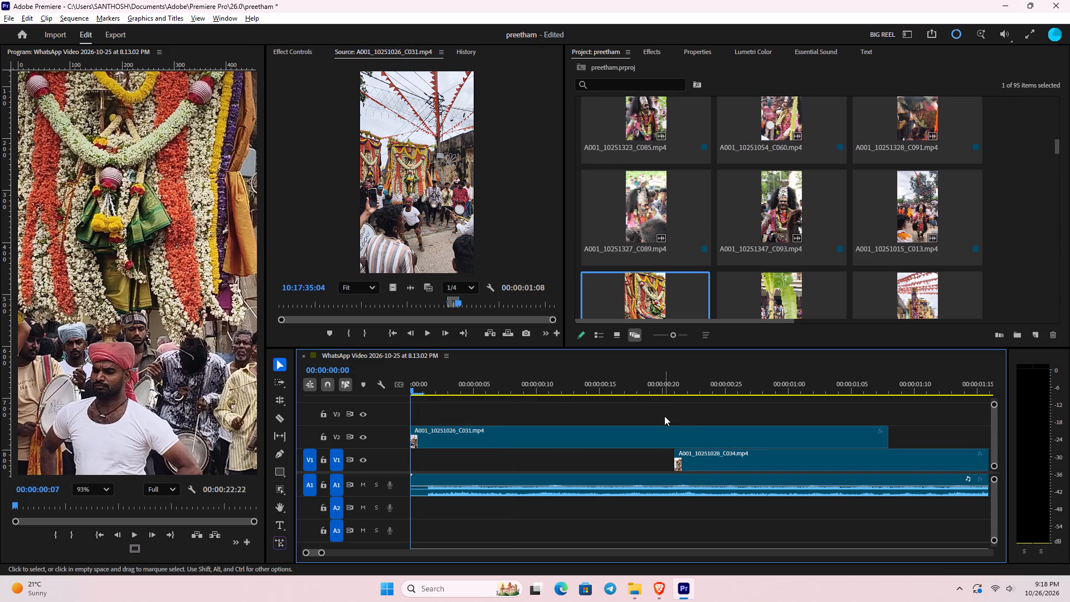
key(space)
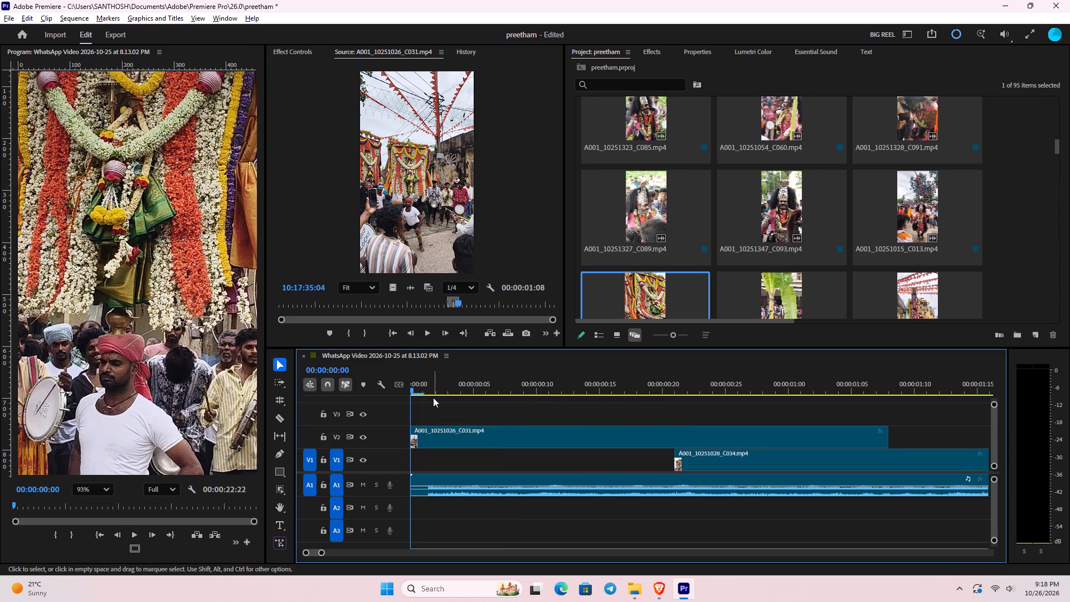
key(space)
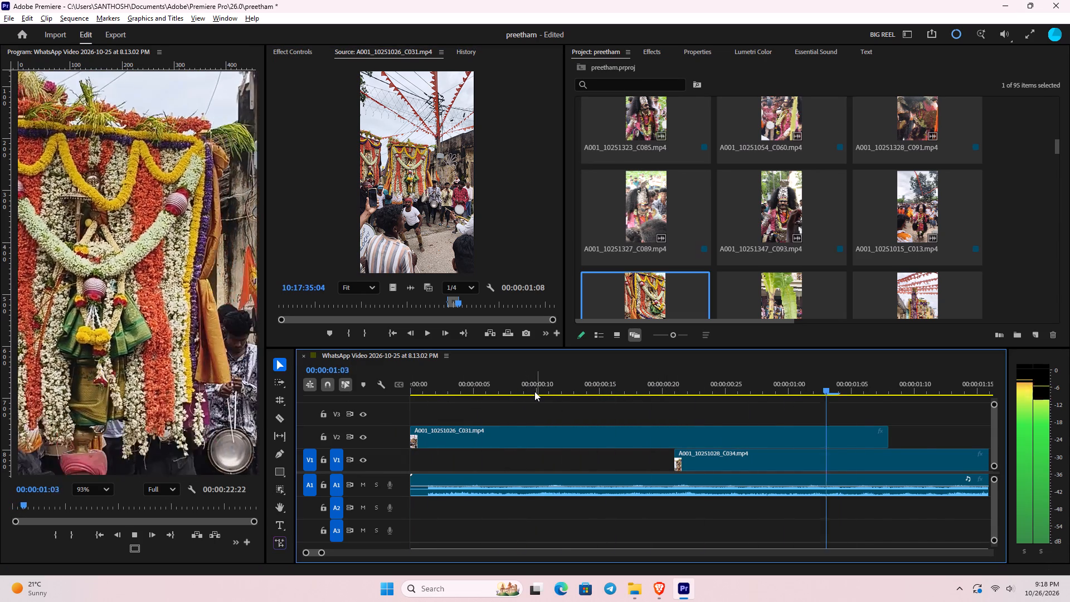
key(space)
drag(916, 393, 734, 421)
click(594, 441)
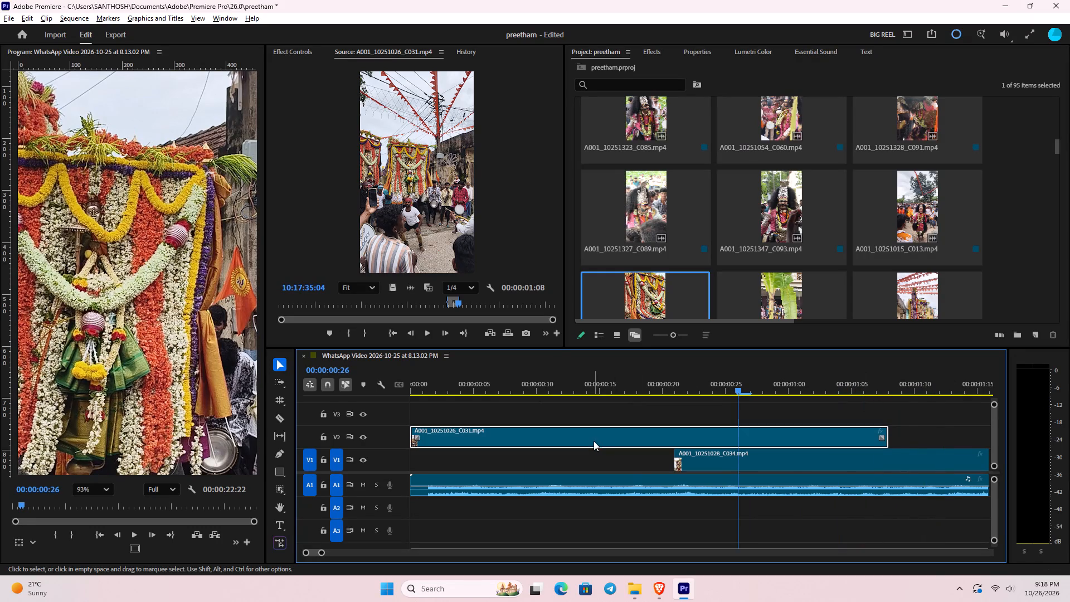
right_click(593, 441)
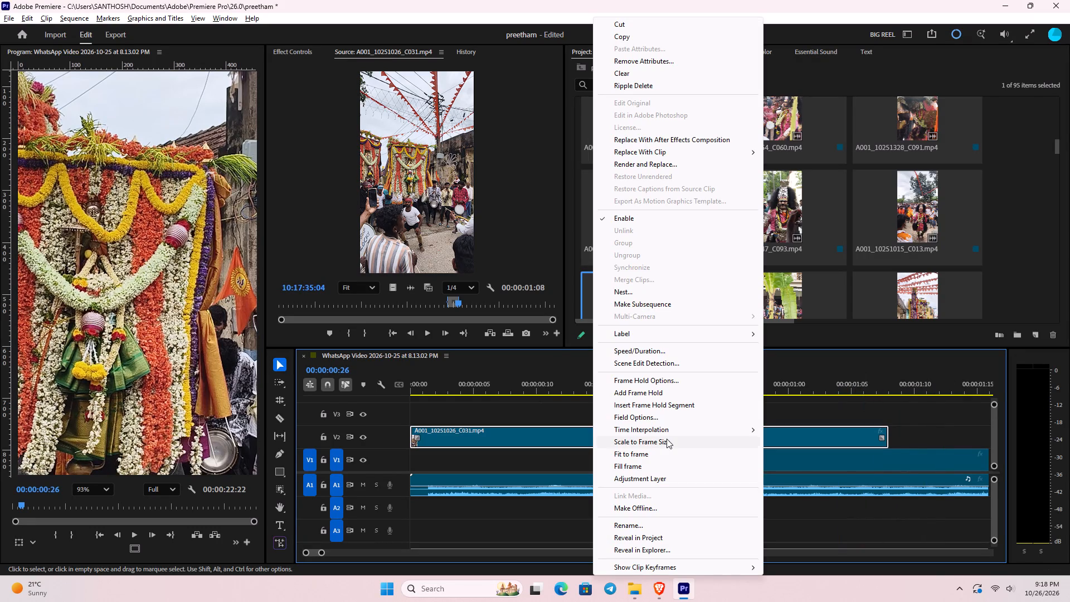
click(641, 452)
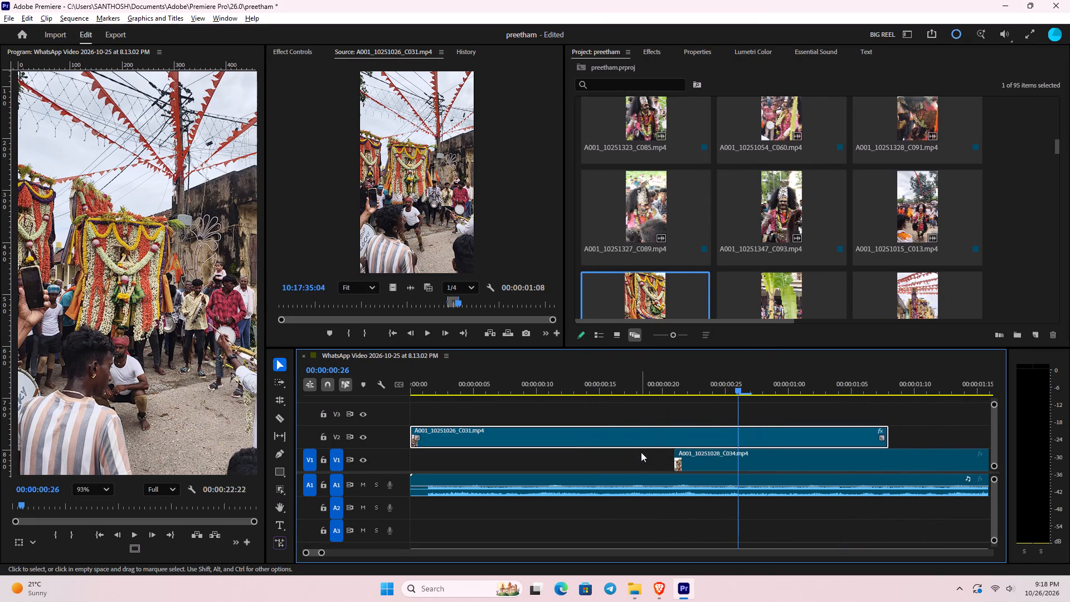
Trim the V2 clip's end to the start of A001_10251028_C034.mp4 and move it down into the opening gap on V1.
drag(890, 432, 674, 435)
drag(634, 447, 633, 463)
Play the sequence from the start to check the replaced first clip and the cuts on V1, and return to the start.
drag(731, 391, 480, 419)
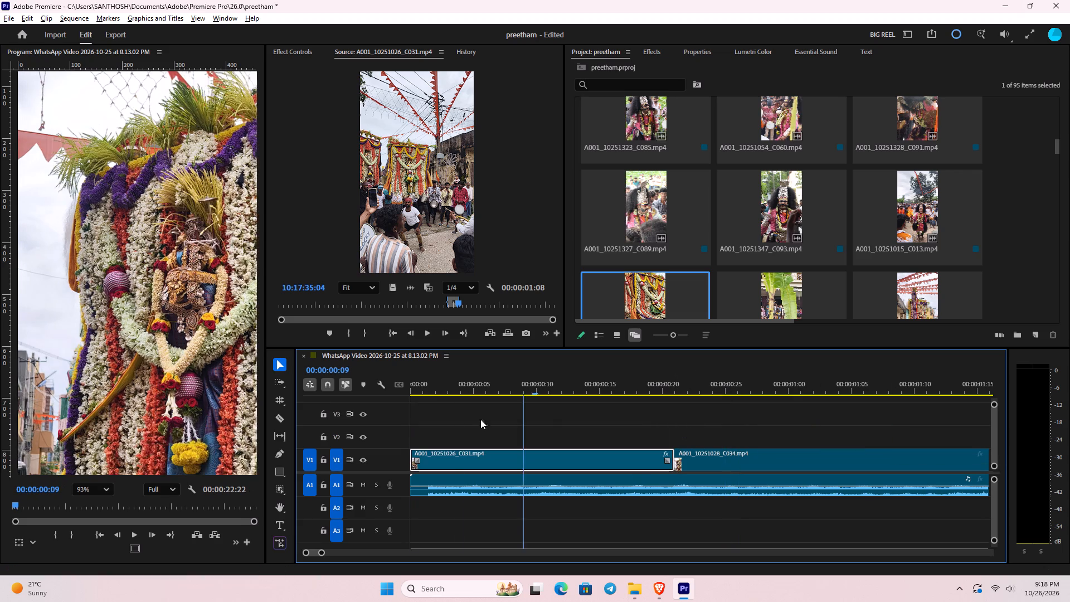
drag(480, 419, 361, 435)
key(space)
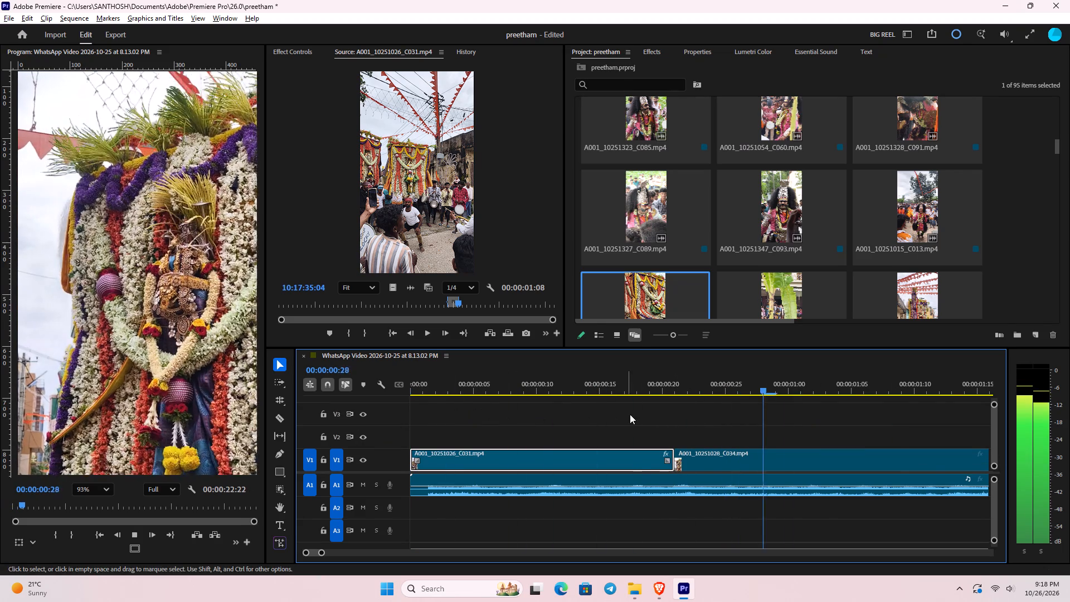
key(space)
key(space)
key(space)
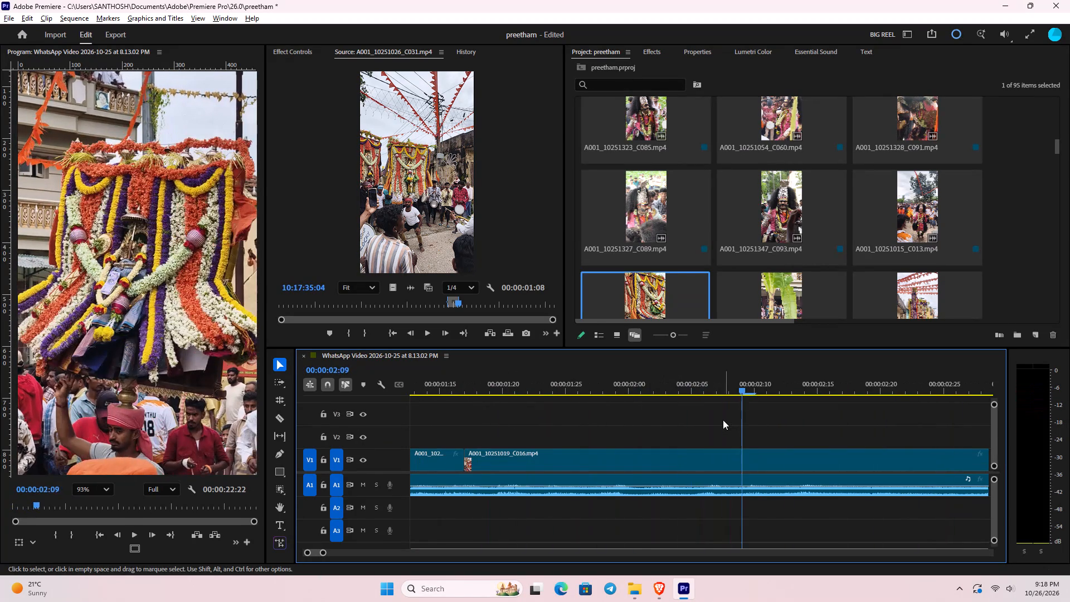
key(minus)
key(minus)
drag(631, 396, 144, 461)
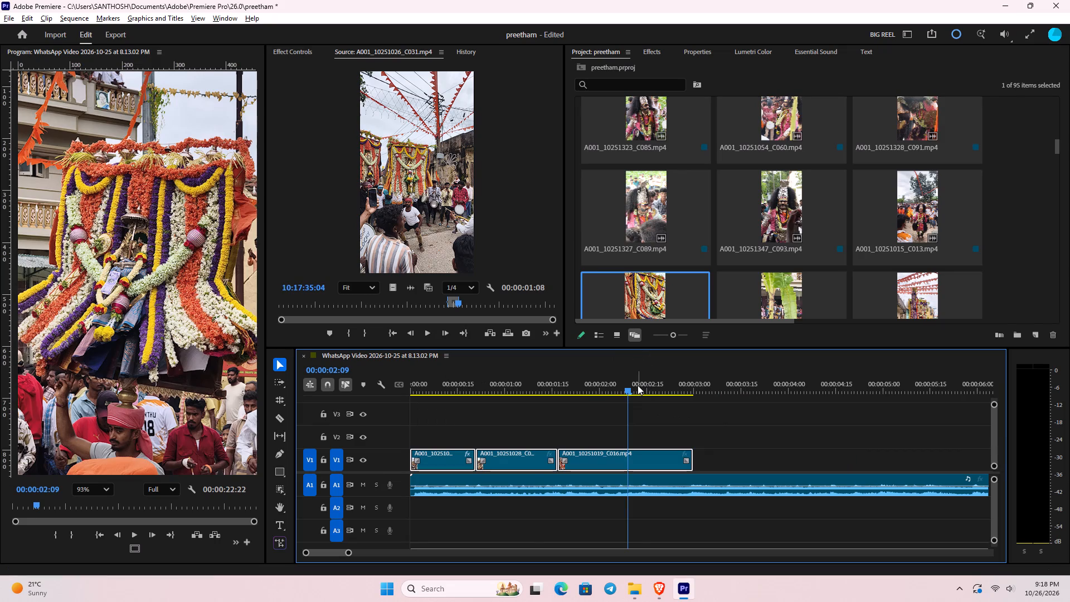
drag(638, 386, 74, 448)
Save the project and replay the opening V1 clips from the start of the sequence.
click(492, 420)
key(space)
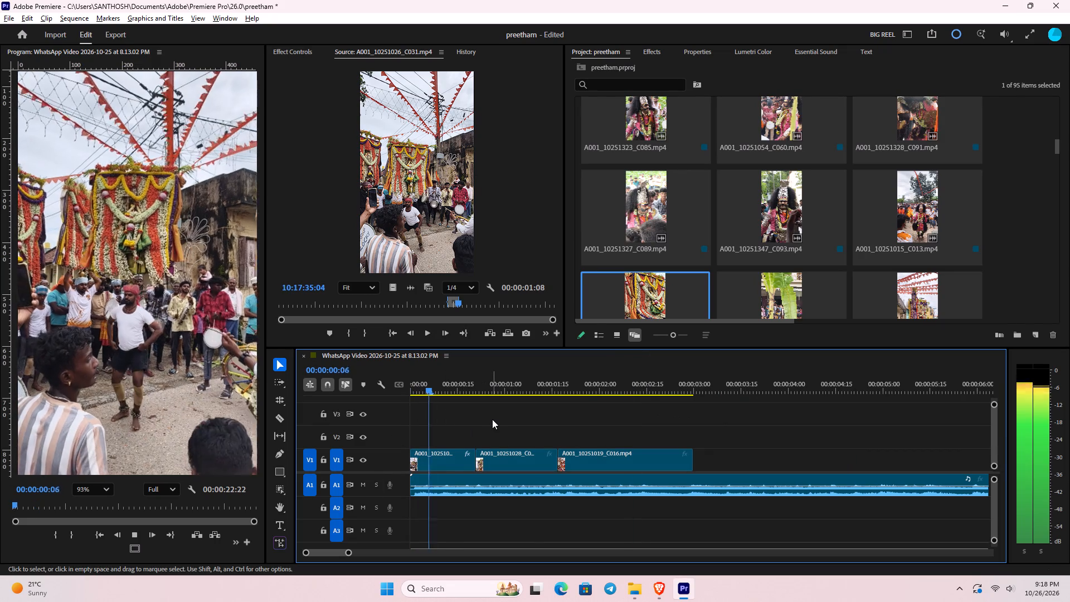
key(ctrl+s)
key(space)
key(space)
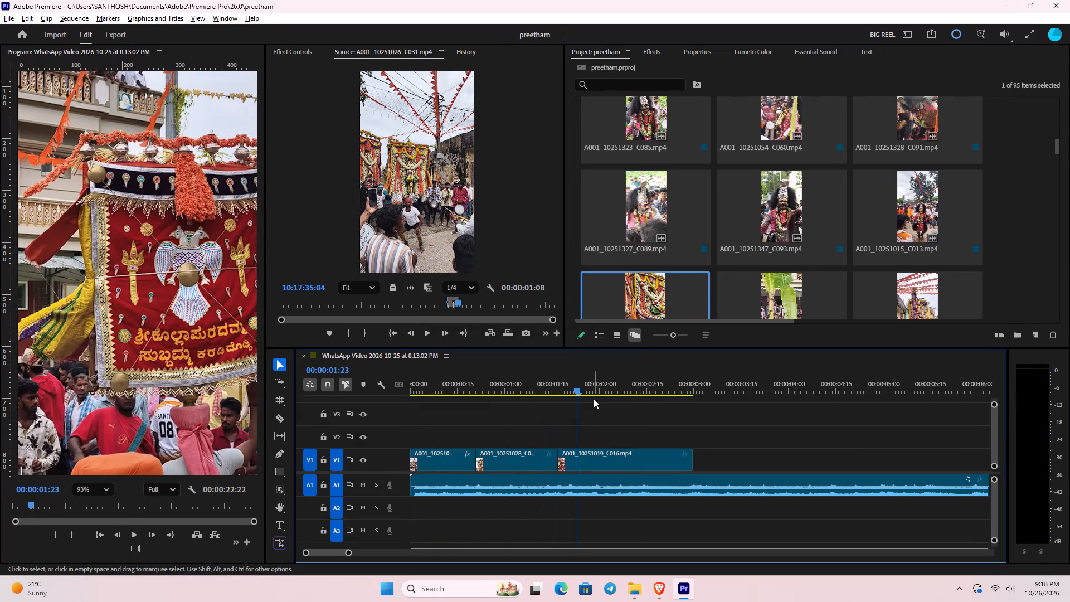
drag(594, 385, 405, 449)
key(space)
key(space)
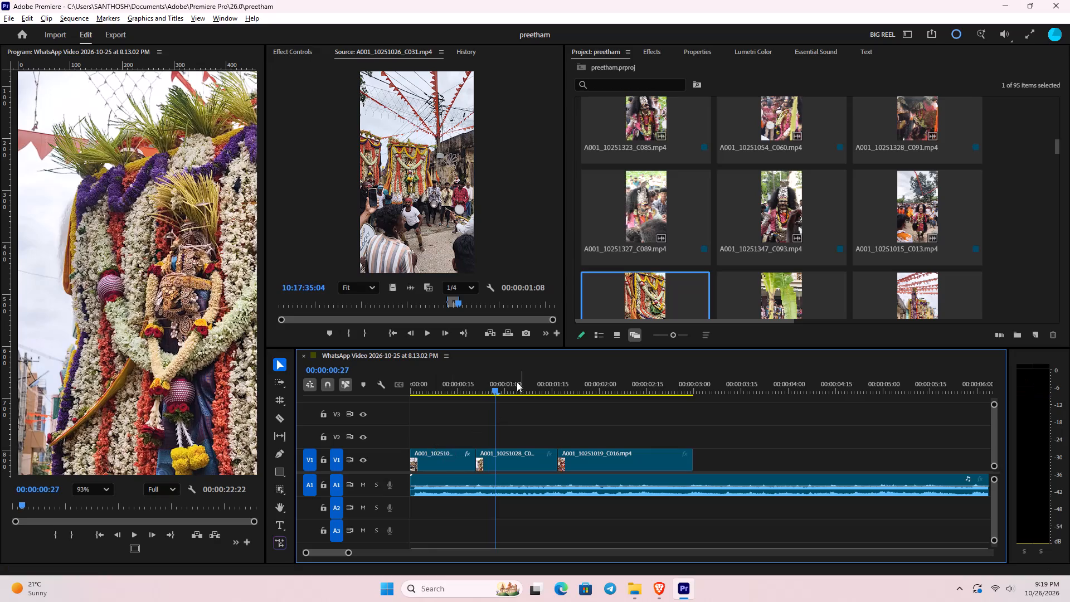
Slip the first V1 clip, A001_10251026_C031.mp4, to earlier source footage past the red-draped back of the float, keeping its timeline position.
drag(500, 376, 432, 393)
key(b)
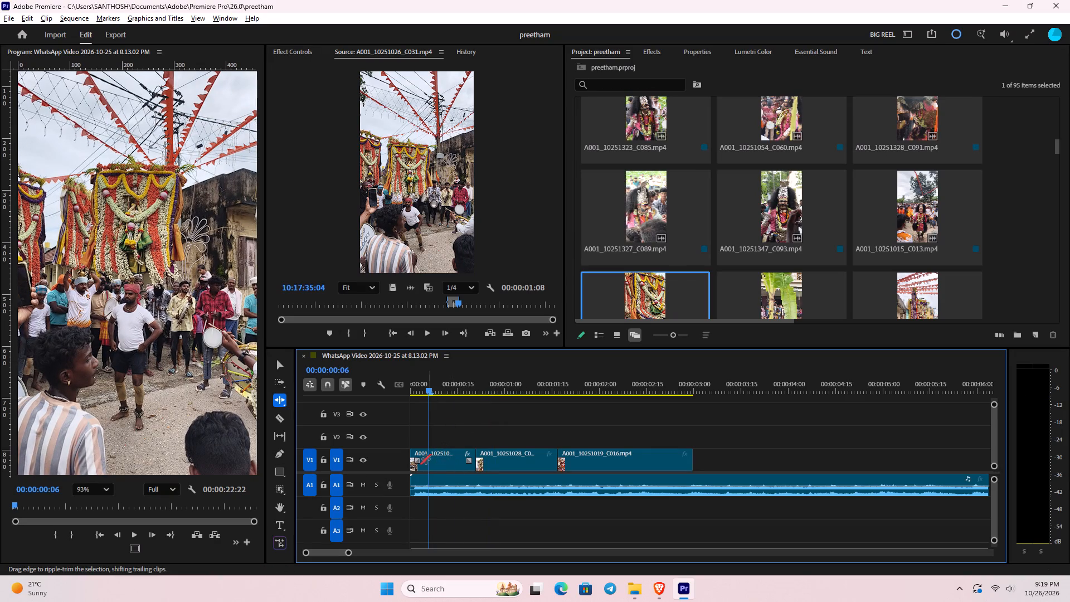
text(bnb)
key(y)
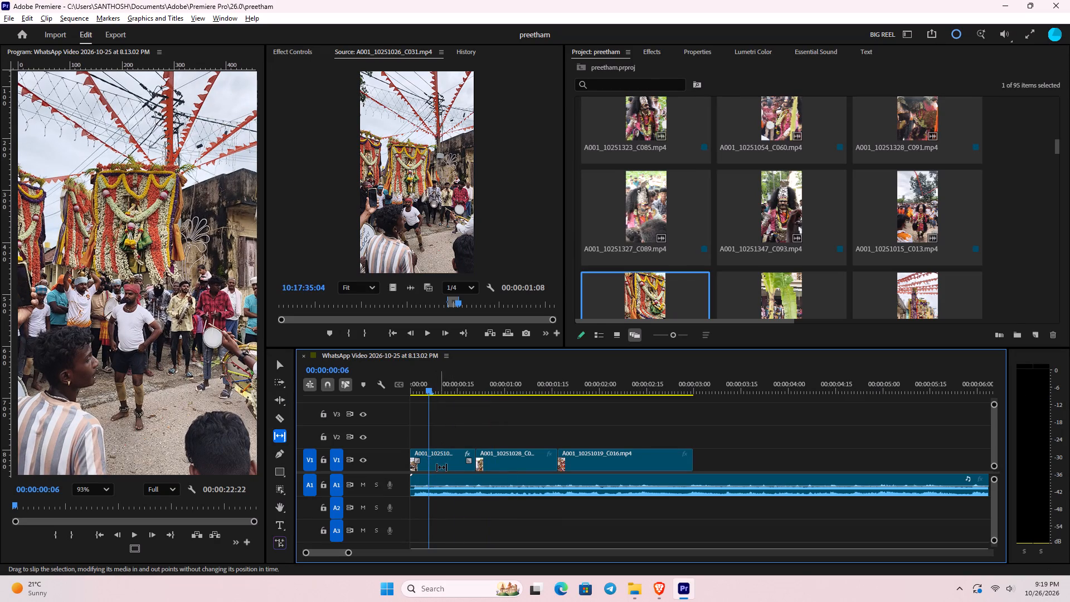
drag(450, 458, 578, 469)
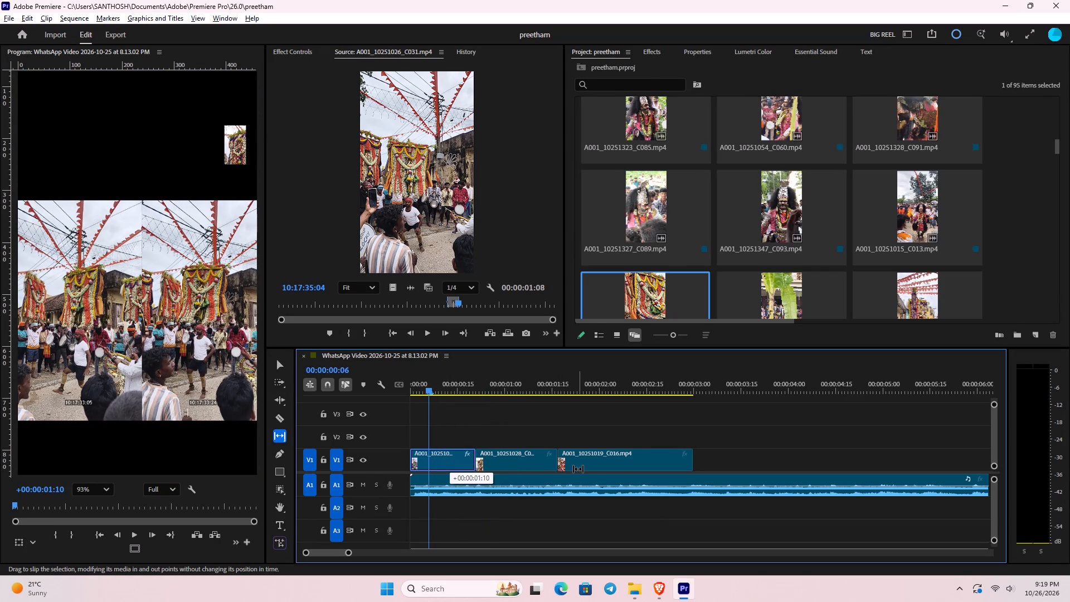
drag(578, 469, 600, 465)
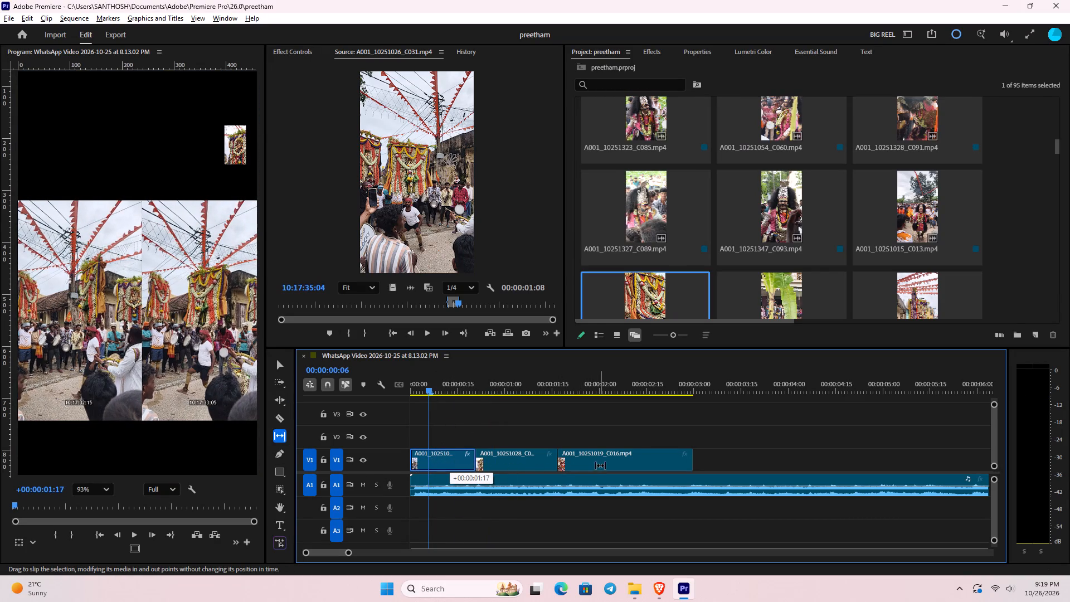
drag(600, 465, 749, 489)
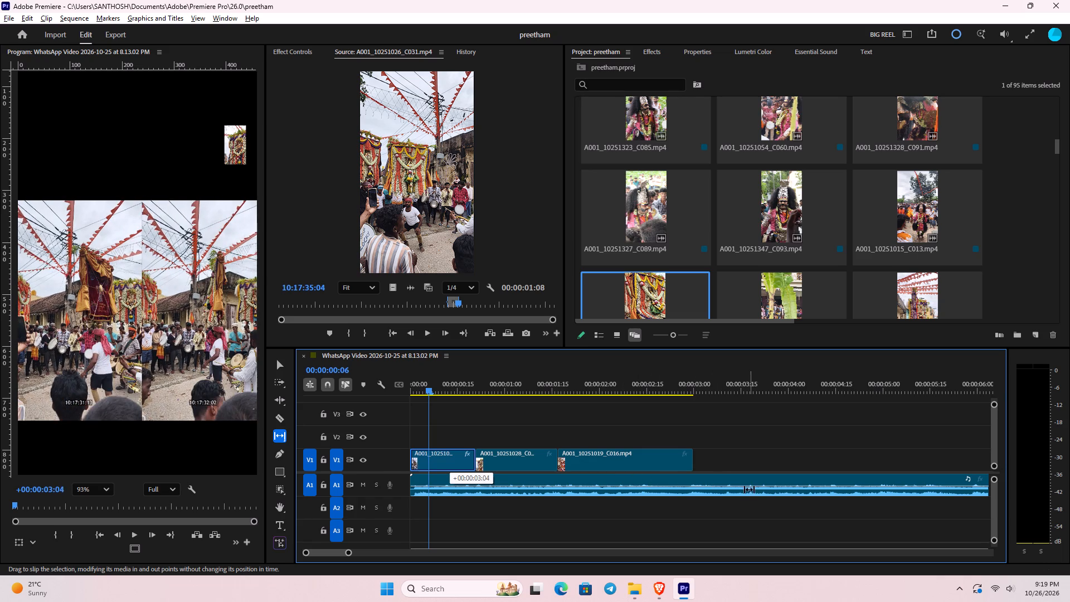
drag(749, 489, 422, 492)
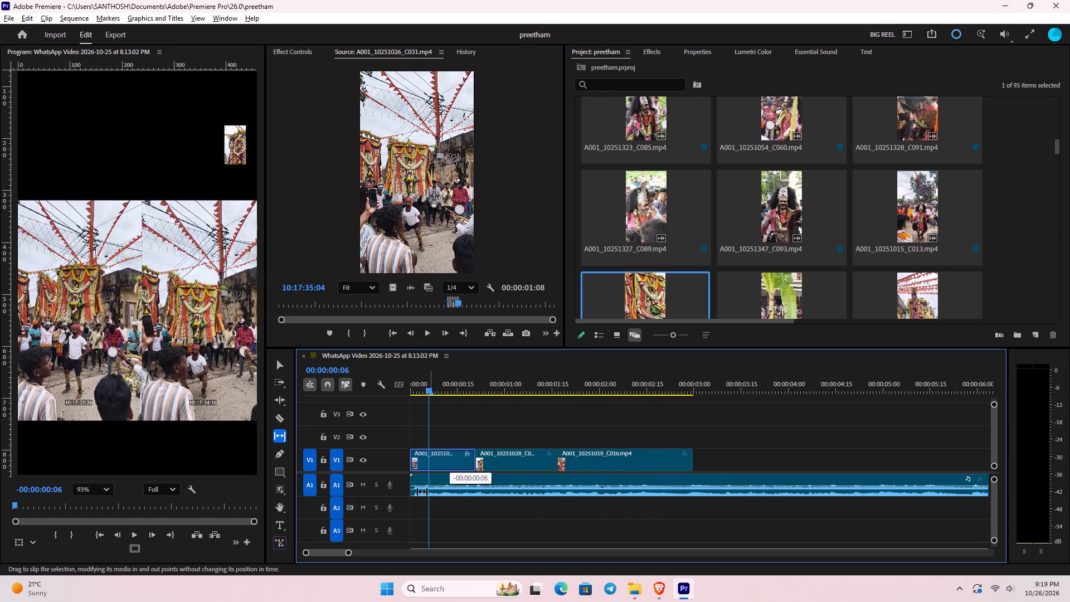
drag(422, 492, 626, 528)
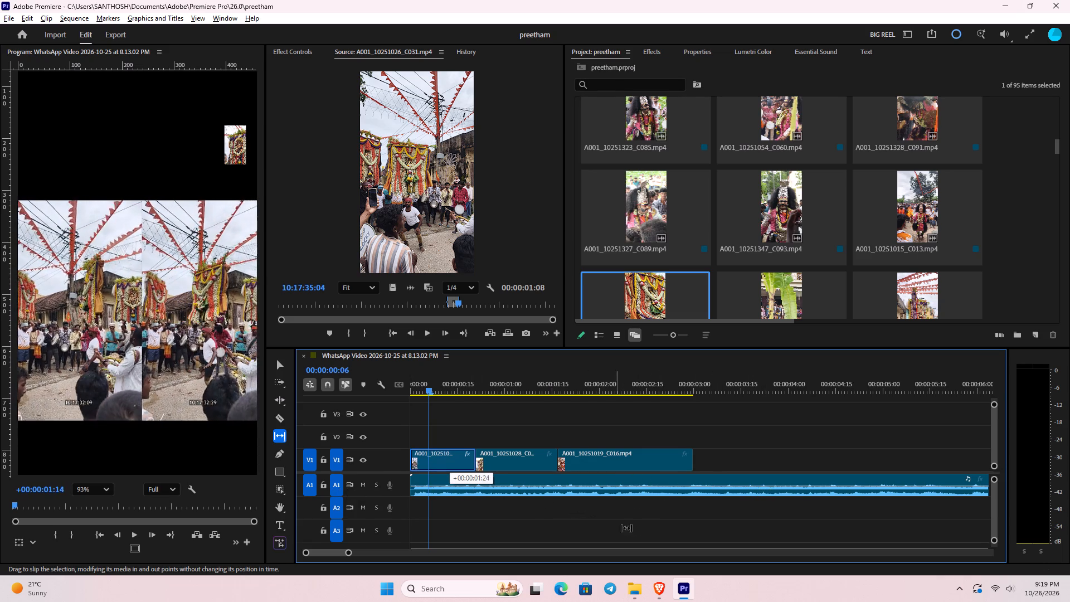
drag(626, 528, 716, 551)
click(833, 580)
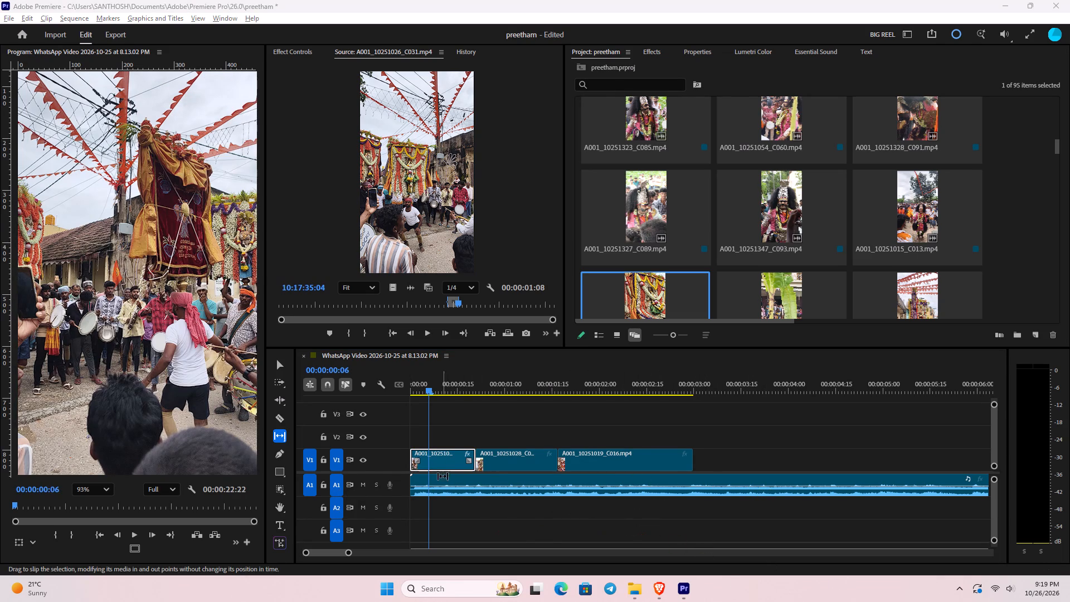
drag(446, 459, 556, 474)
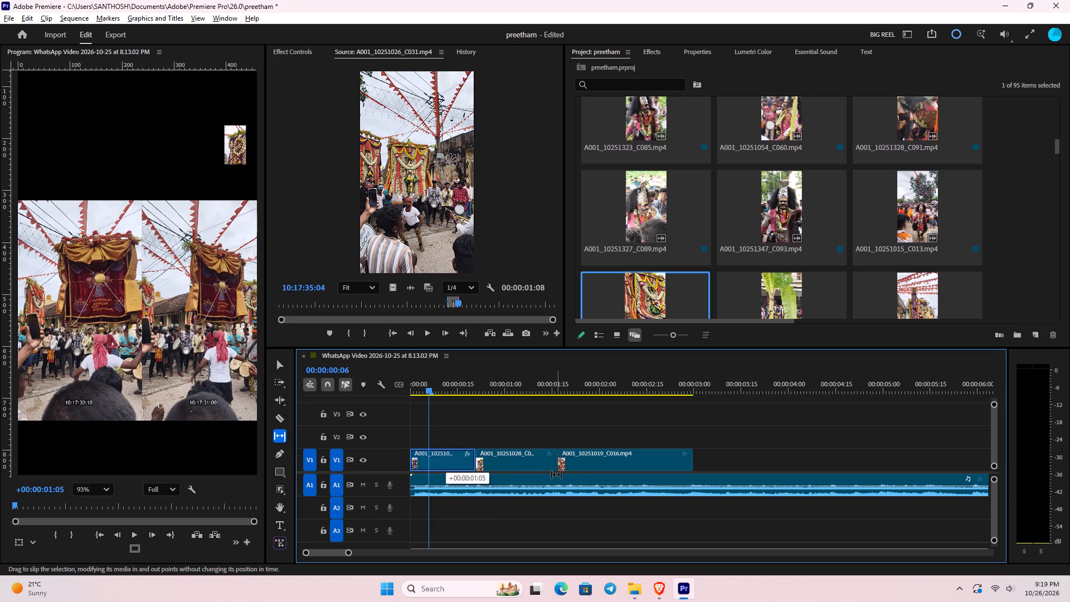
drag(556, 474, 727, 464)
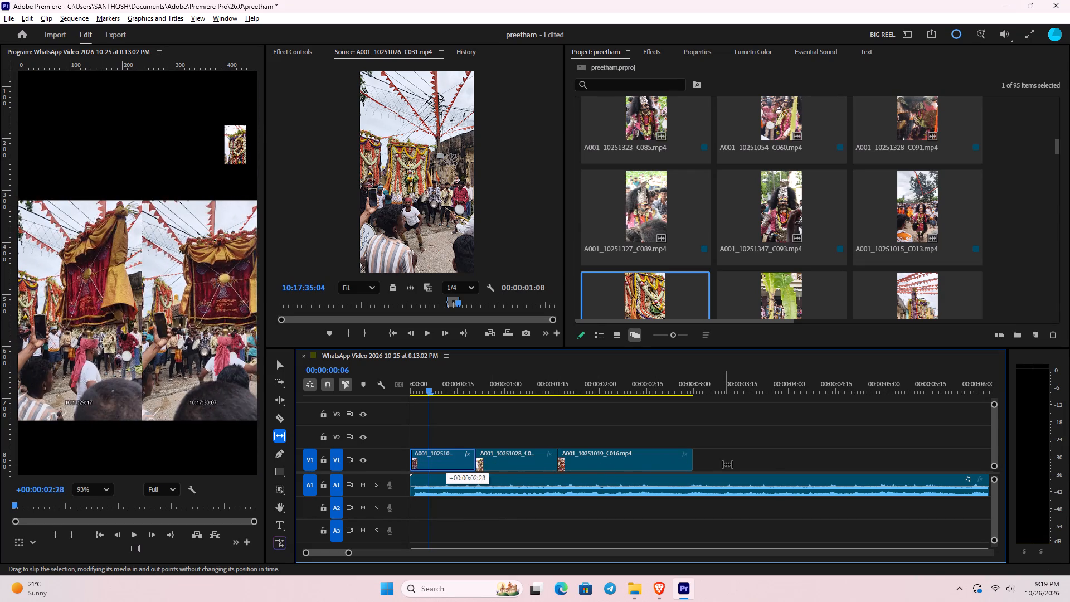
drag(727, 464, 770, 464)
Slip the first V1 clip further back to the close view of the flower-covered float and its carriers, around 10:17:24, and save the project.
drag(450, 459, 475, 459)
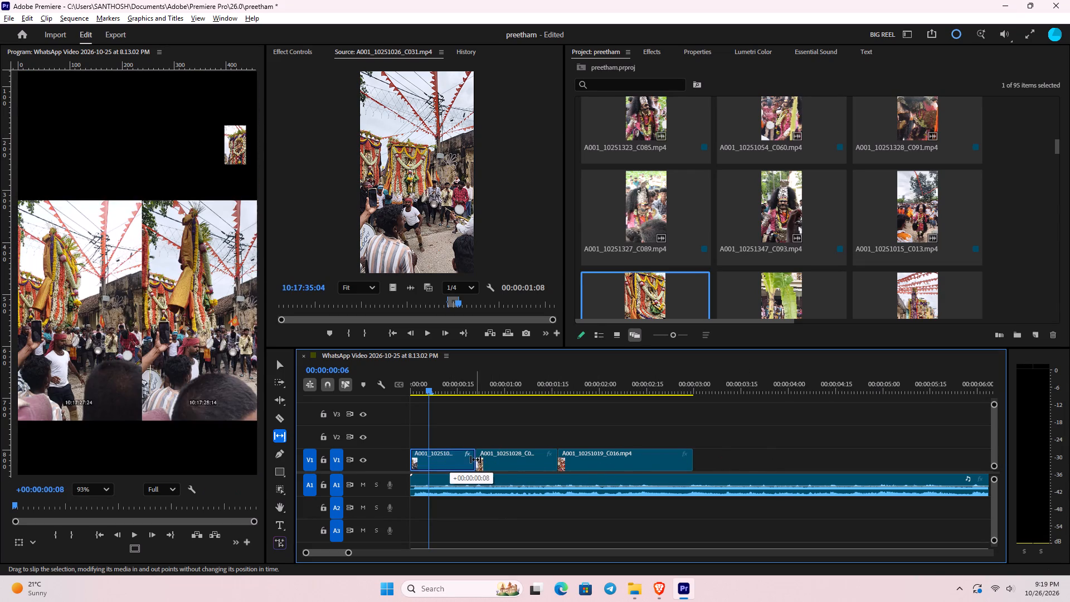
drag(475, 459, 570, 457)
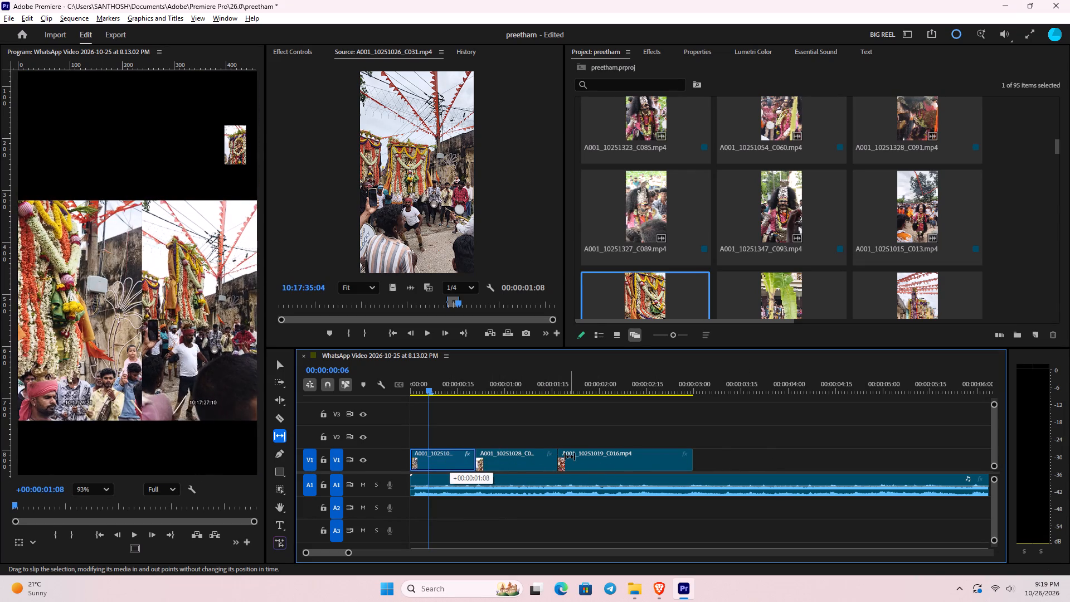
drag(570, 457, 668, 459)
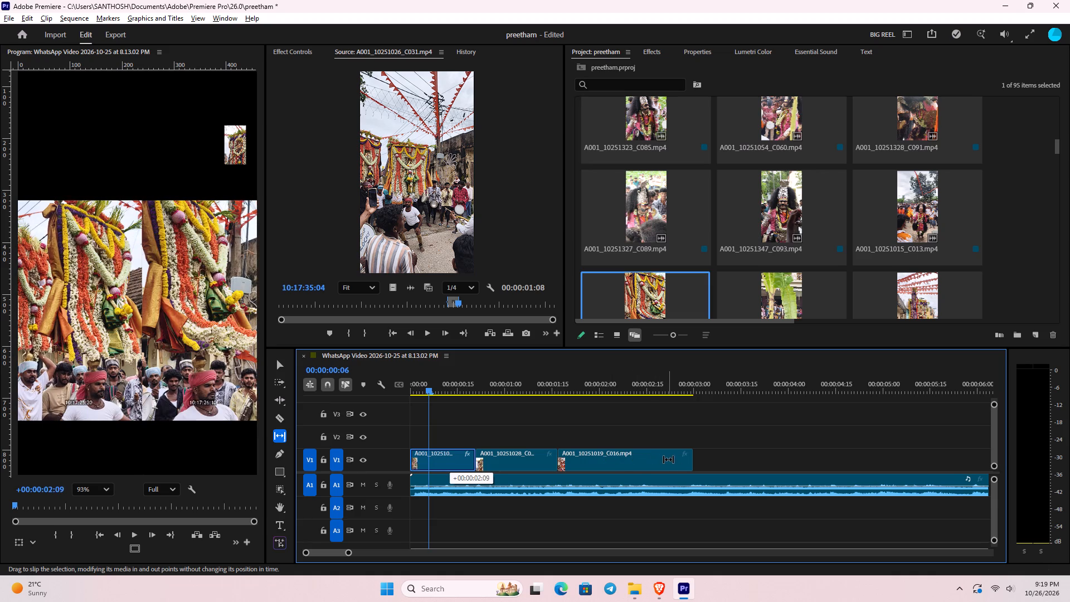
drag(668, 459, 679, 459)
drag(444, 457, 481, 457)
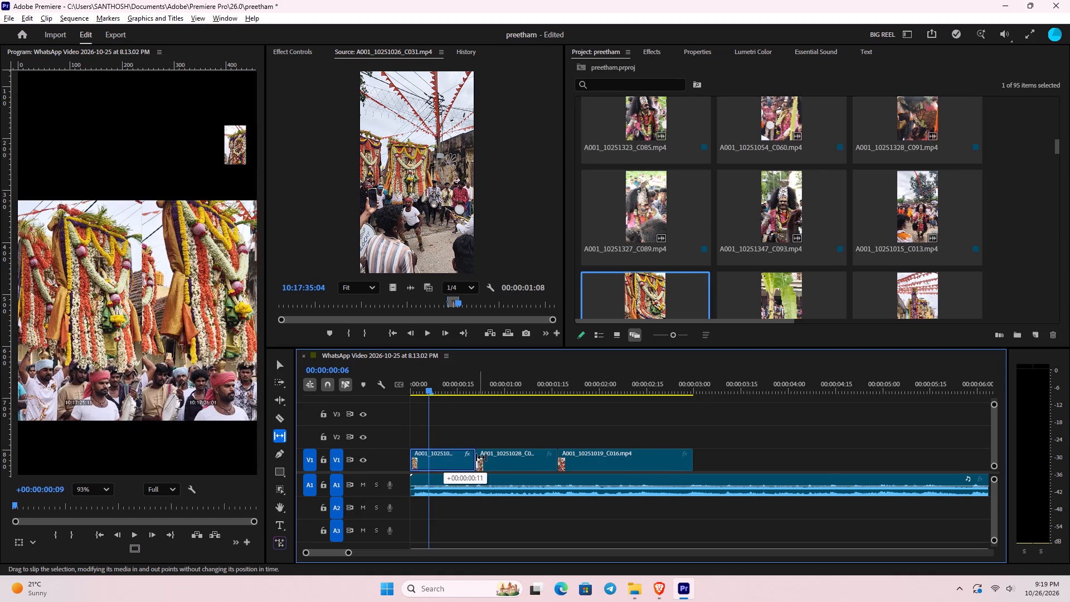
drag(481, 457, 557, 457)
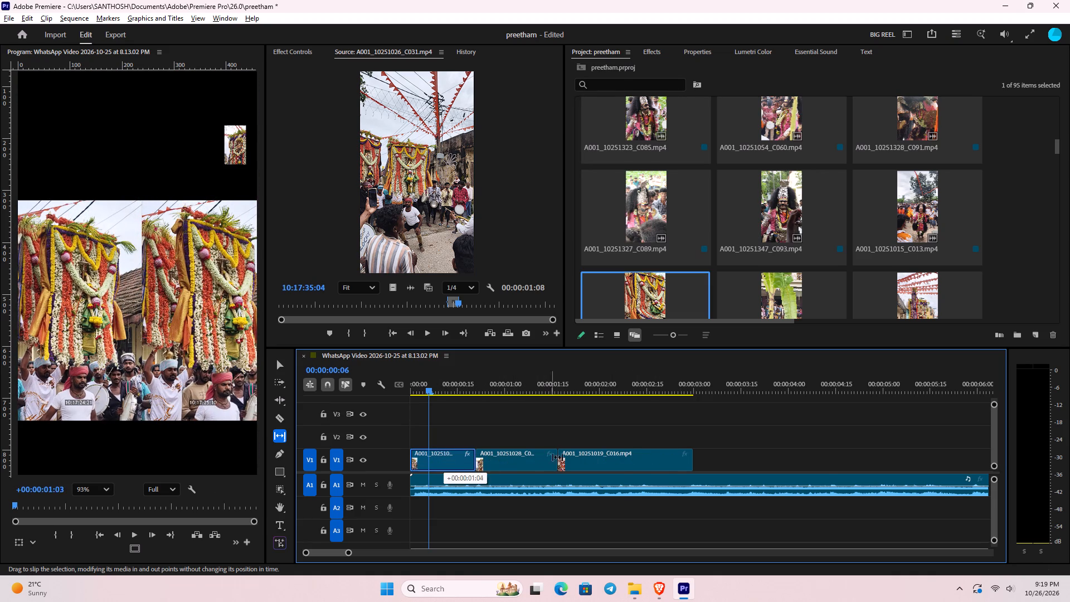
drag(557, 457, 594, 457)
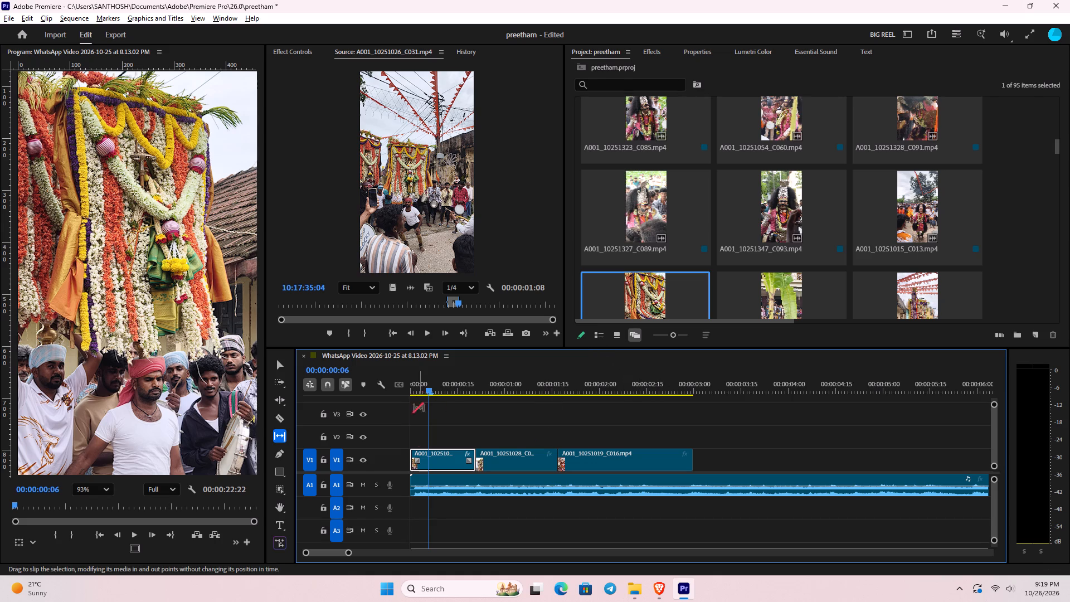
drag(450, 462, 460, 462)
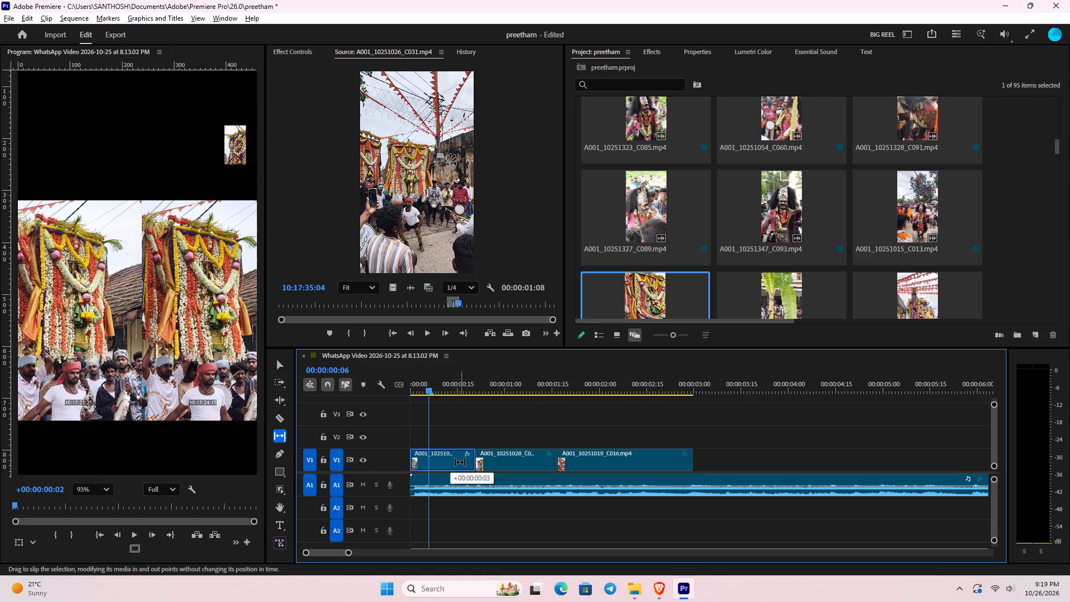
drag(460, 462, 469, 464)
key(ctrl+s)
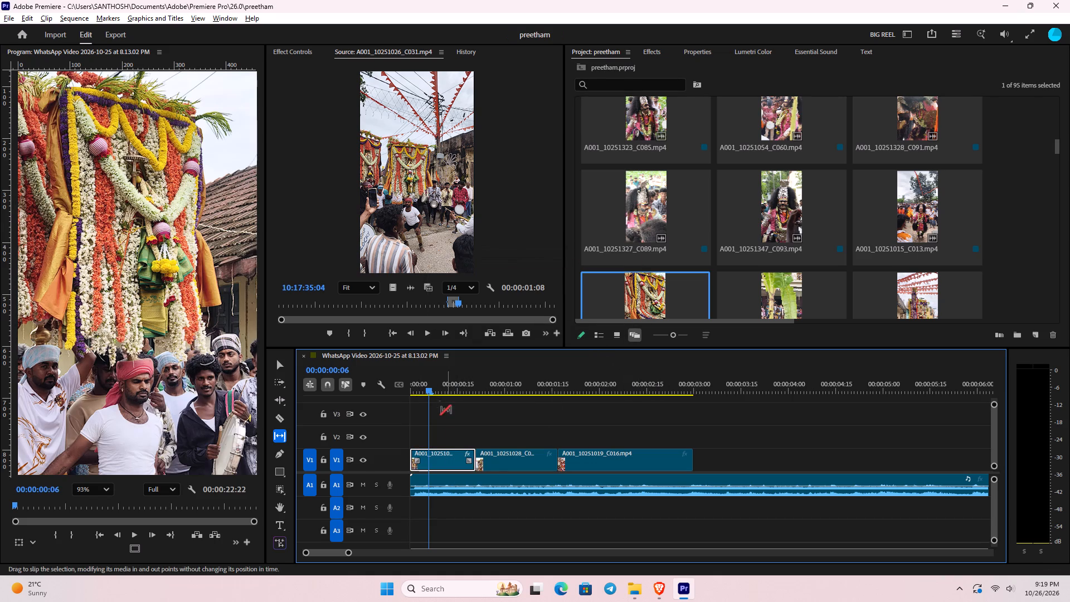
Play the sequence from the start to check the slipped opening clip and return to the start.
drag(439, 392, 333, 415)
key(space)
key(space)
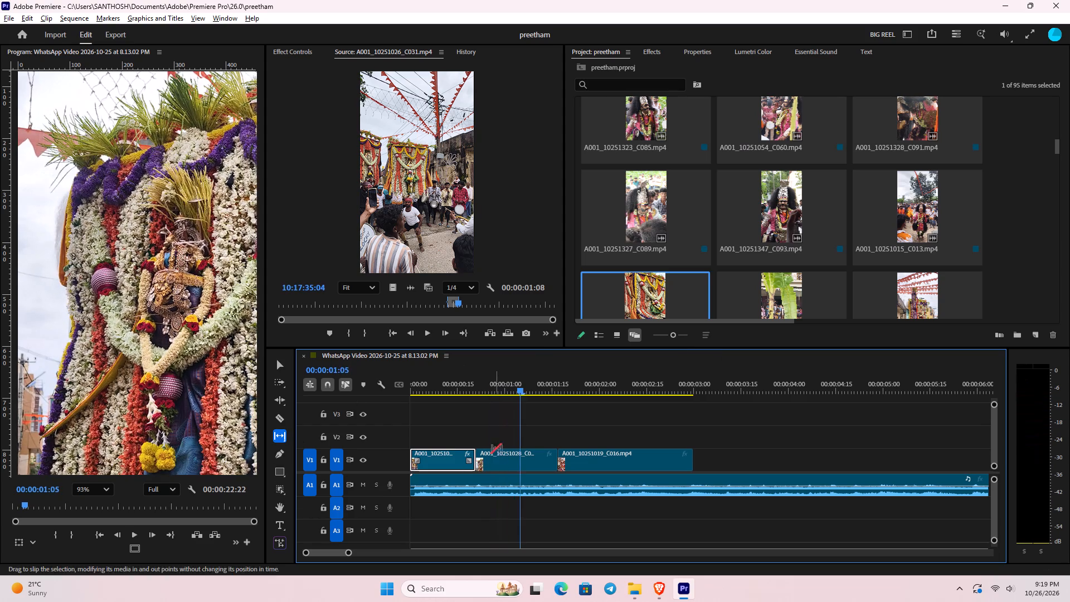
drag(497, 392, 381, 423)
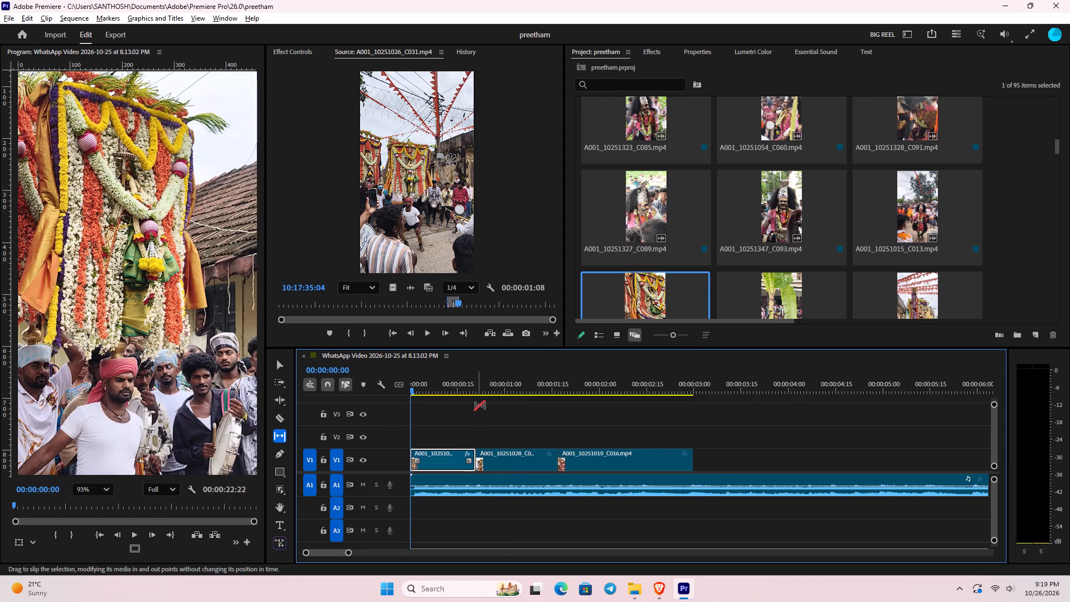
Move all three V1 clips together to start just before 00:00:02:00, leaving a gap at the start of the sequence.
key(equal)
key(equal)
key(v)
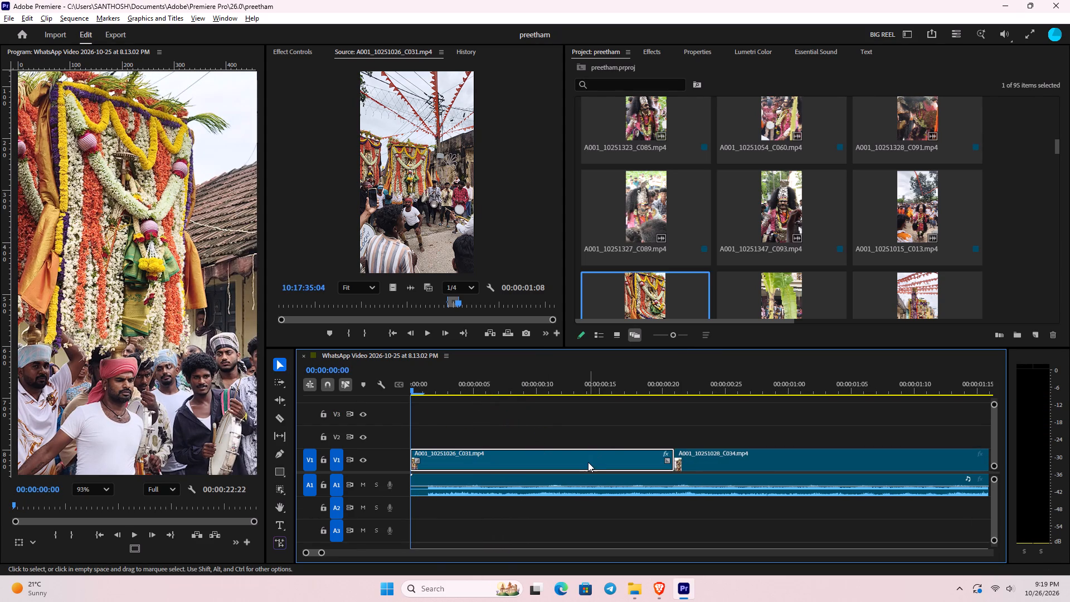
click(588, 462)
text(--)
drag(454, 421, 591, 456)
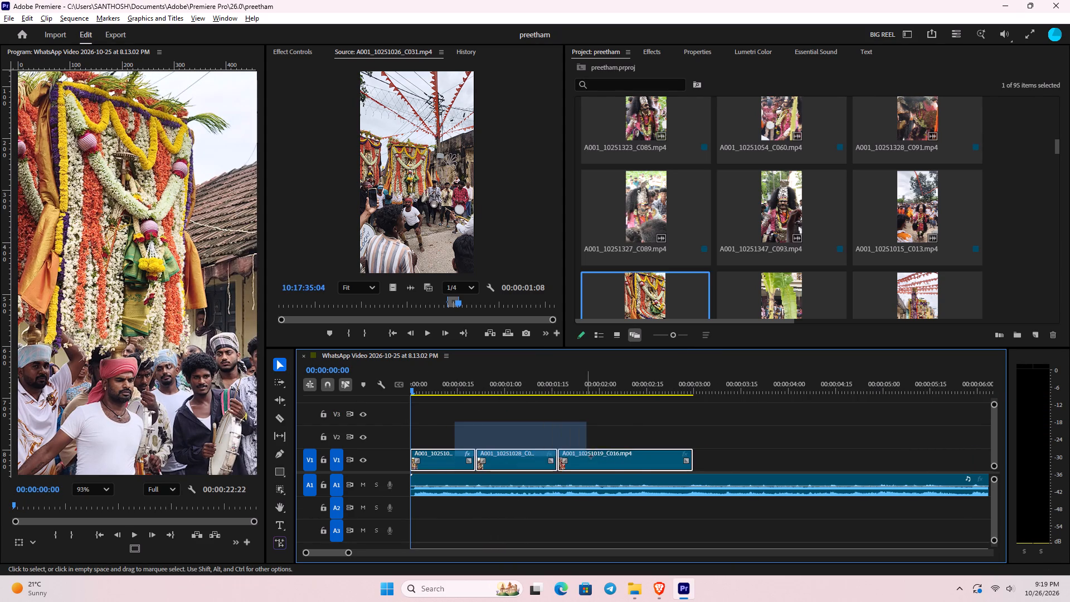
drag(591, 456, 630, 458)
drag(658, 461, 824, 451)
click(710, 415)
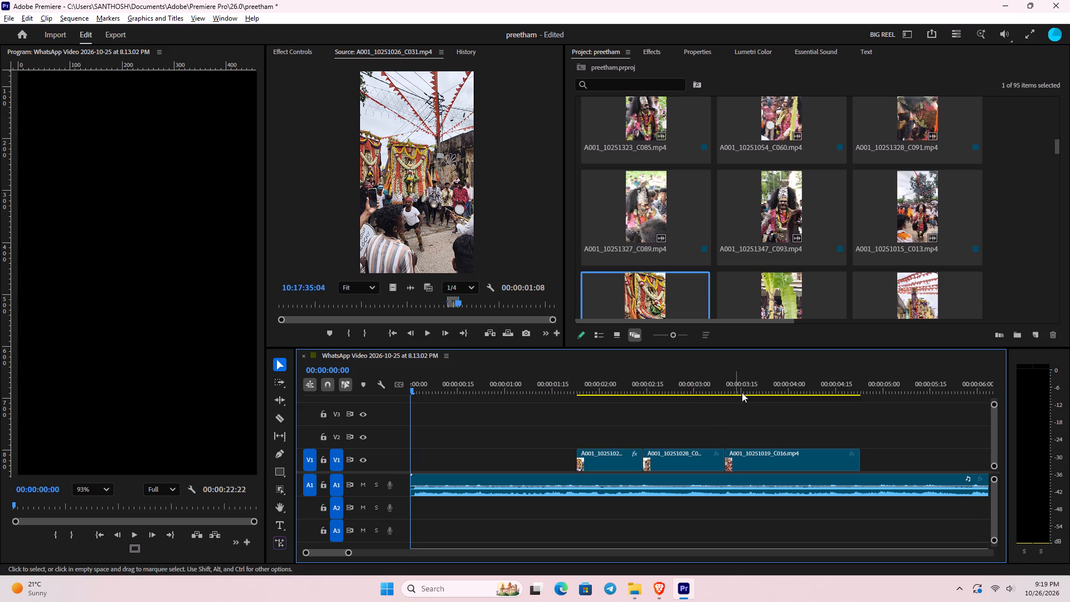
Find A001_10251031_C036.mp4 among the project clips and open it in the Source Monitor.
key(v)
scroll(805, 302, up, 5)
scroll(805, 301, down, 6)
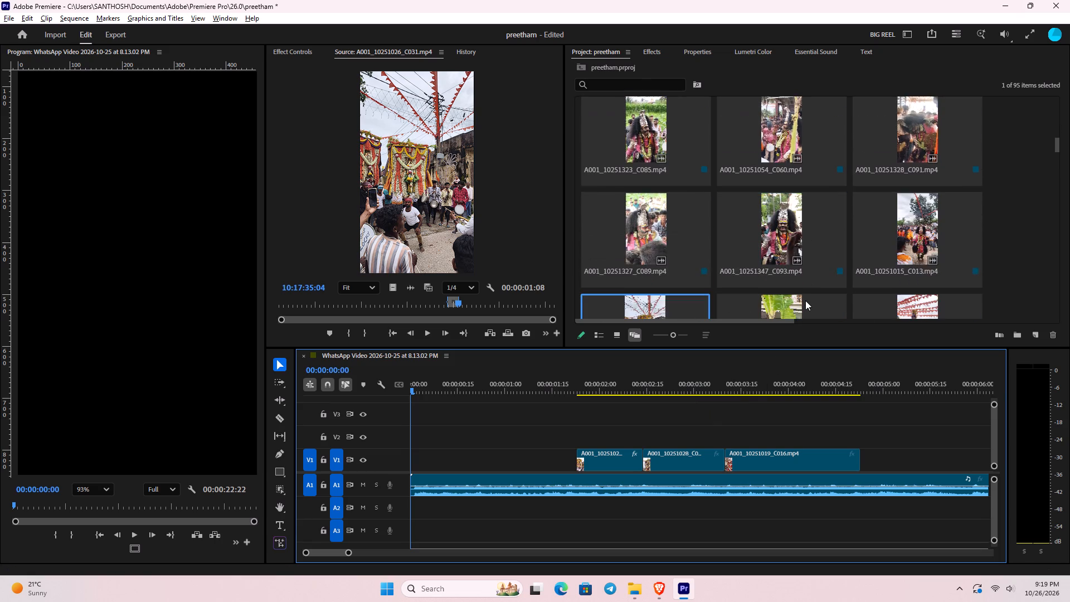
scroll(805, 300, down, 7)
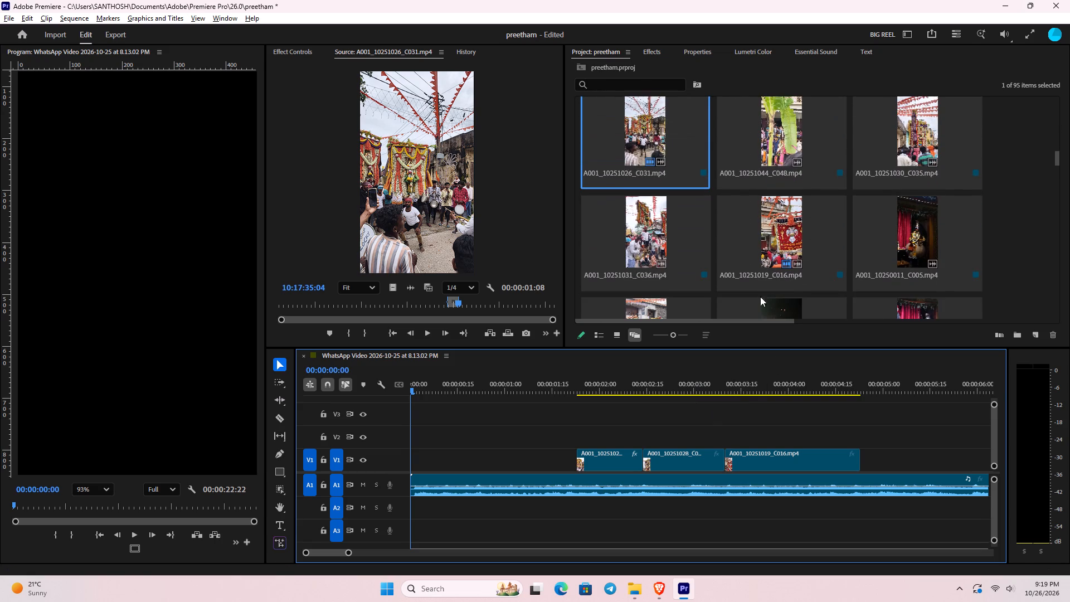
scroll(682, 290, down, 1)
scroll(648, 250, down, 1)
double_click(639, 192)
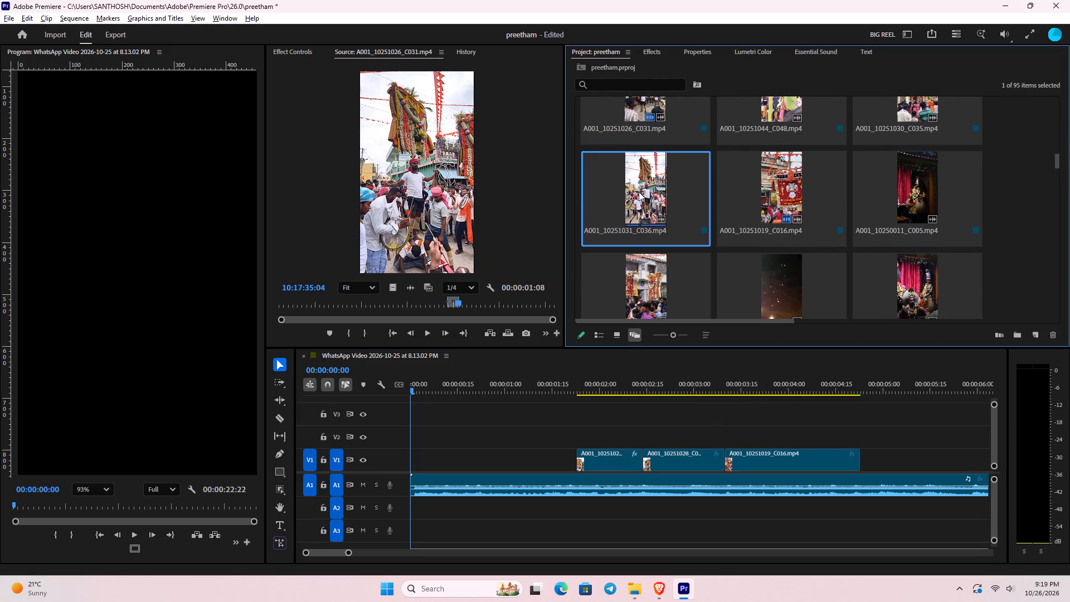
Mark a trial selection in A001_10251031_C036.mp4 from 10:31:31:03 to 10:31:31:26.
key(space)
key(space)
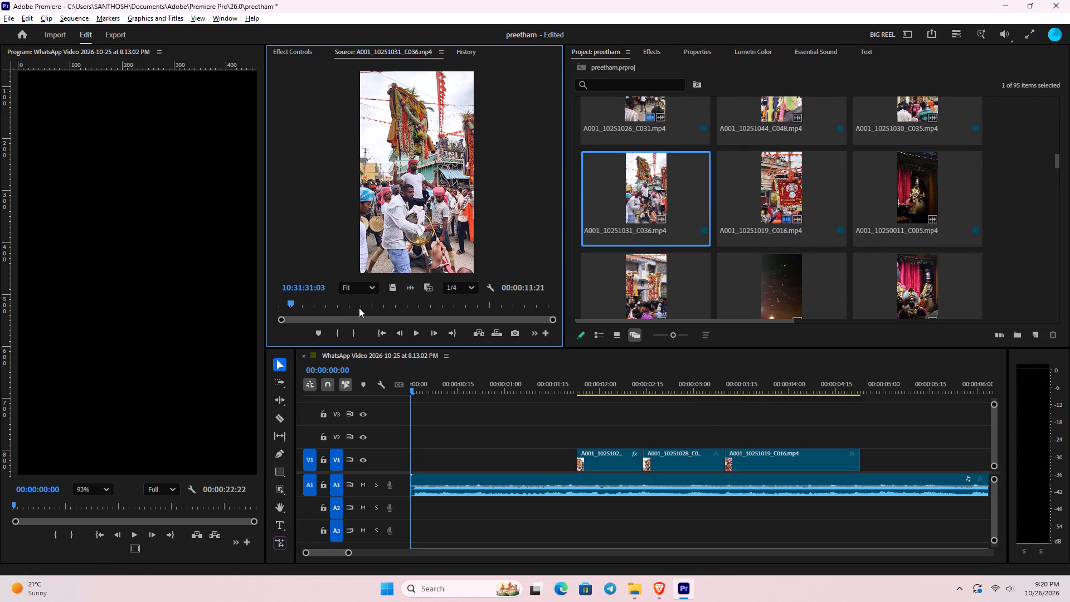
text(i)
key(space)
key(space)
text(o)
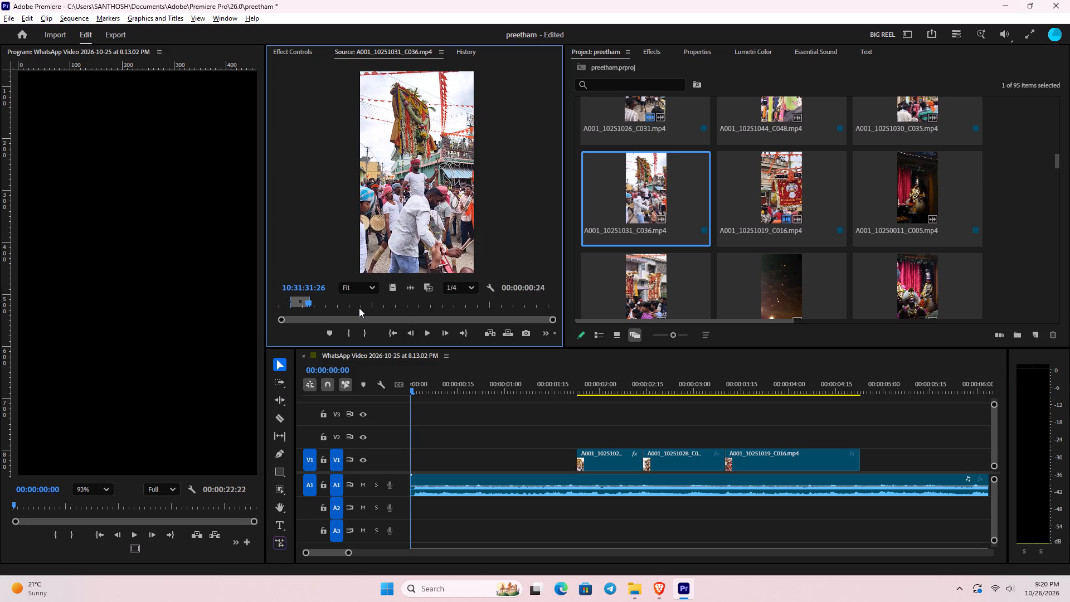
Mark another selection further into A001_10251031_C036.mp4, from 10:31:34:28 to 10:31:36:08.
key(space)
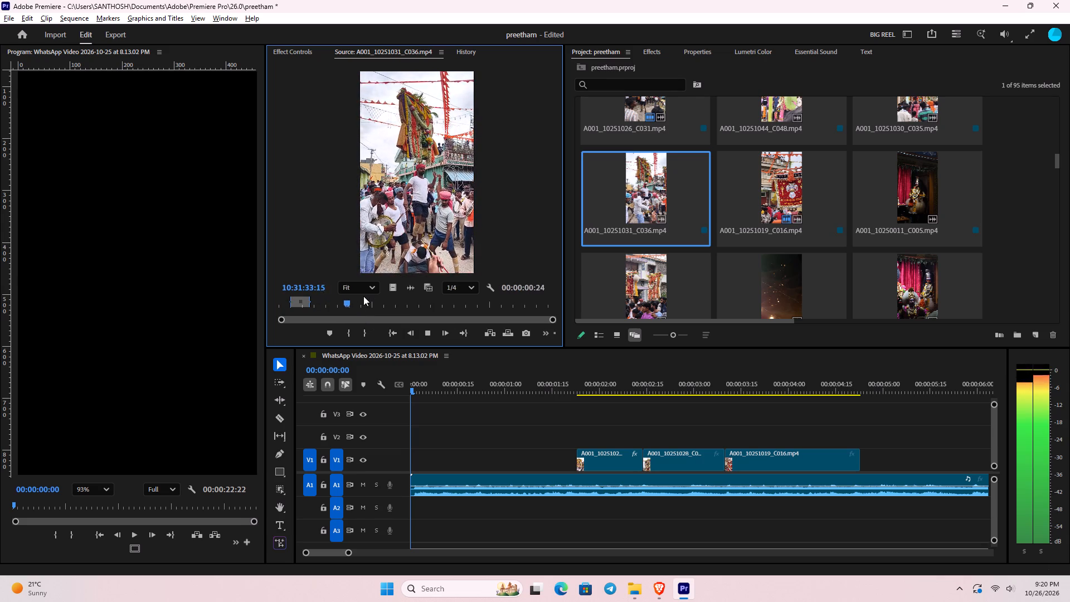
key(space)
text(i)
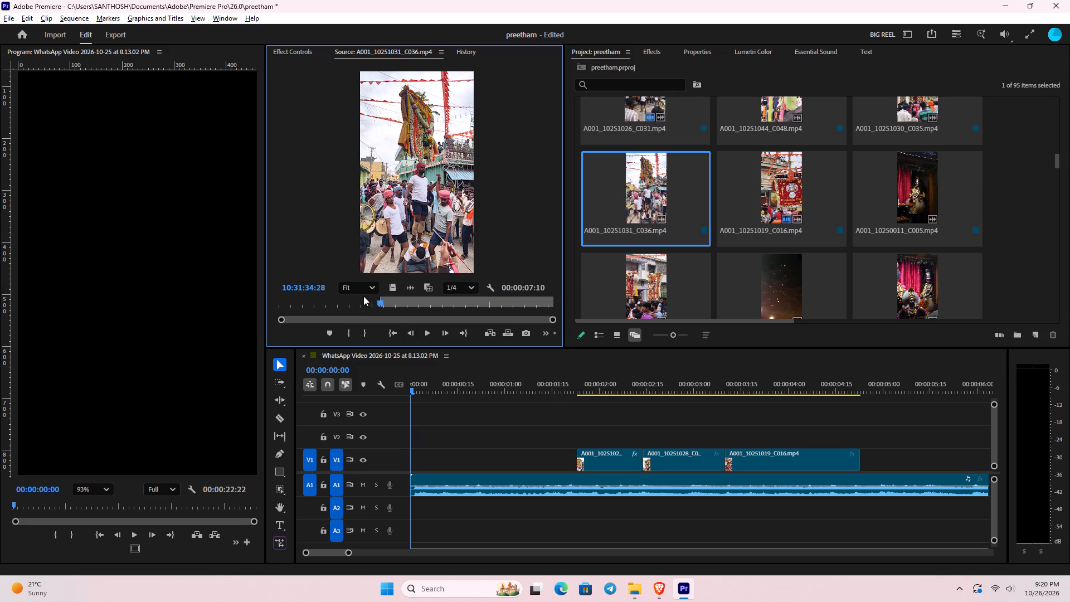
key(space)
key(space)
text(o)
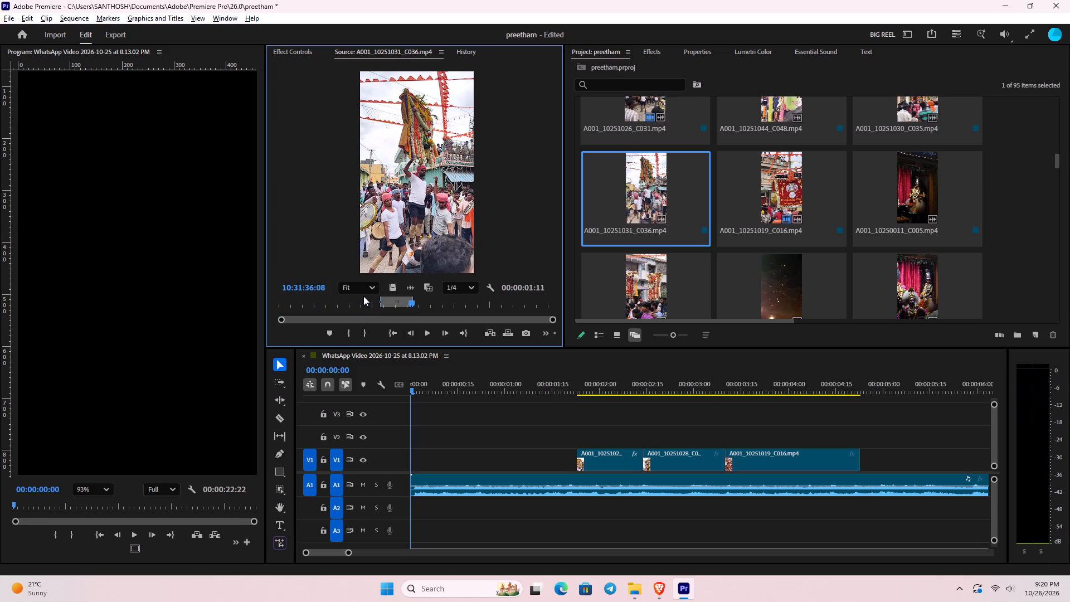
Mark a 00:00:01:12 selection in A001_10251031_C036.mp4 ending at 10:31:39:11.
key(Left)
key(space)
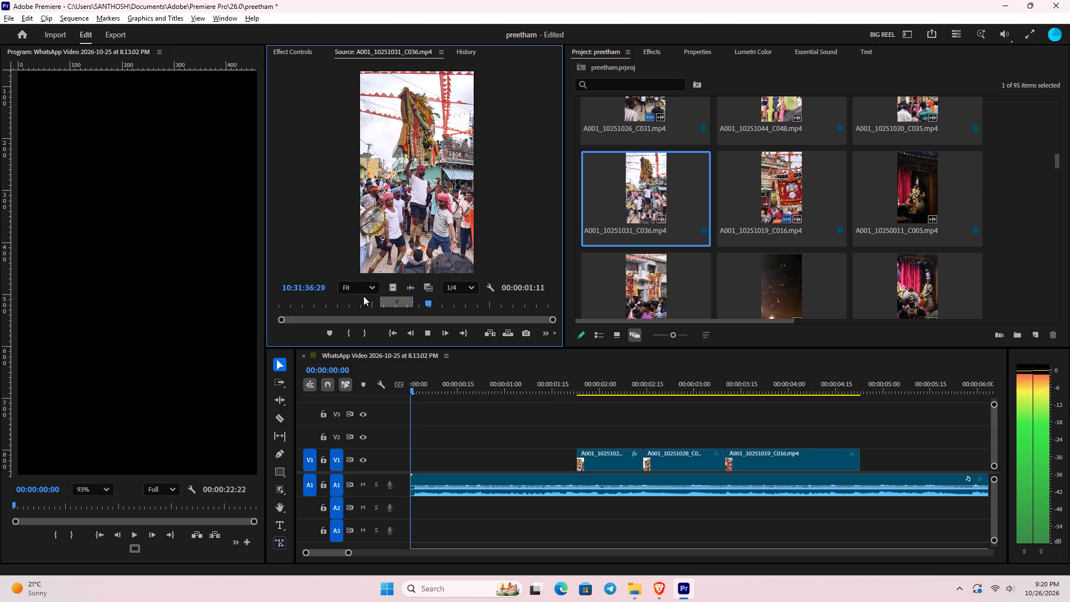
key(space)
key(space)
text(i)
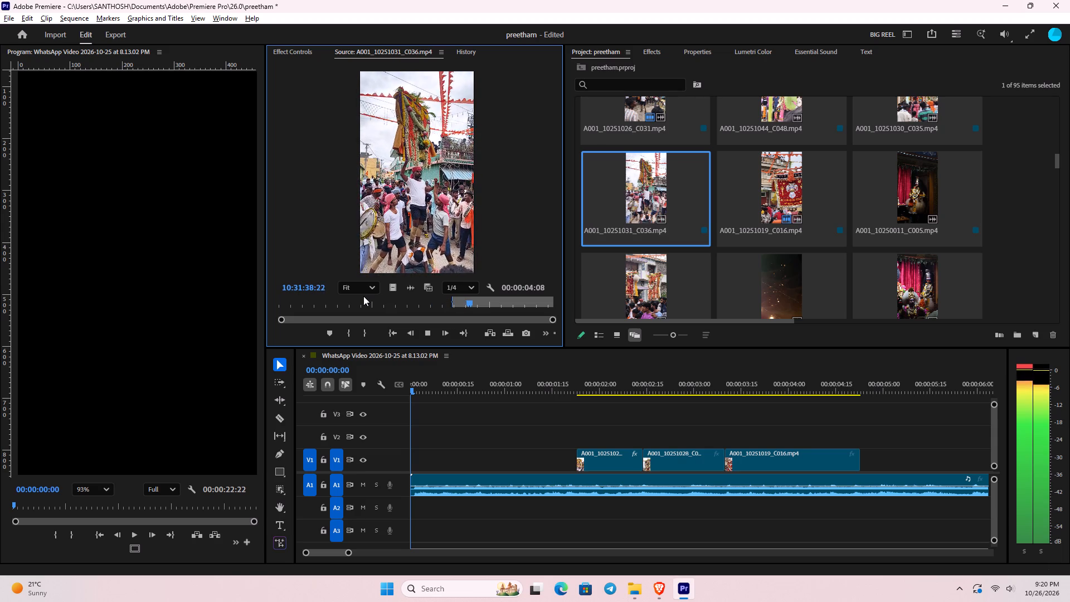
key(space)
text(o)
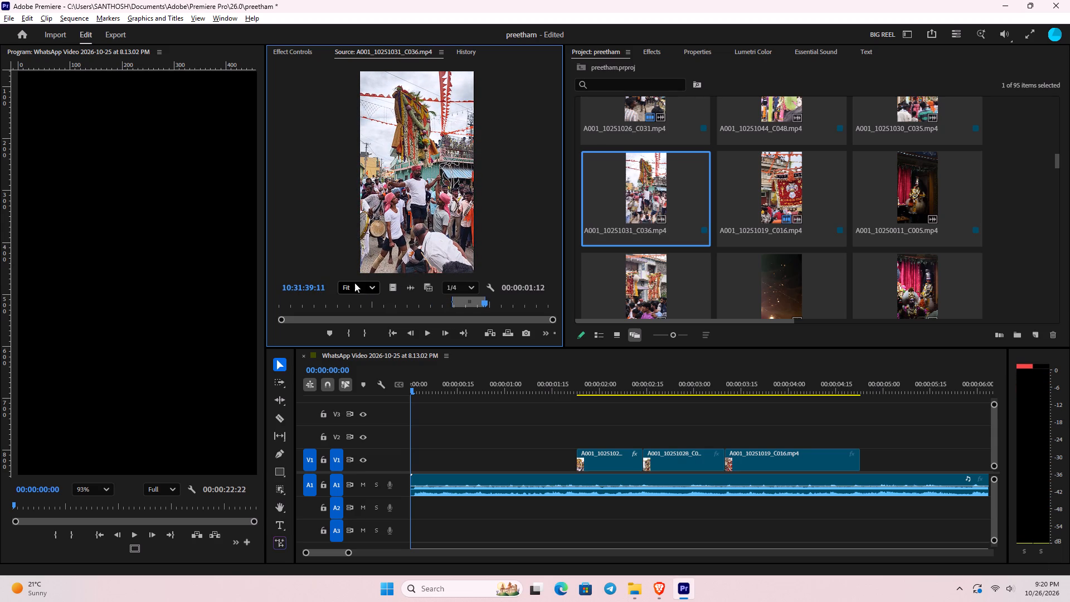
Place only the video of the marked A001_10251031_C036.mp4 selection on V1 at 00:00:00:00 and play it.
drag(390, 284, 438, 392)
drag(438, 392, 416, 460)
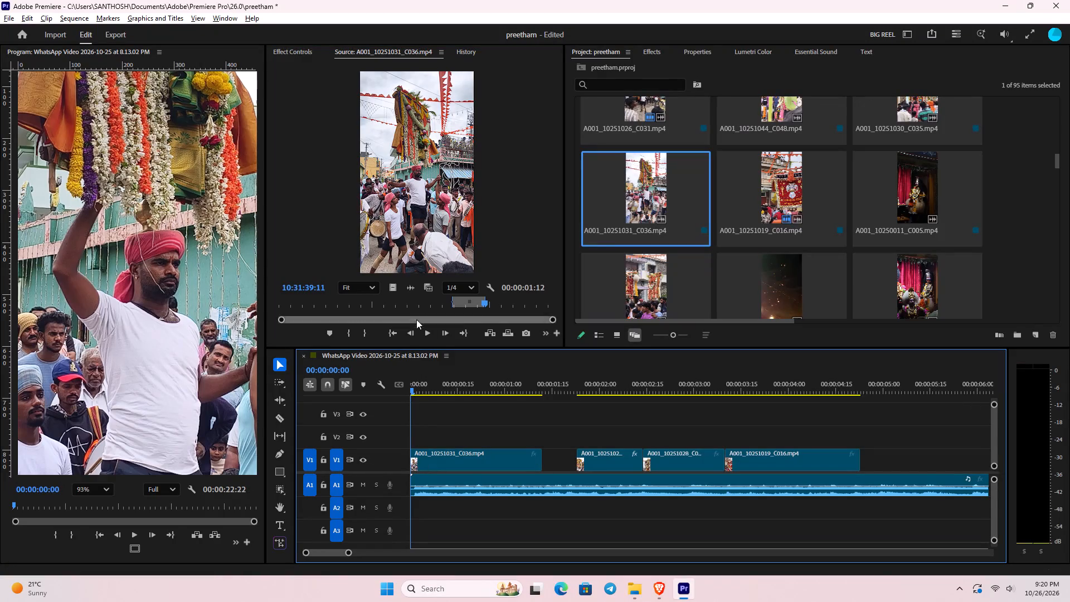
click(430, 458)
key(space)
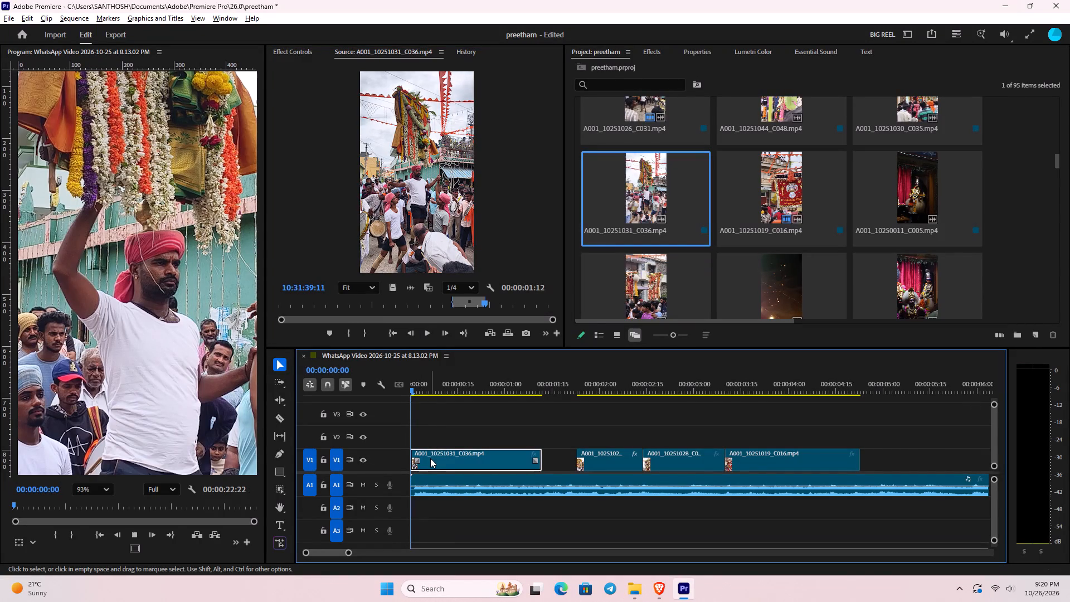
key(space)
Fit the opening A001_10251031_C036.mp4 clip on V1 to the sequence frame.
right_click(451, 462)
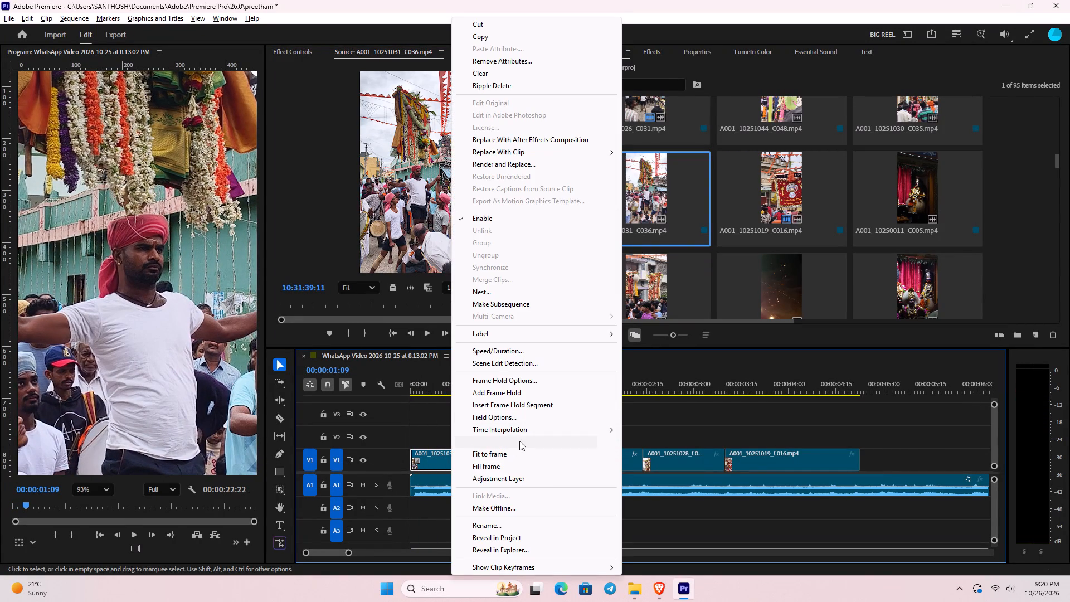
click(506, 454)
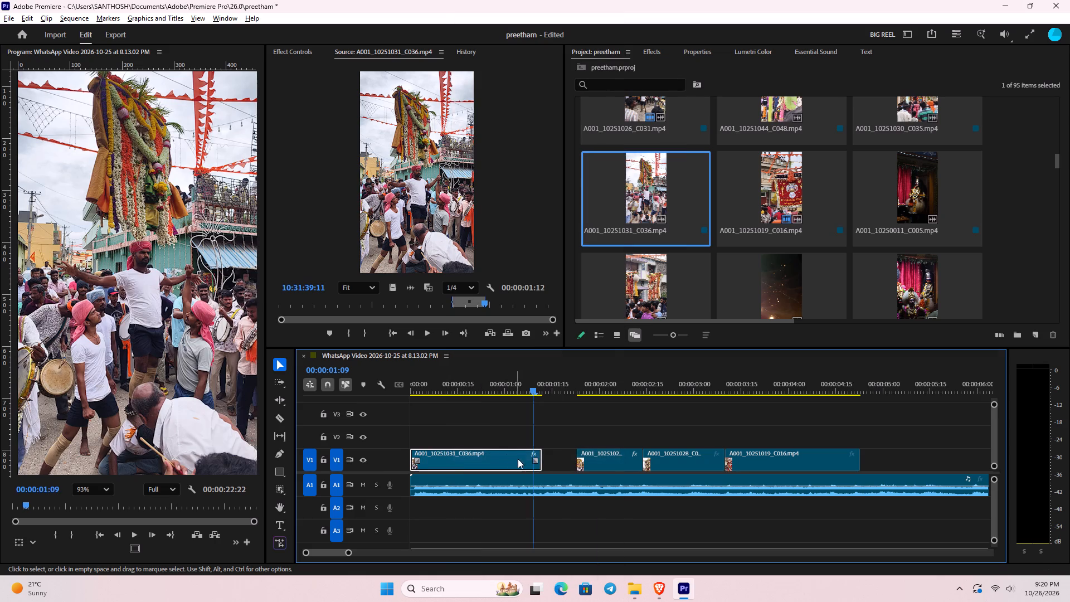
Extend the end of the opening V1 clip to meet the following clip, and play back the opening.
drag(544, 454, 604, 461)
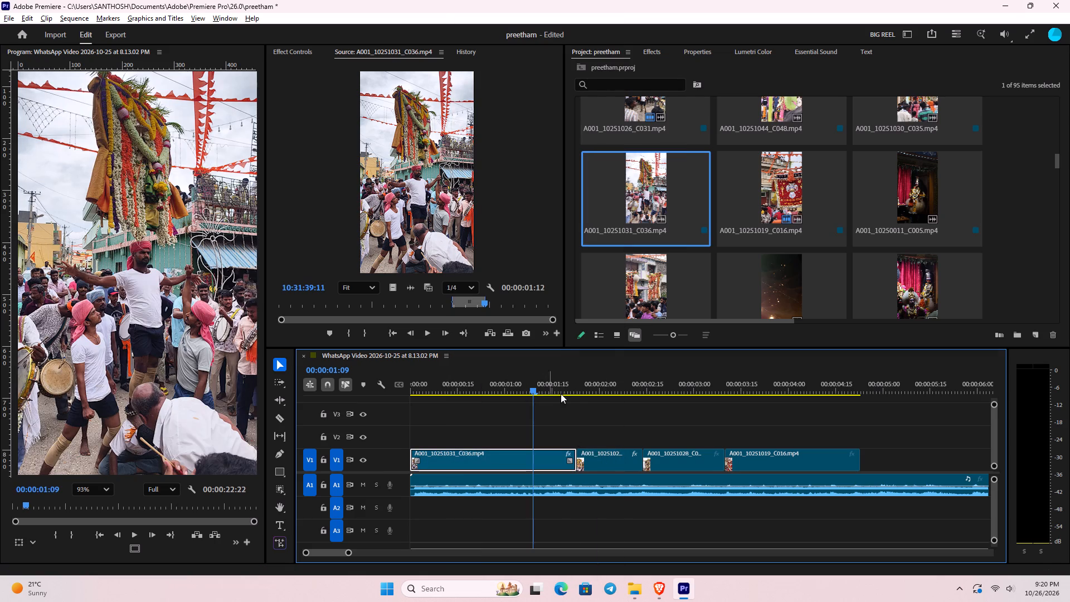
drag(558, 394, 338, 410)
key(space)
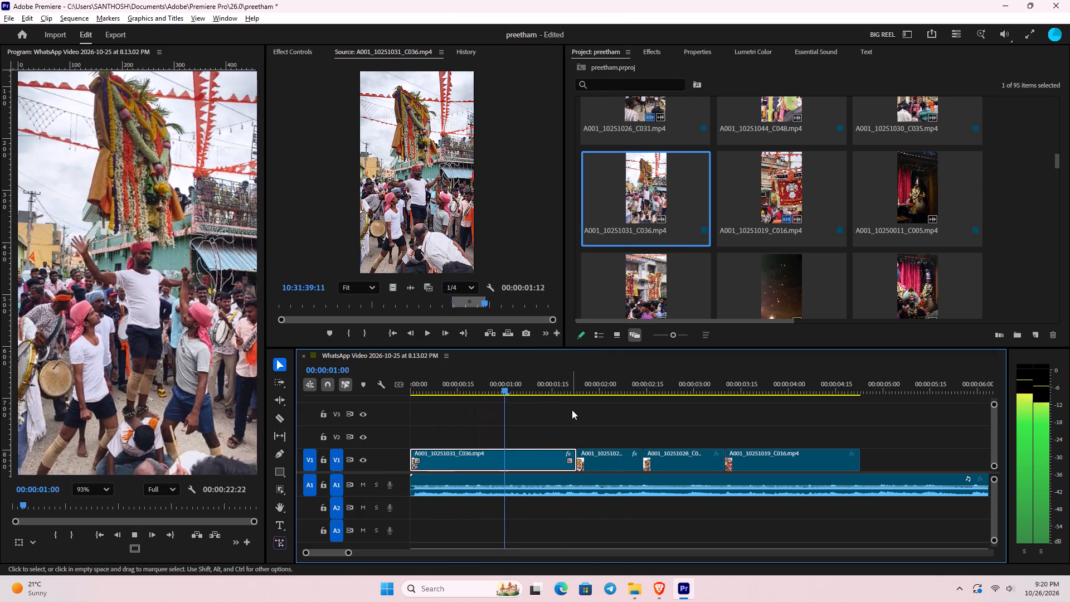
key(space)
drag(531, 381, 323, 426)
key(space)
key(space)
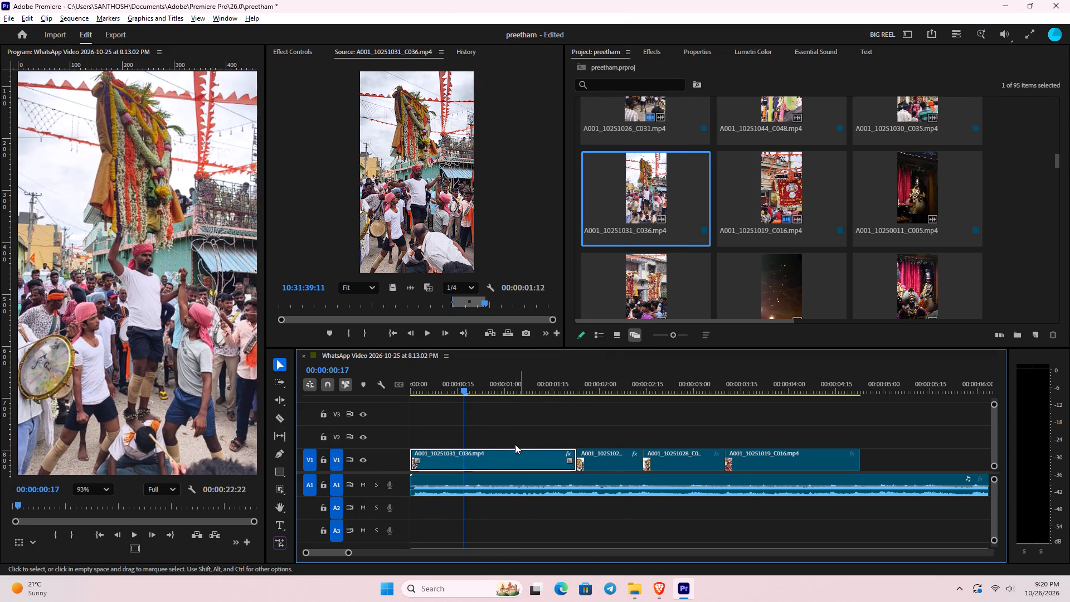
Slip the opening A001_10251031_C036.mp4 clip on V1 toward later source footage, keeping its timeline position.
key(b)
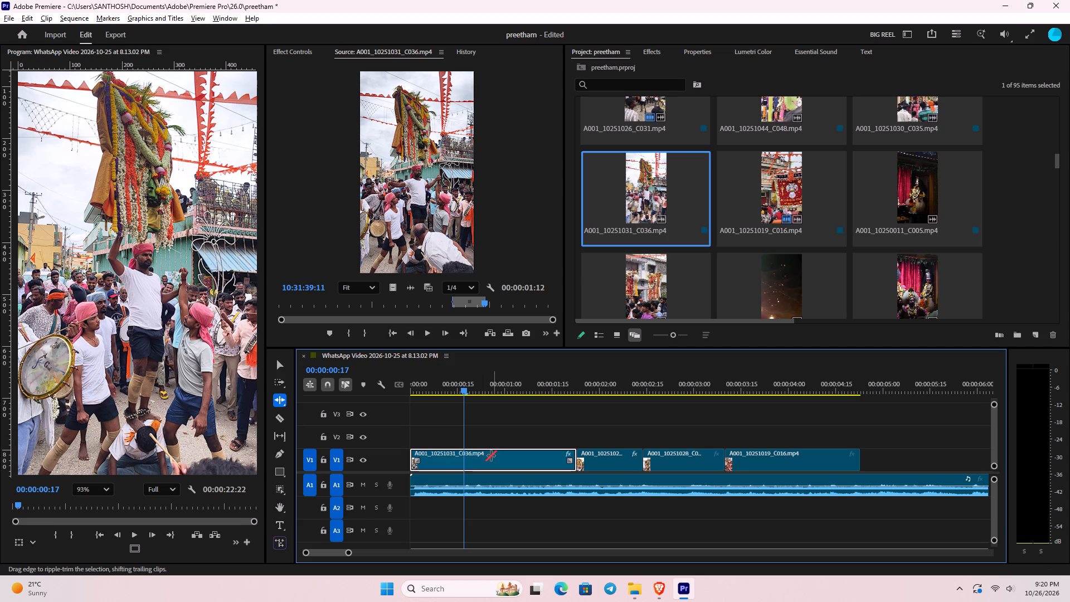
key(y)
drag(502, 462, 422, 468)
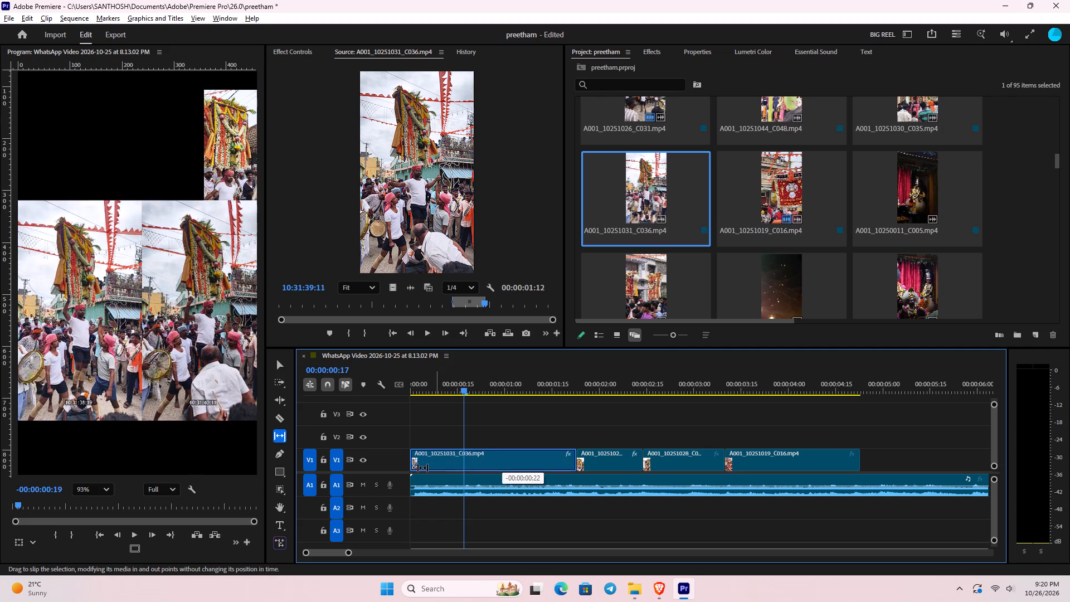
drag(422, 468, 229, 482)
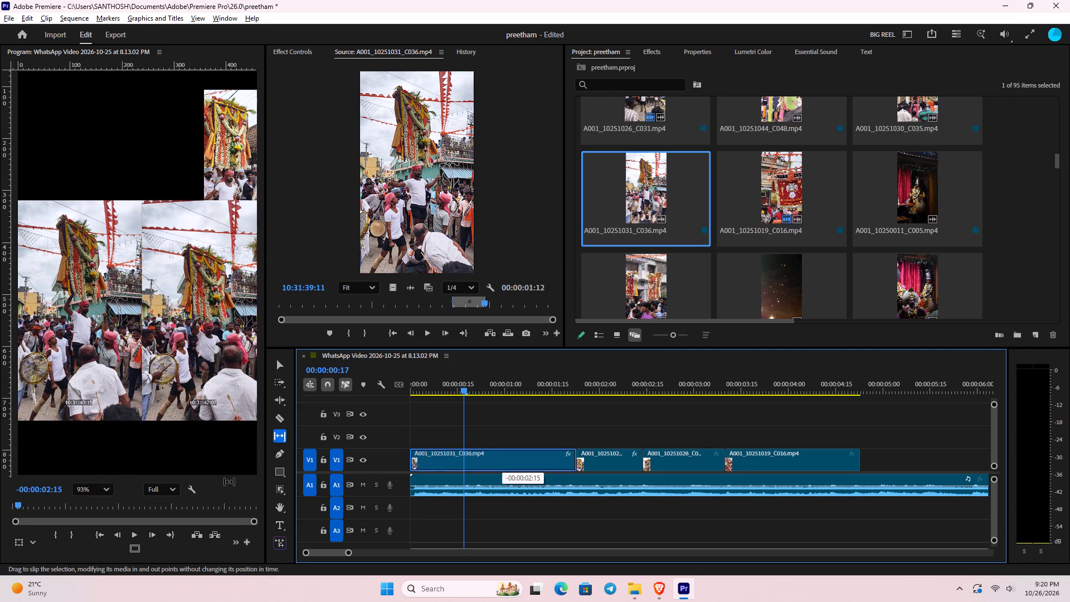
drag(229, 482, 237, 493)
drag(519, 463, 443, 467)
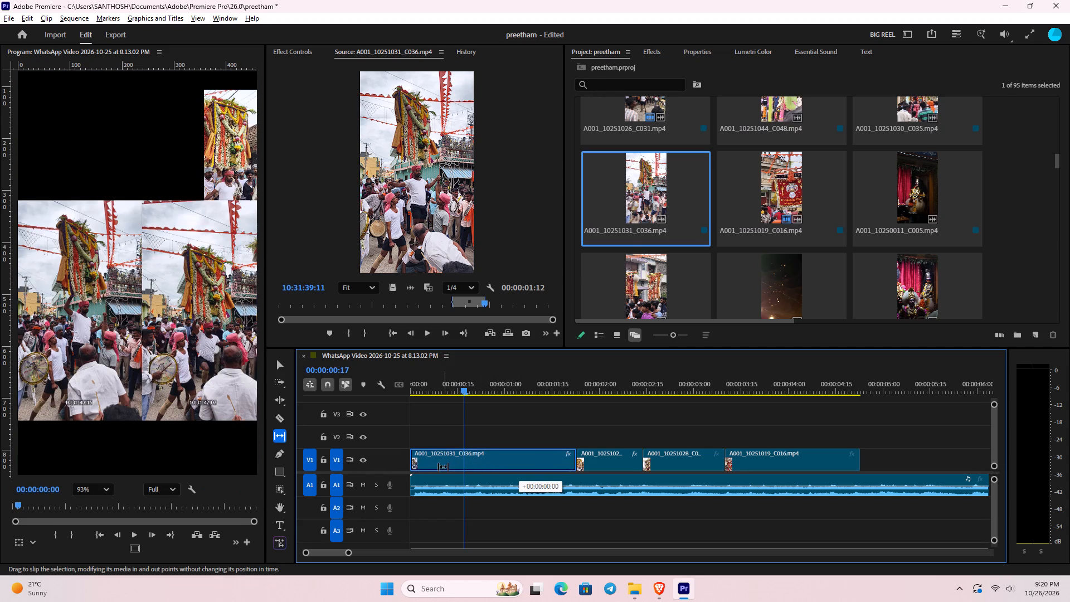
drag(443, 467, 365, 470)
Slip the opening A001_10251031_C036.mp4 clip on V1 in several passes toward earlier source footage, keeping its timeline position.
drag(504, 454, 464, 461)
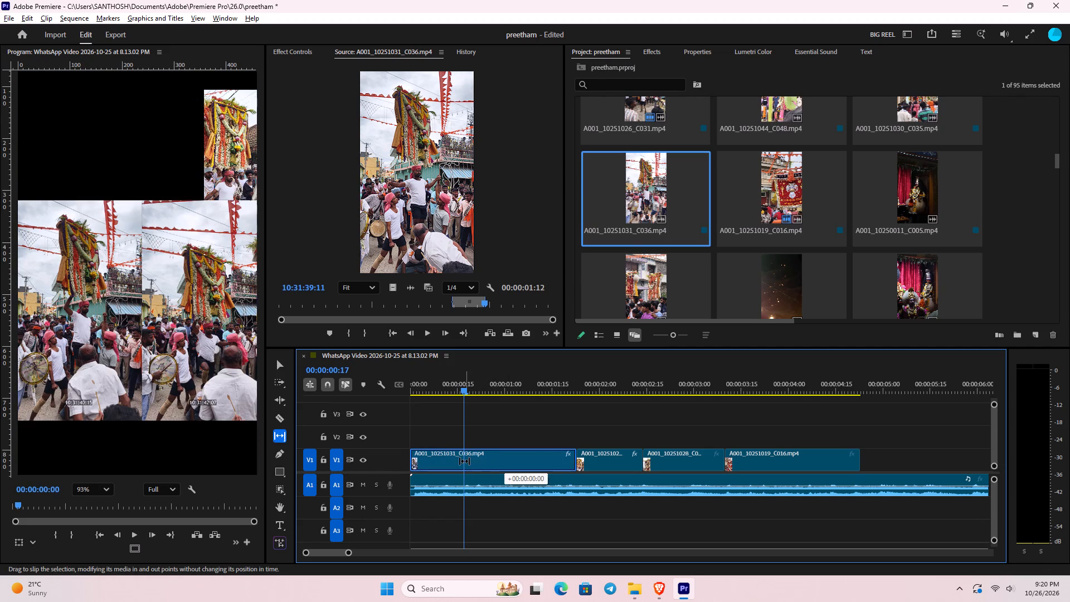
drag(464, 461, 465, 463)
drag(465, 463, 578, 463)
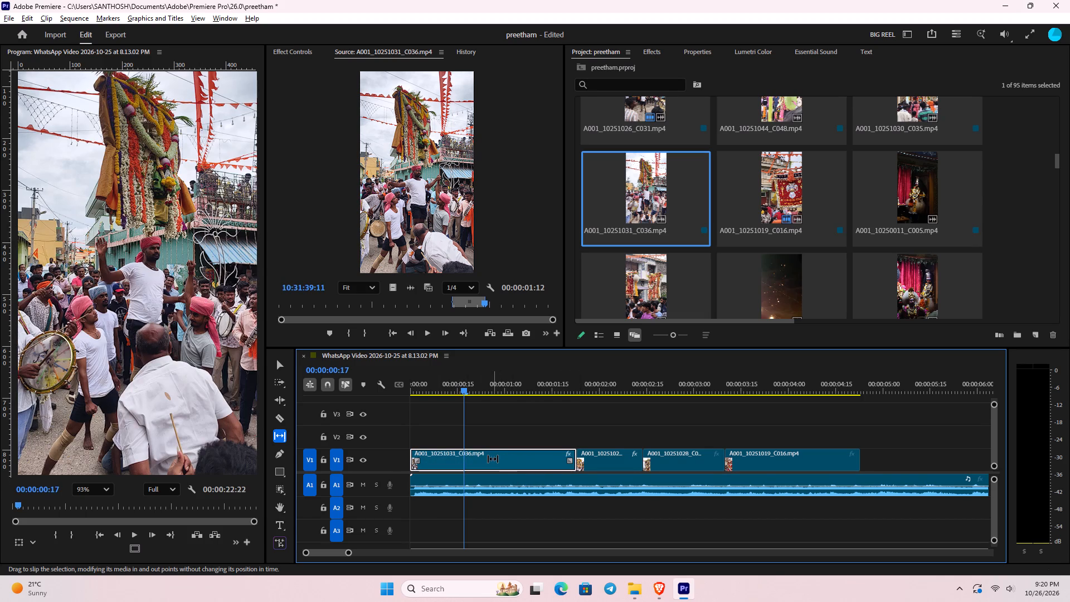
drag(499, 457, 532, 460)
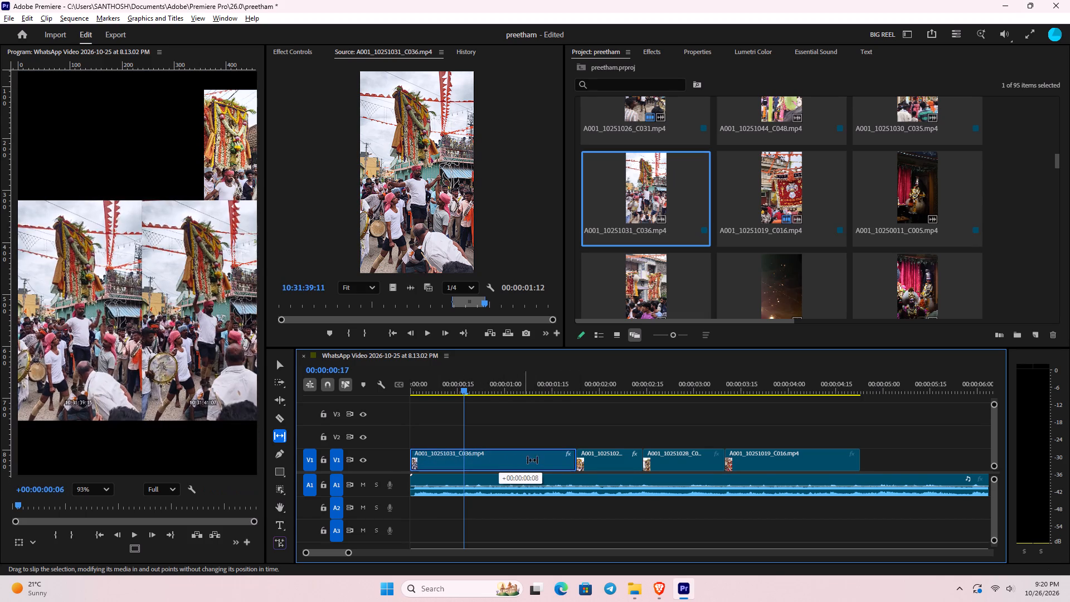
drag(532, 460, 573, 468)
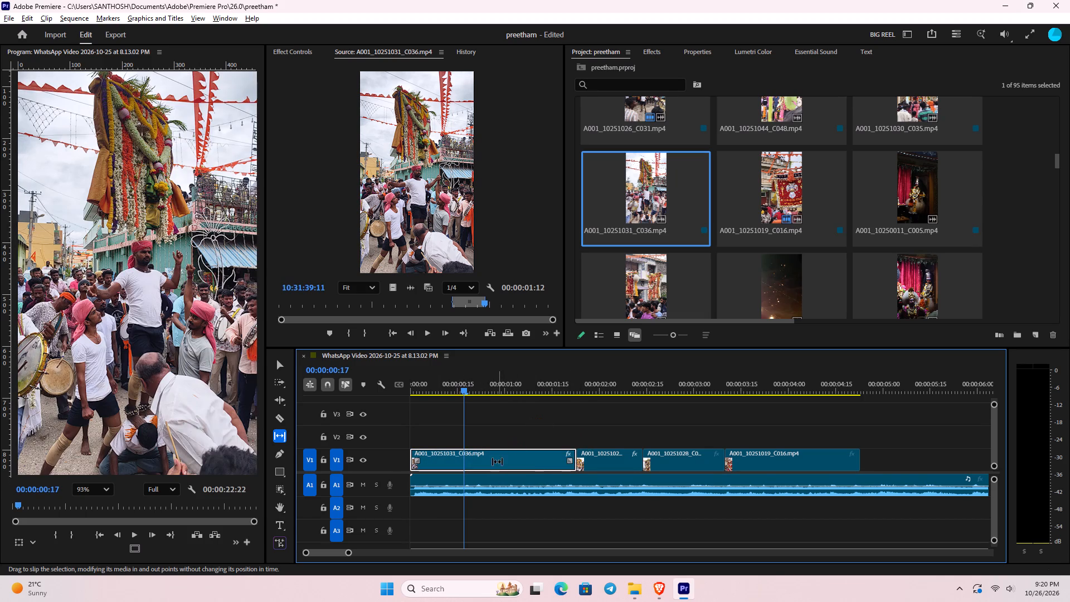
drag(497, 462, 599, 465)
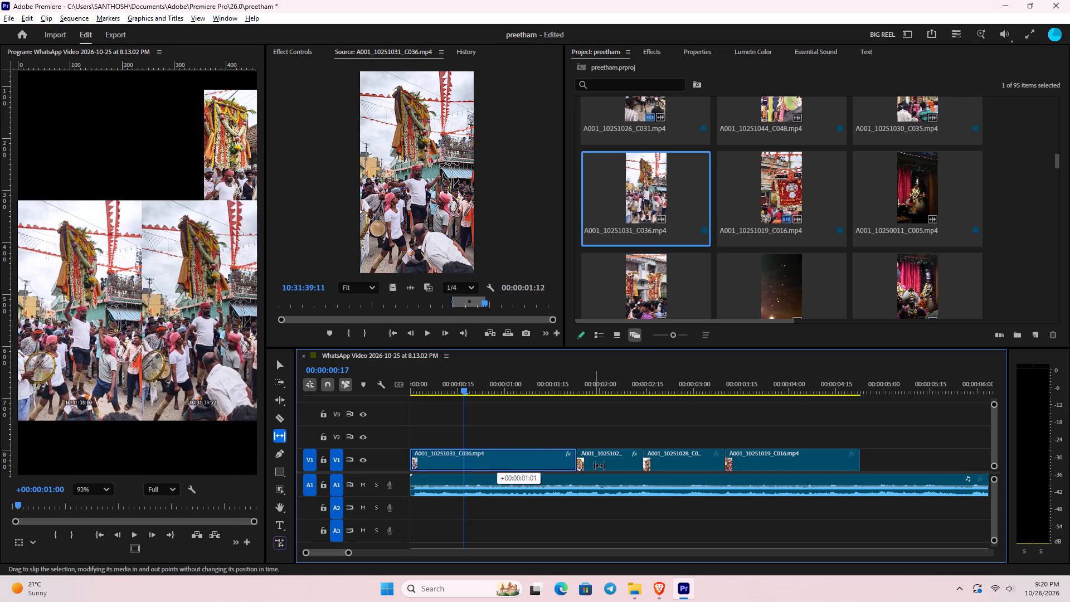
drag(599, 465, 616, 465)
drag(507, 457, 573, 463)
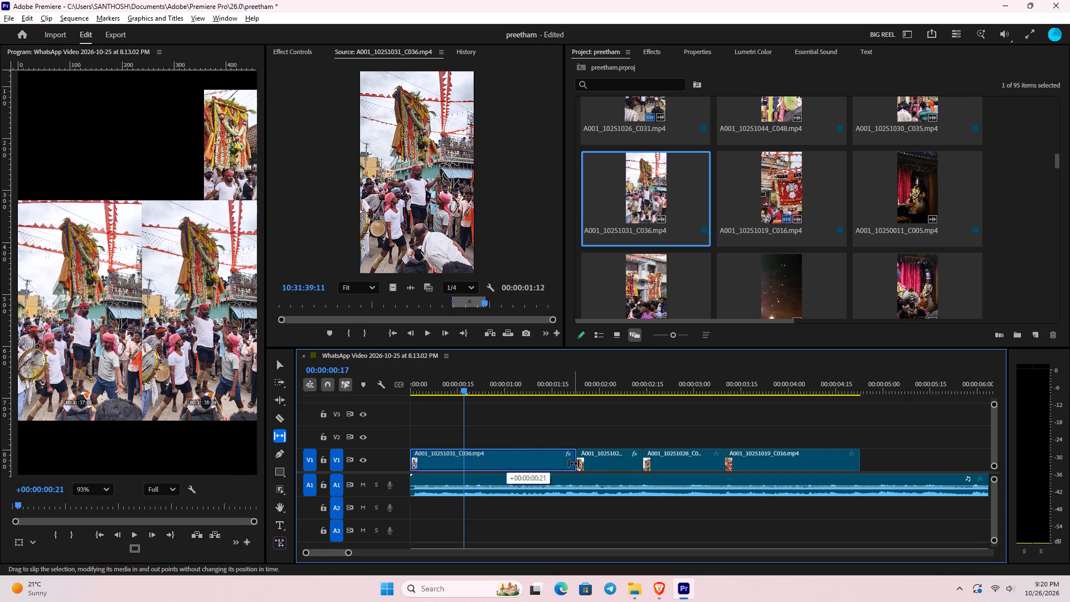
drag(573, 463, 583, 463)
drag(509, 457, 594, 469)
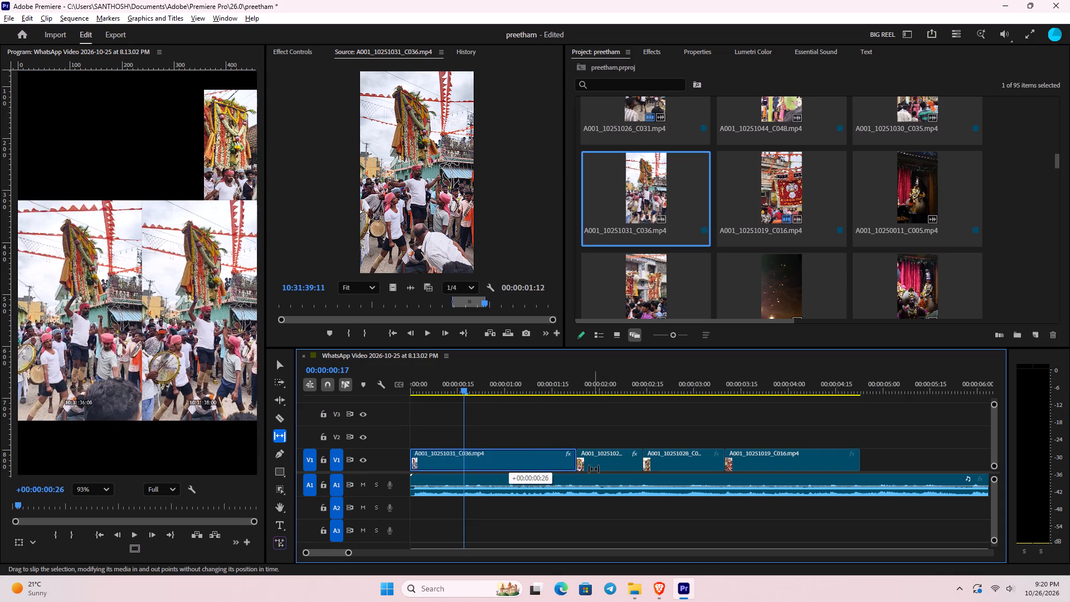
drag(594, 469, 590, 469)
drag(468, 464, 572, 472)
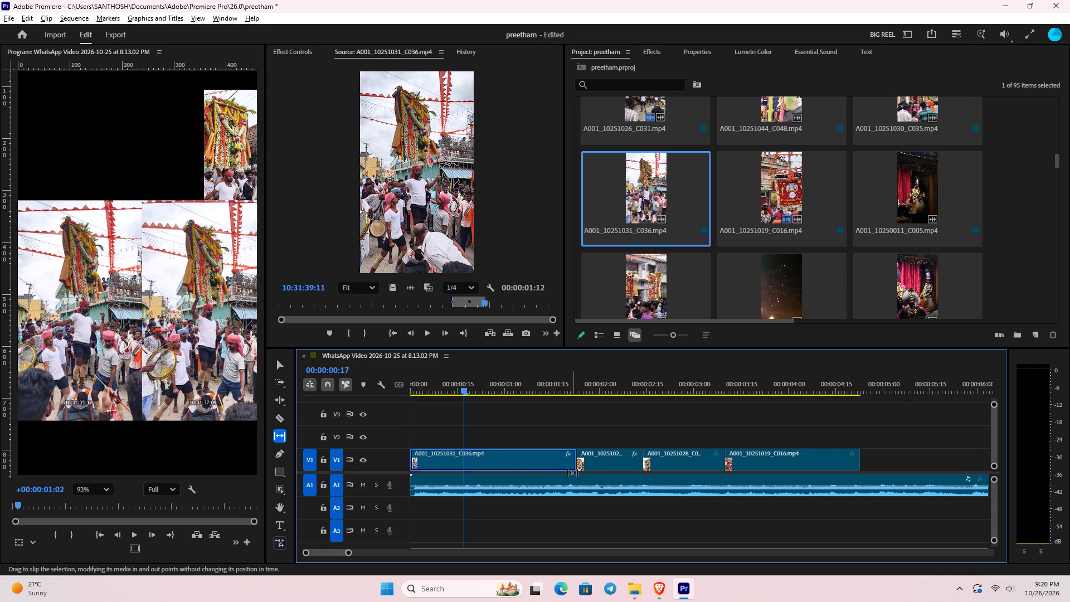
drag(471, 463, 563, 467)
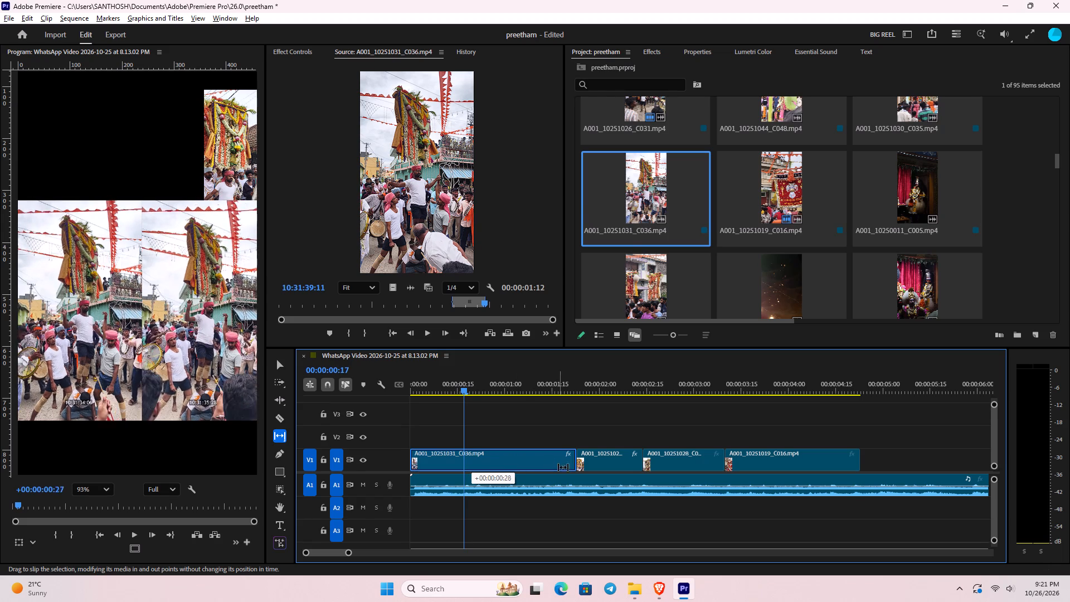
drag(563, 467, 574, 468)
Review A001_10251031_C036.mp4 in the Source Monitor, playing it from the beginning.
drag(481, 302, 439, 321)
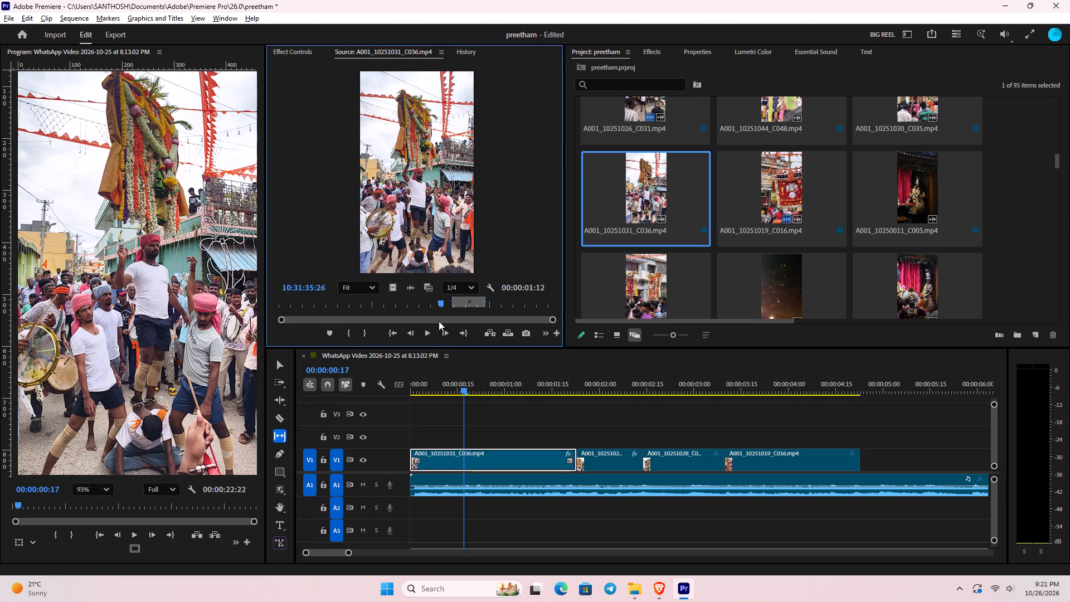
drag(439, 321, 400, 353)
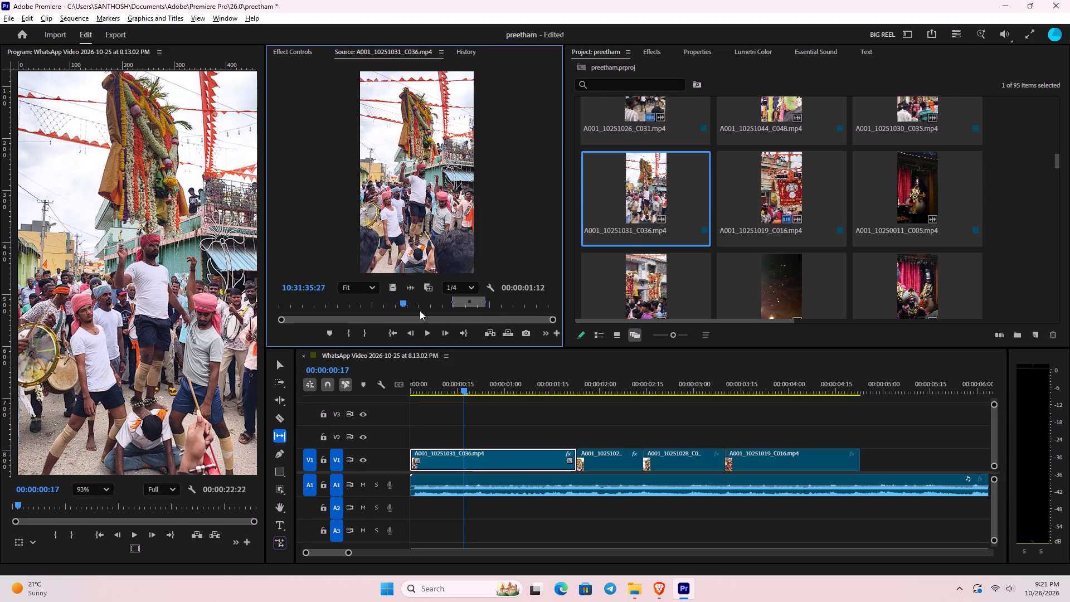
drag(407, 303, 183, 314)
key(space)
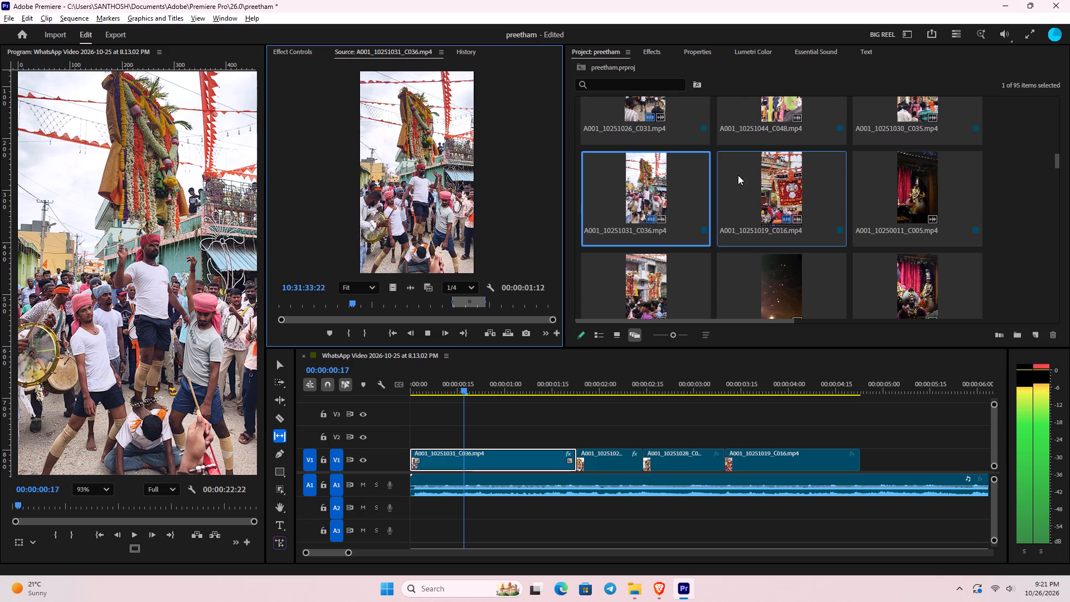
Look through the festival clip thumbnails in the project bin for a stronger opening shot.
scroll(740, 173, up, 7)
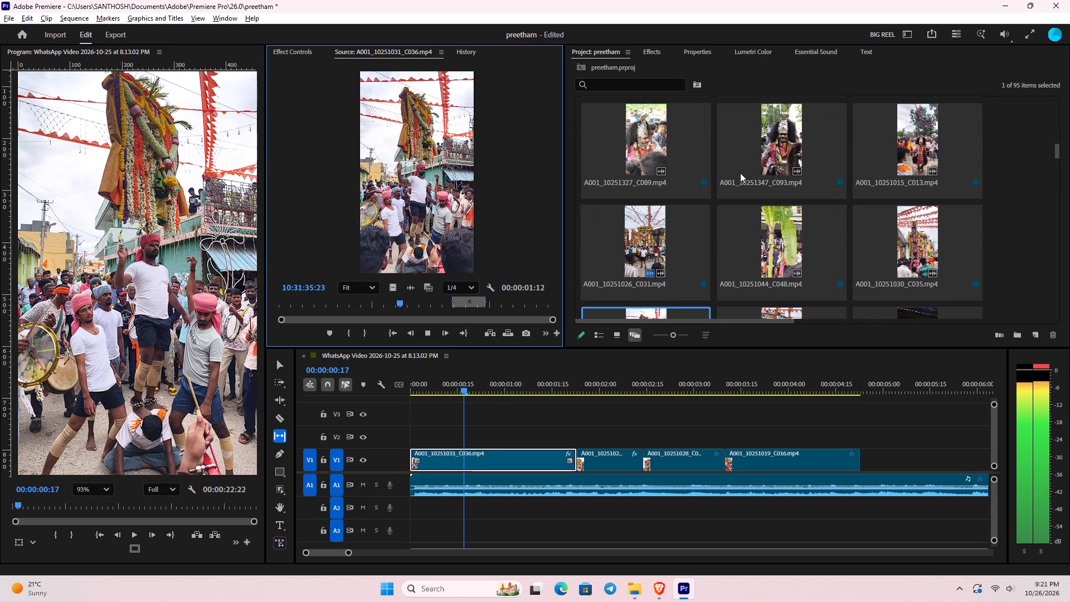
scroll(740, 173, up, 16)
scroll(741, 172, down, 7)
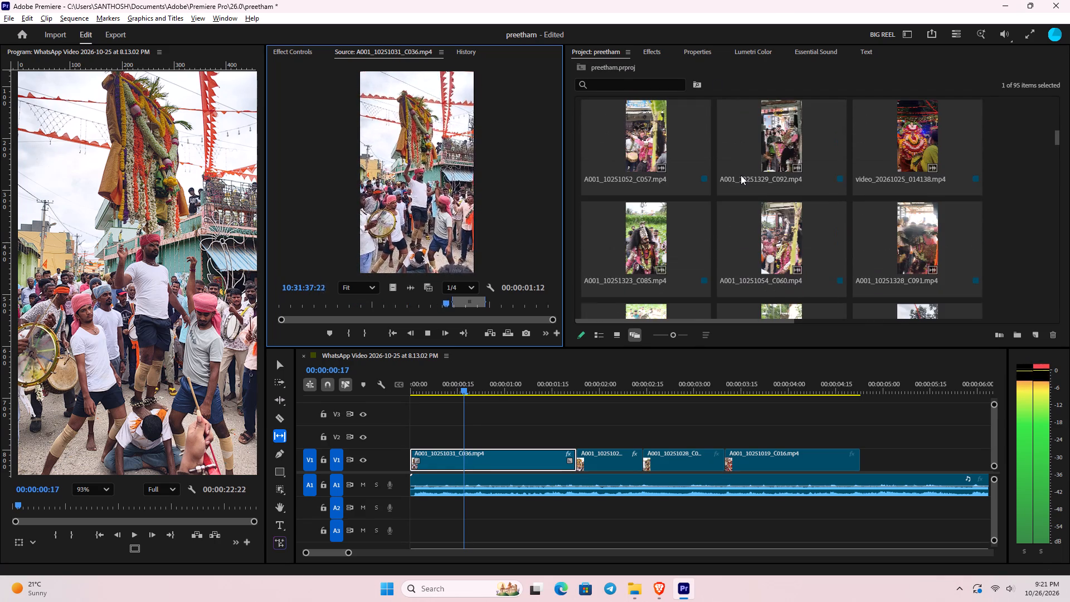
scroll(741, 175, up, 19)
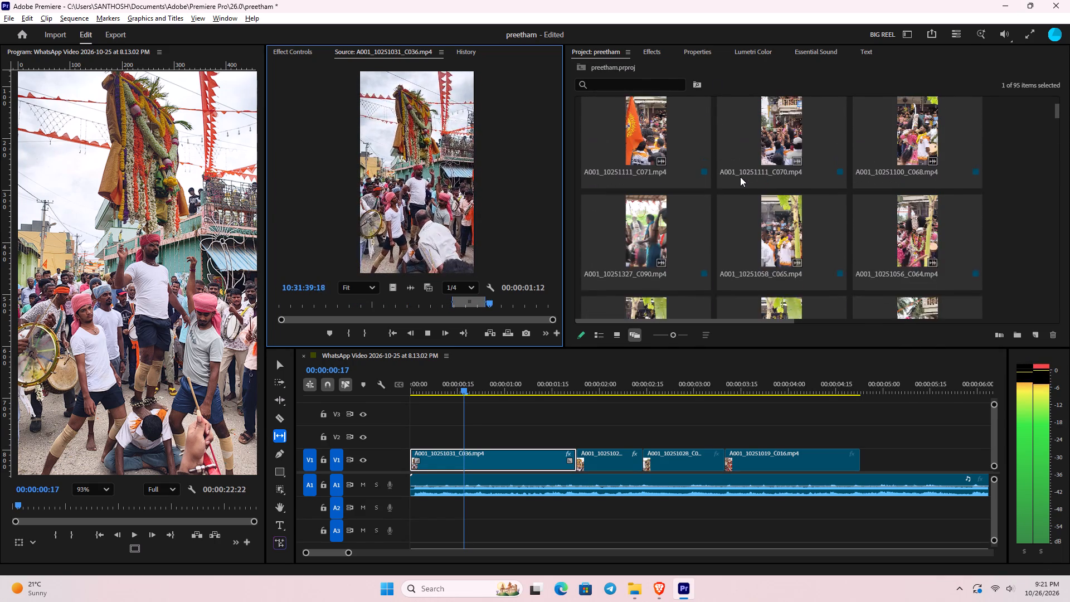
scroll(740, 177, up, 13)
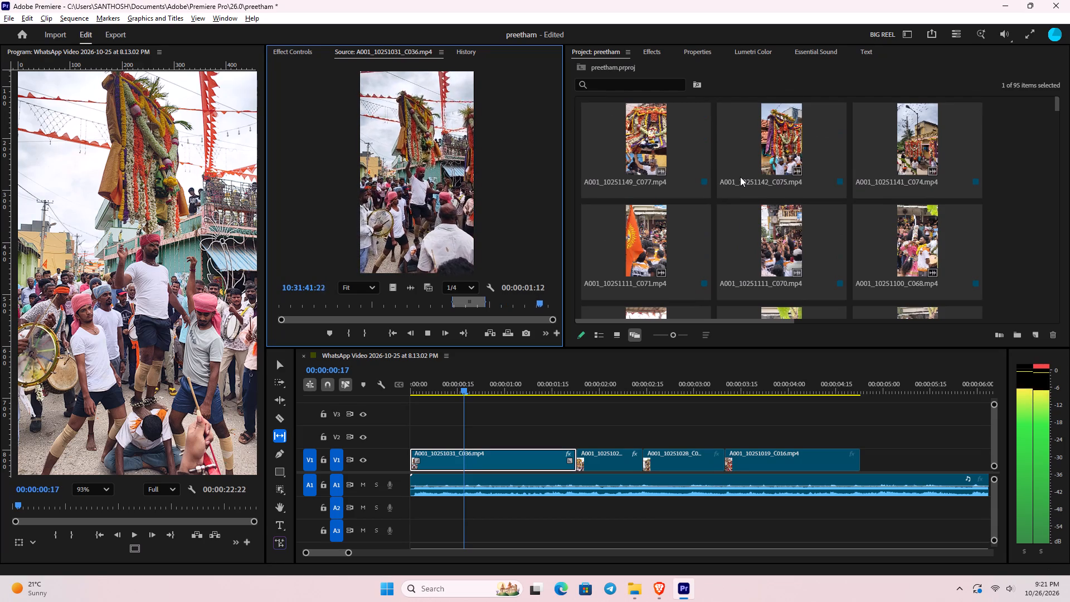
scroll(791, 192, down, 16)
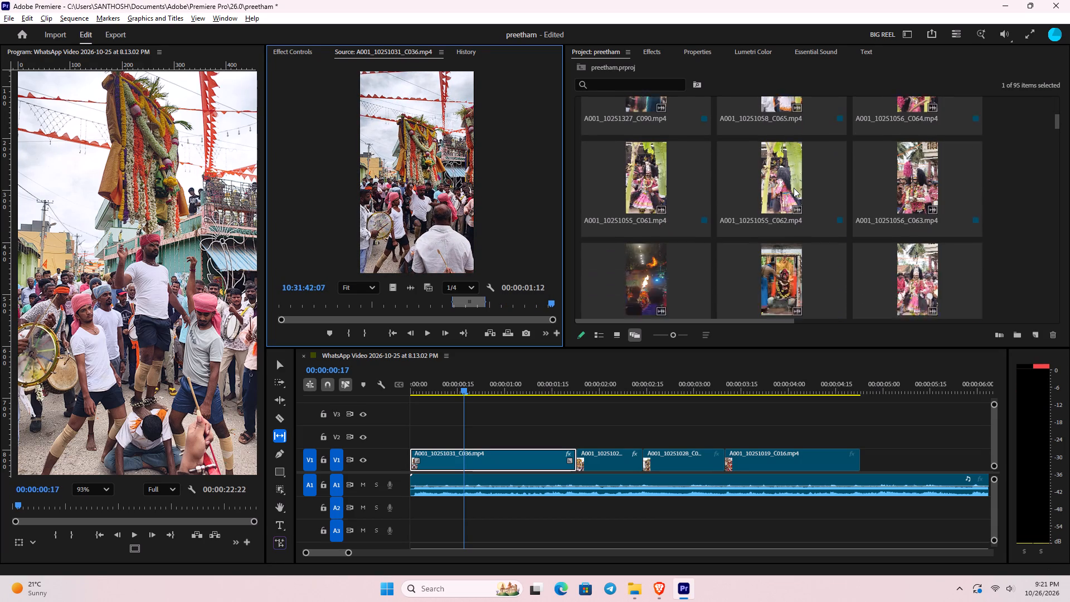
scroll(794, 188, down, 20)
scroll(789, 187, down, 3)
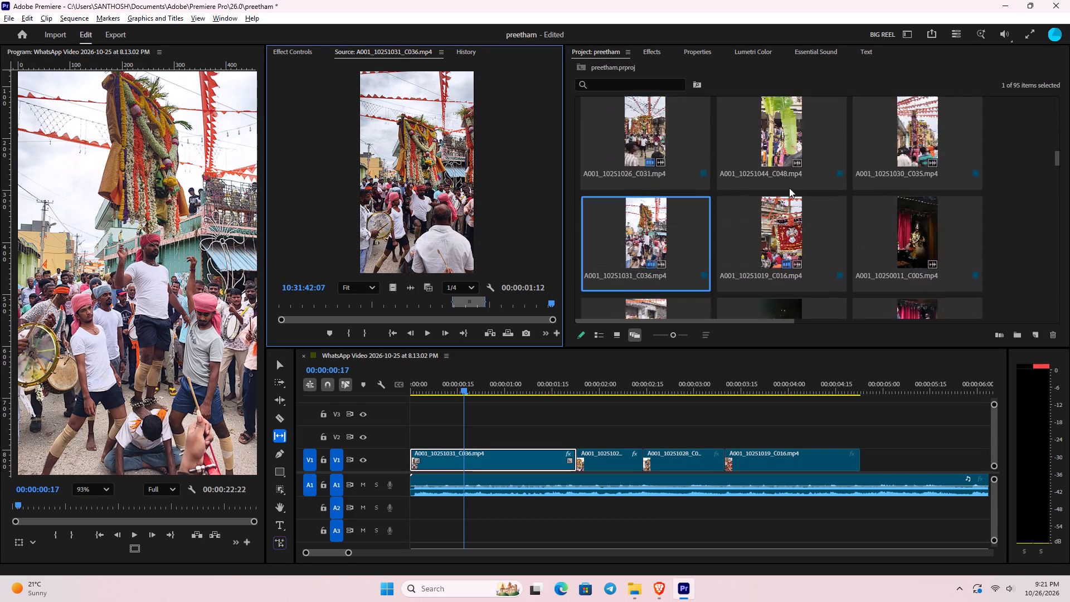
scroll(789, 188, down, 12)
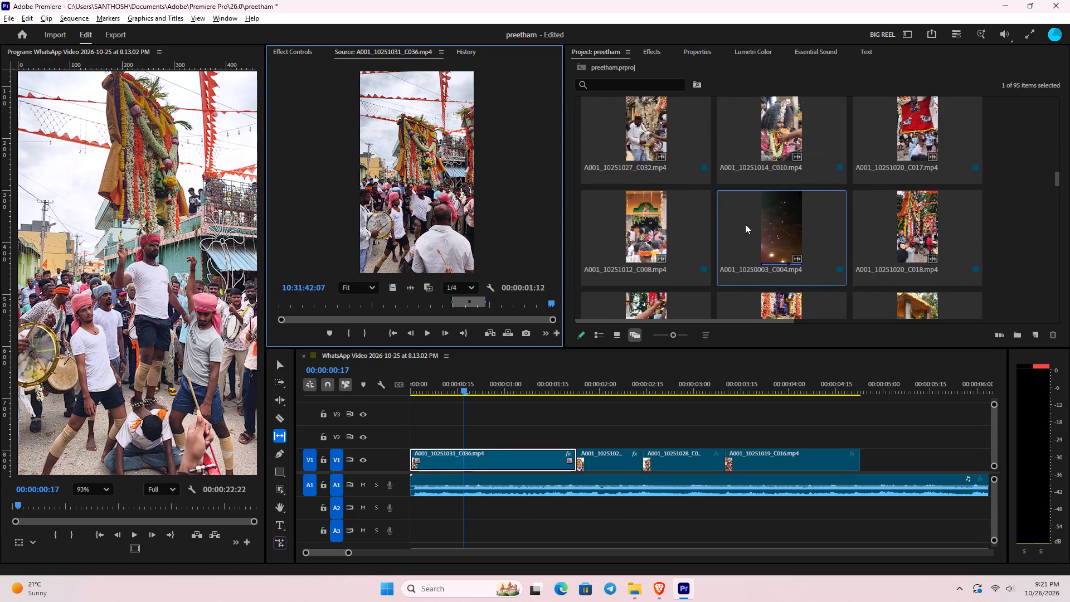
scroll(829, 217, down, 9)
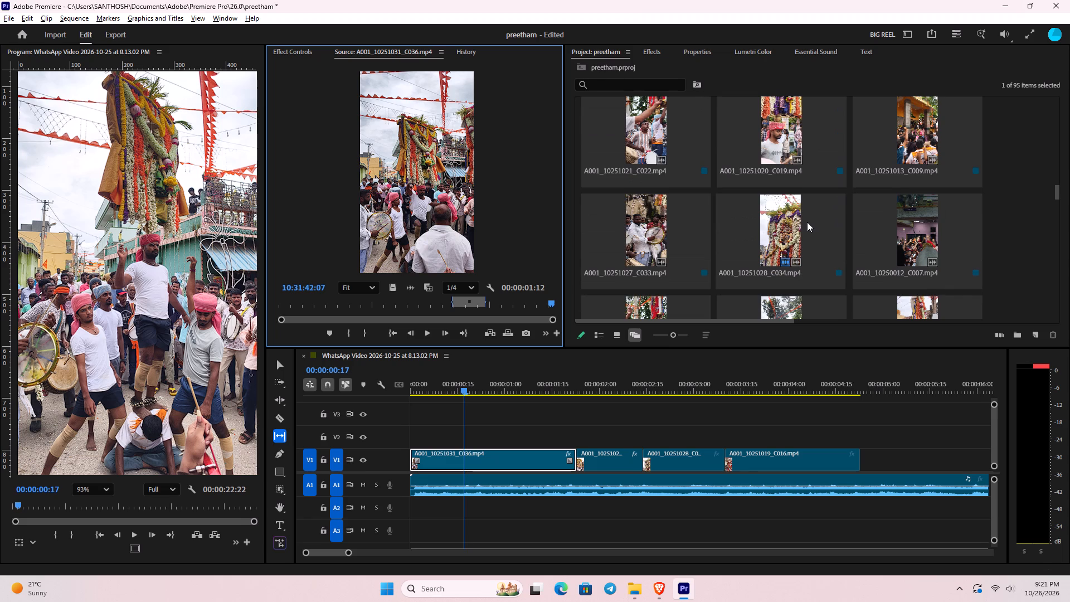
scroll(805, 222, down, 7)
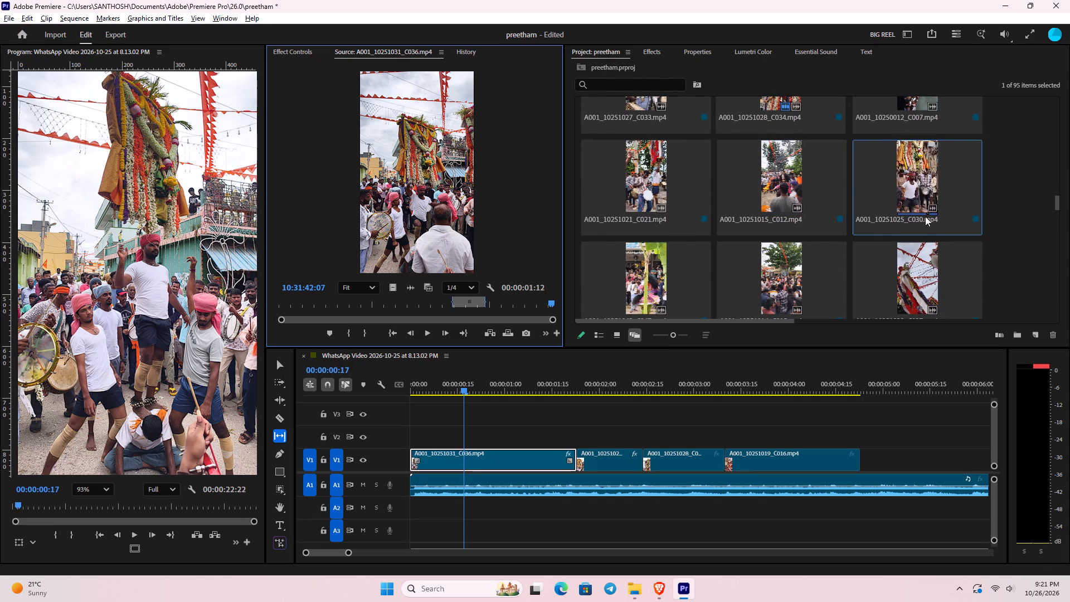
scroll(887, 282, down, 7)
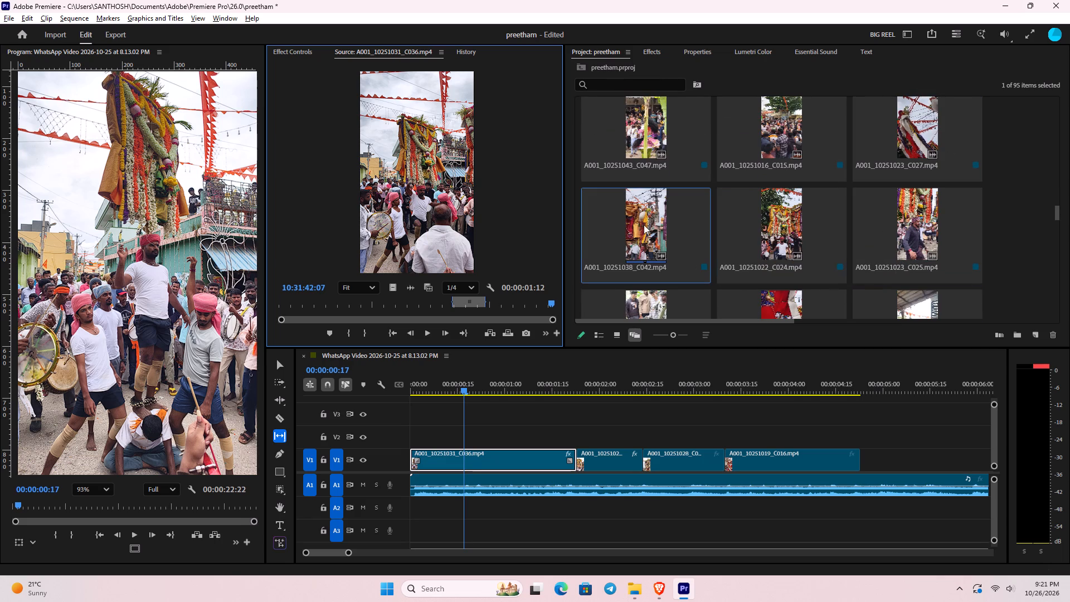
scroll(745, 271, down, 4)
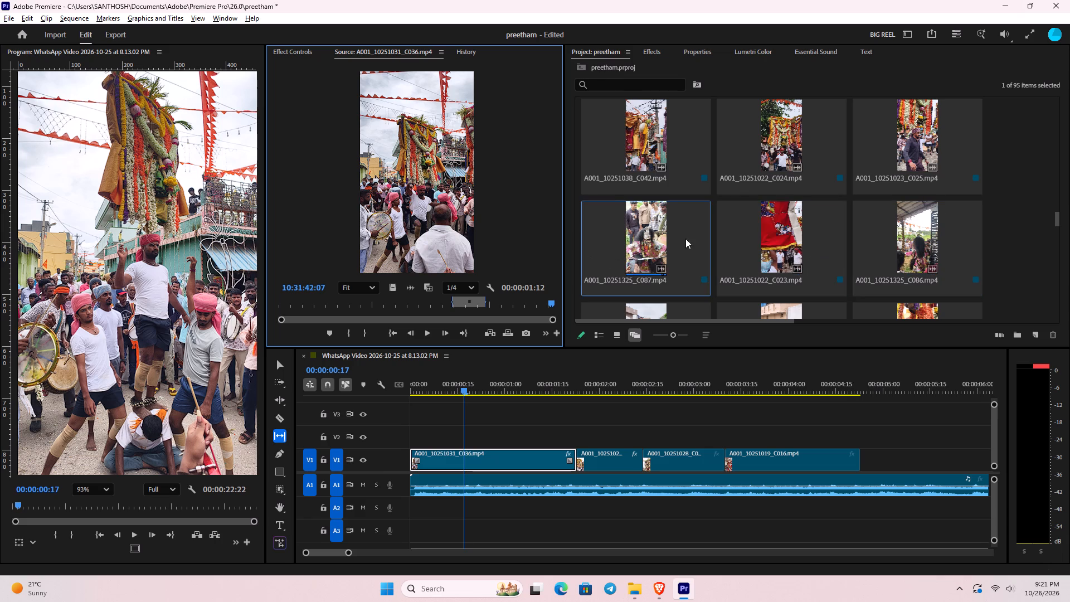
scroll(724, 256, down, 3)
scroll(668, 258, down, 4)
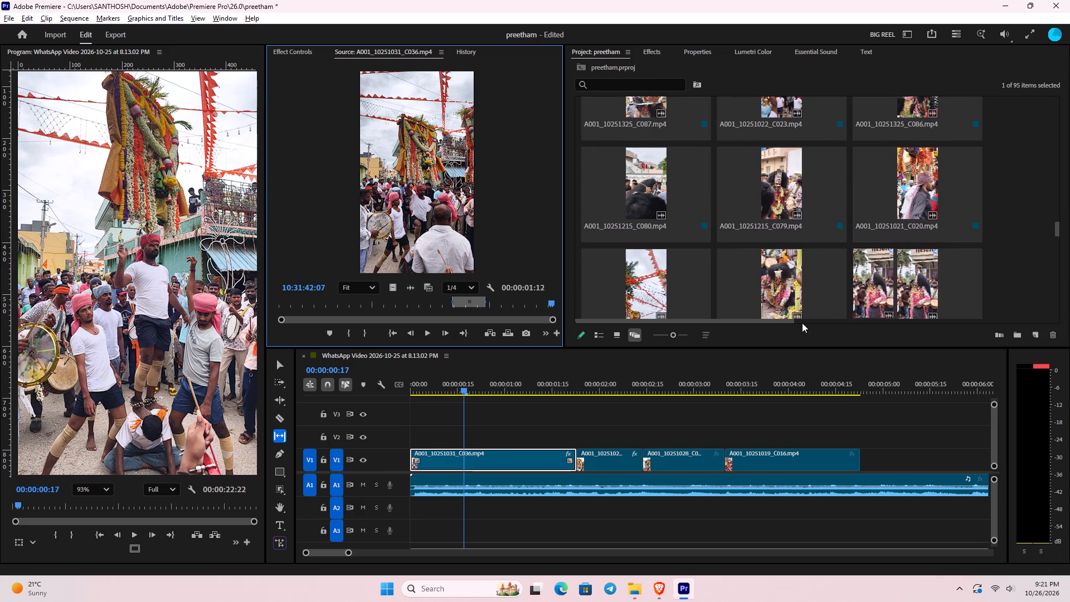
scroll(779, 309, down, 3)
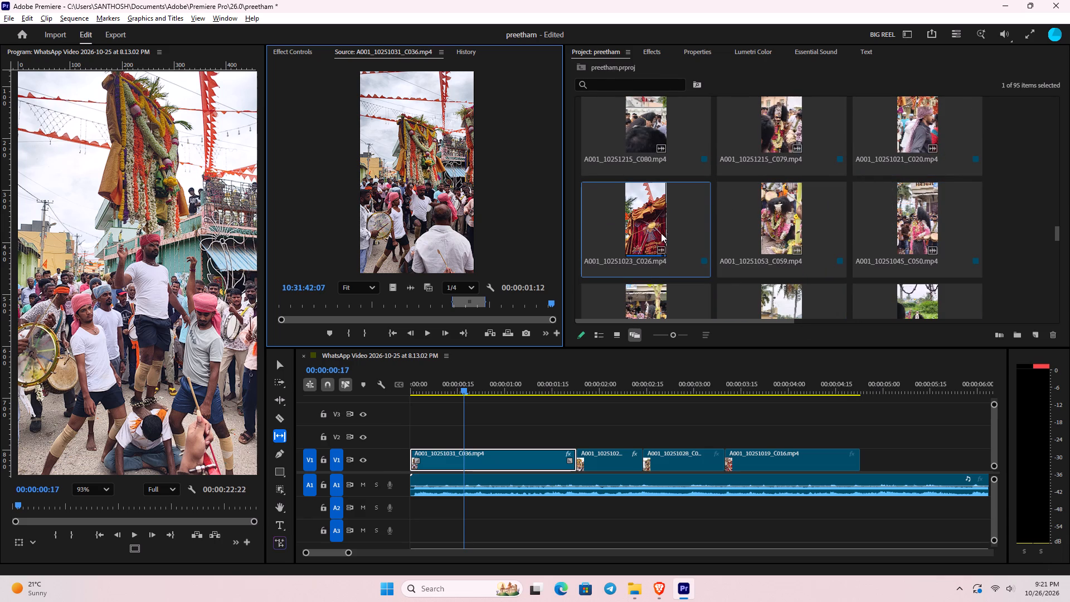
scroll(722, 290, down, 4)
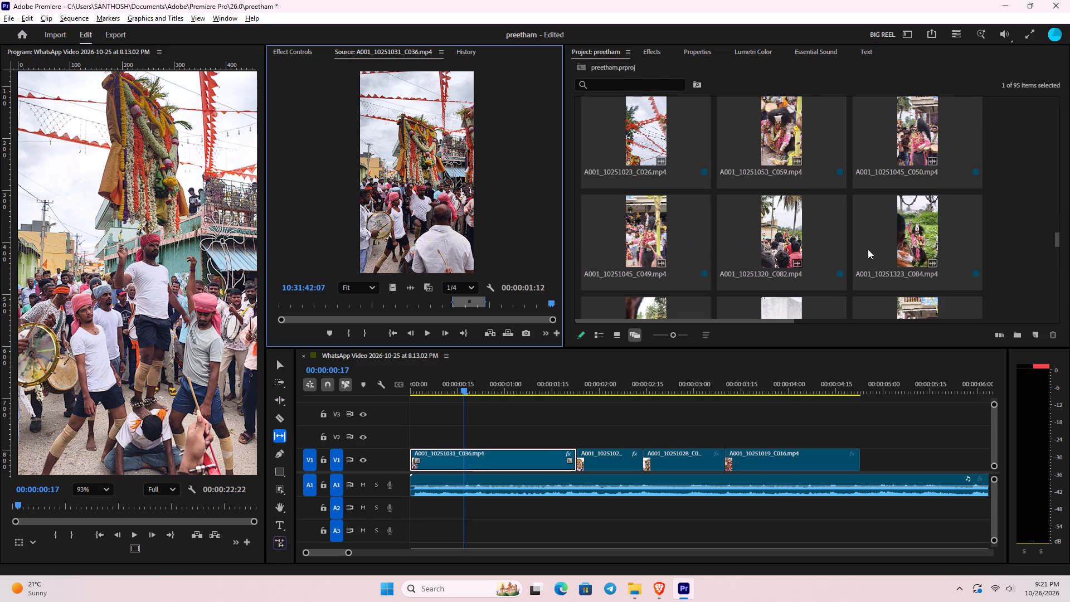
scroll(932, 254, down, 3)
scroll(829, 239, down, 2)
scroll(693, 268, down, 3)
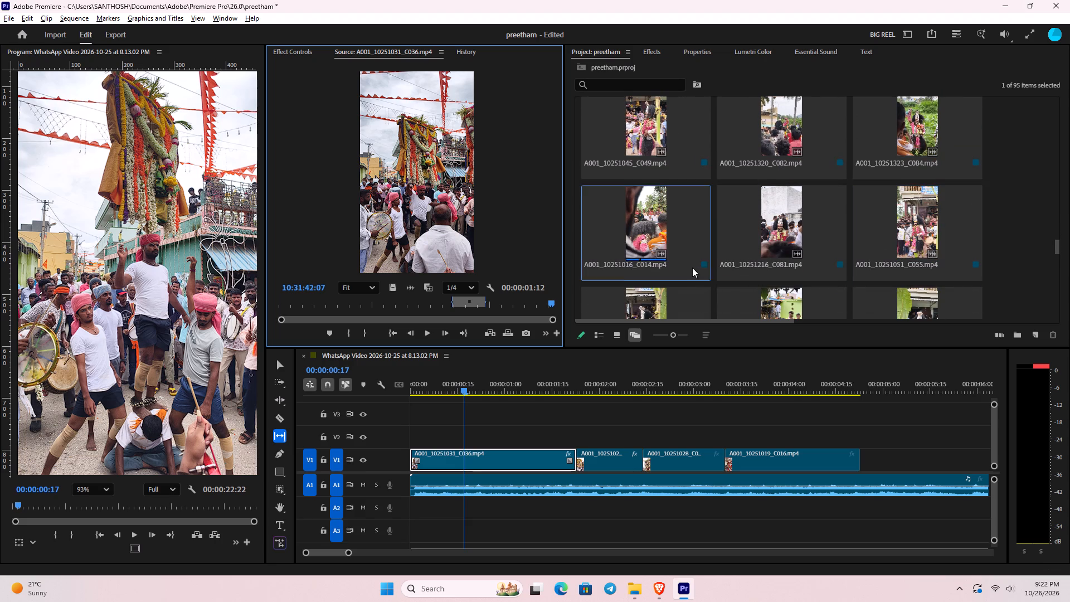
scroll(692, 268, down, 4)
scroll(782, 241, down, 8)
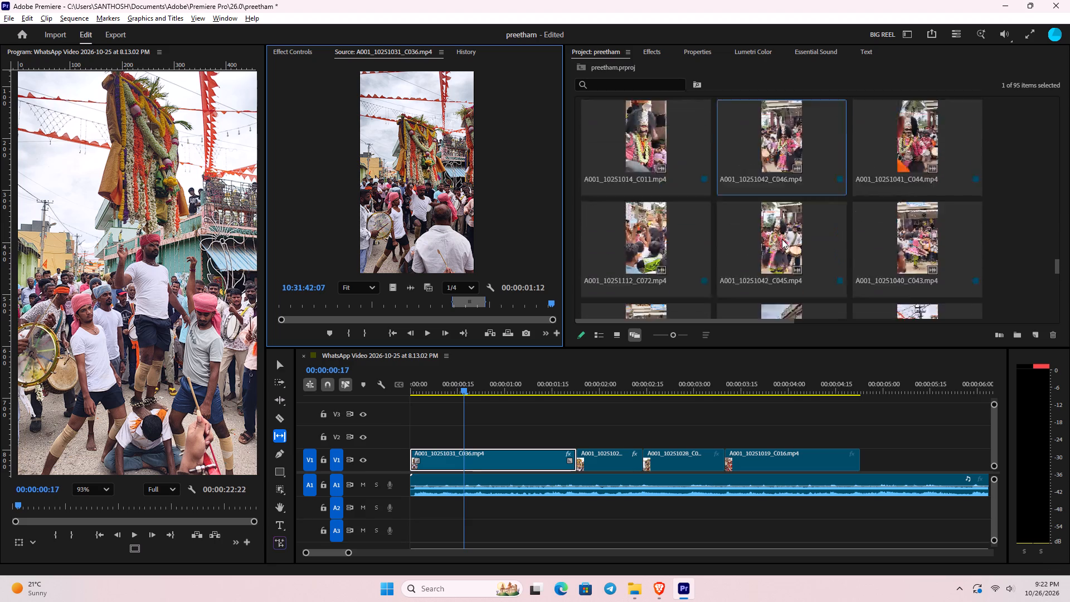
scroll(779, 236, down, 9)
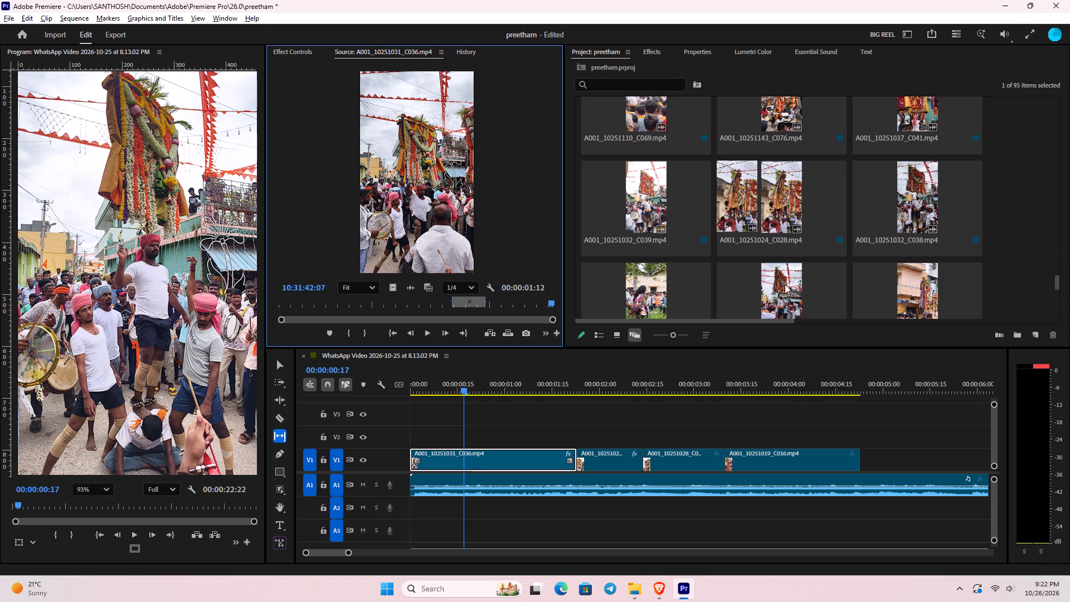
scroll(785, 284, down, 3)
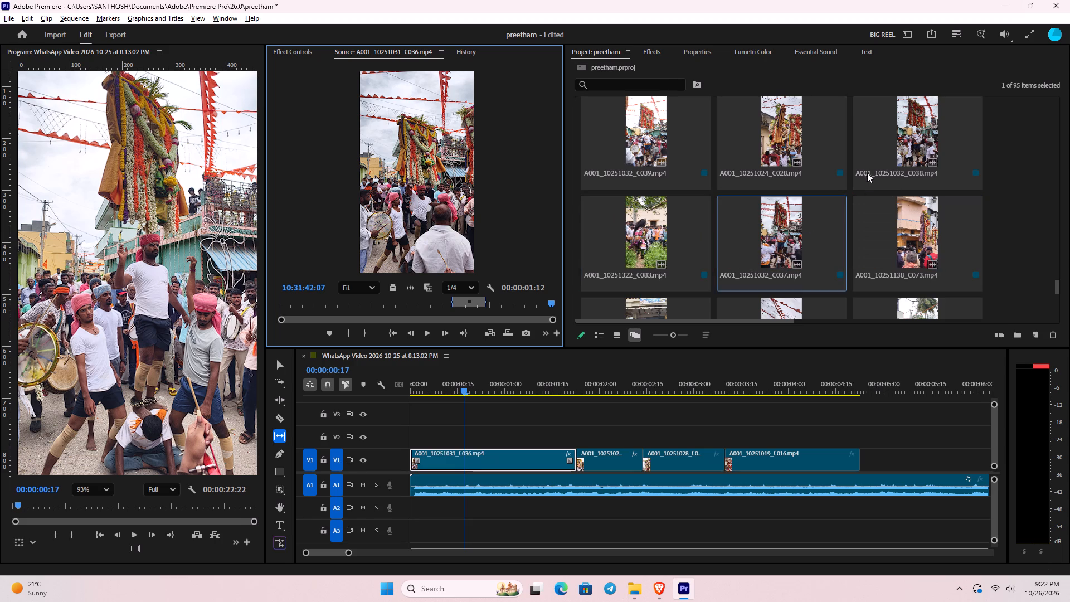
scroll(850, 149, up, 1)
scroll(728, 205, up, 3)
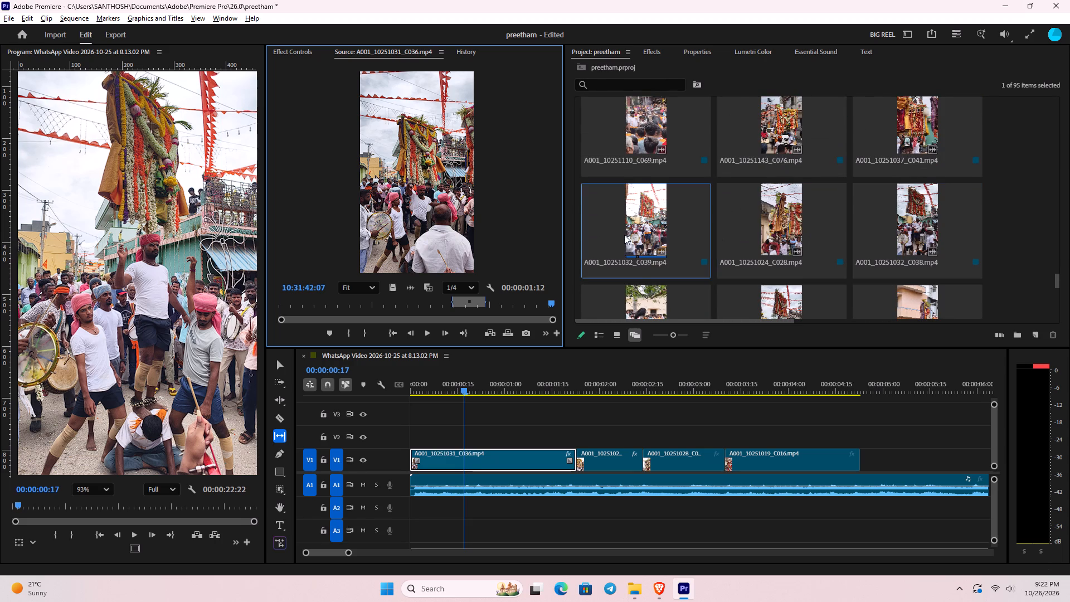
Load A001_10251032_C038.mp4 into the Source Monitor.
click(922, 232)
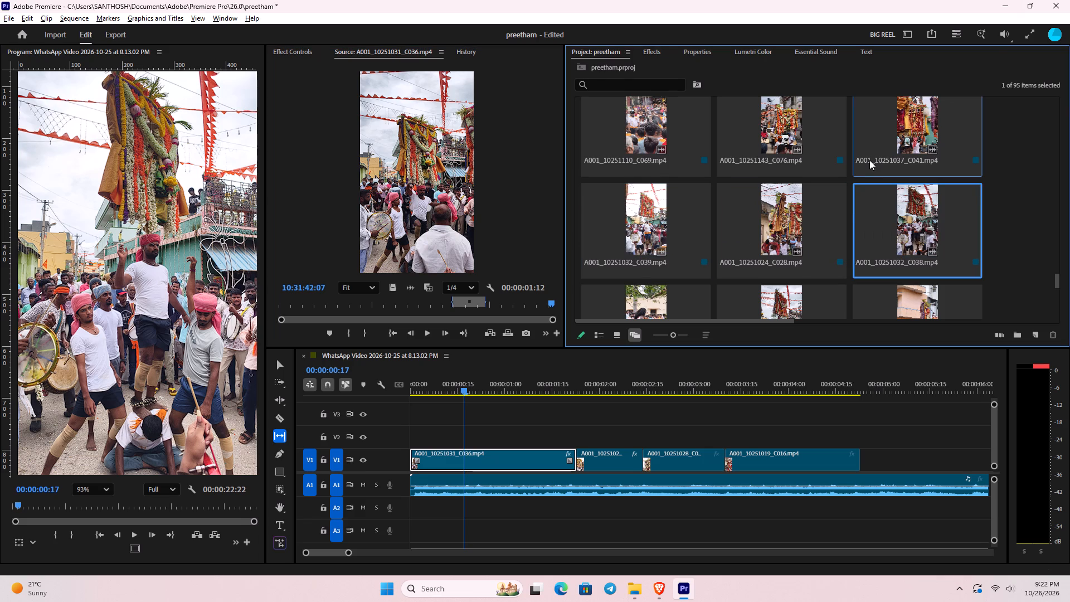
double_click(903, 236)
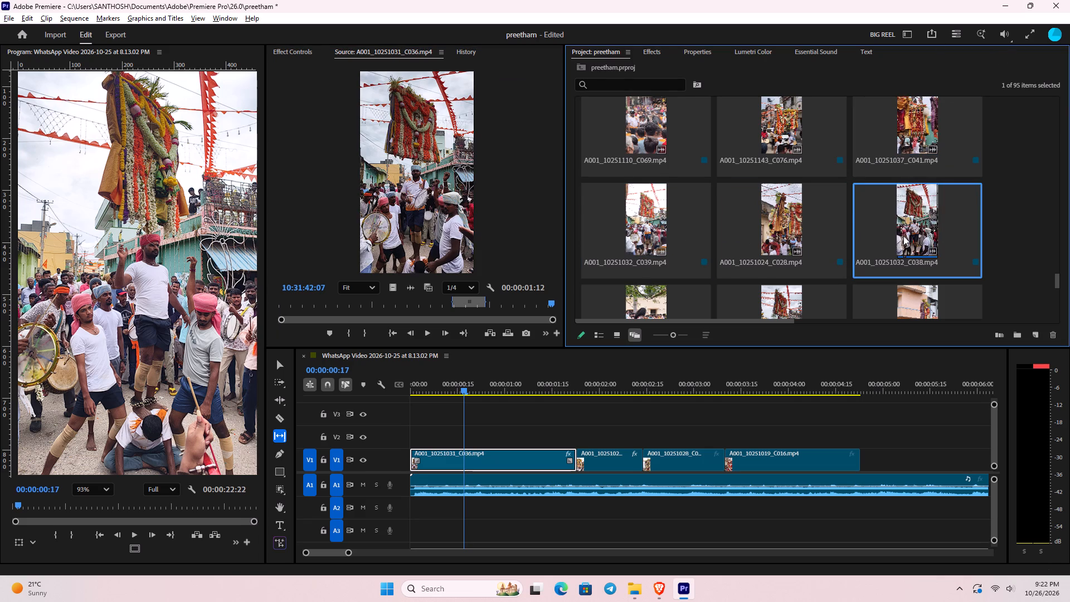
double_click(908, 218)
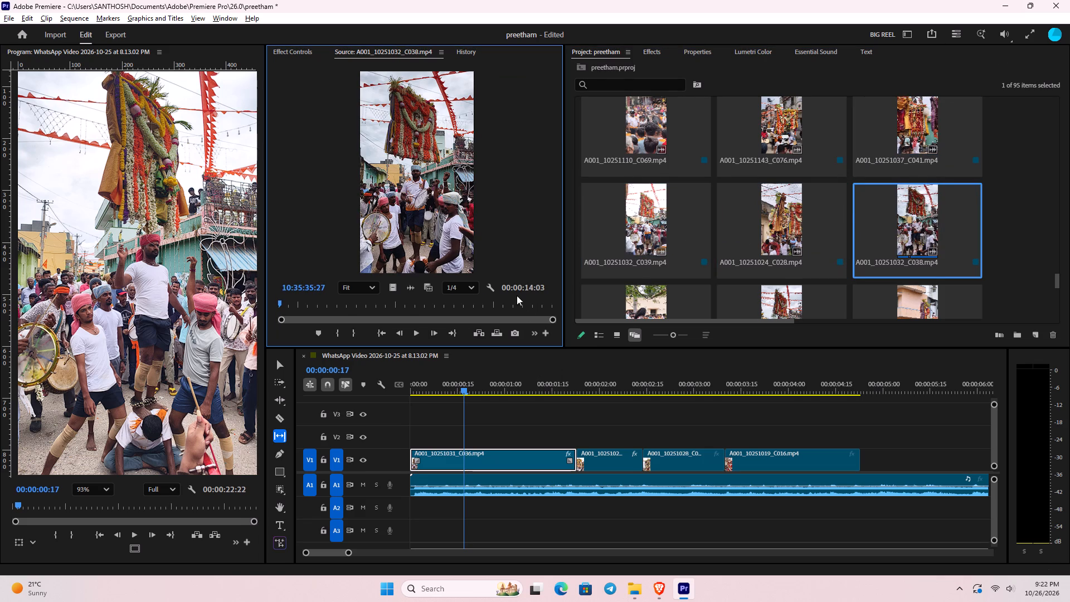
Create a new sequence from the Social Media Portrait 9x16 30 fps preset, keeping the default name.
drag(473, 387, 325, 386)
key(ctrl+n)
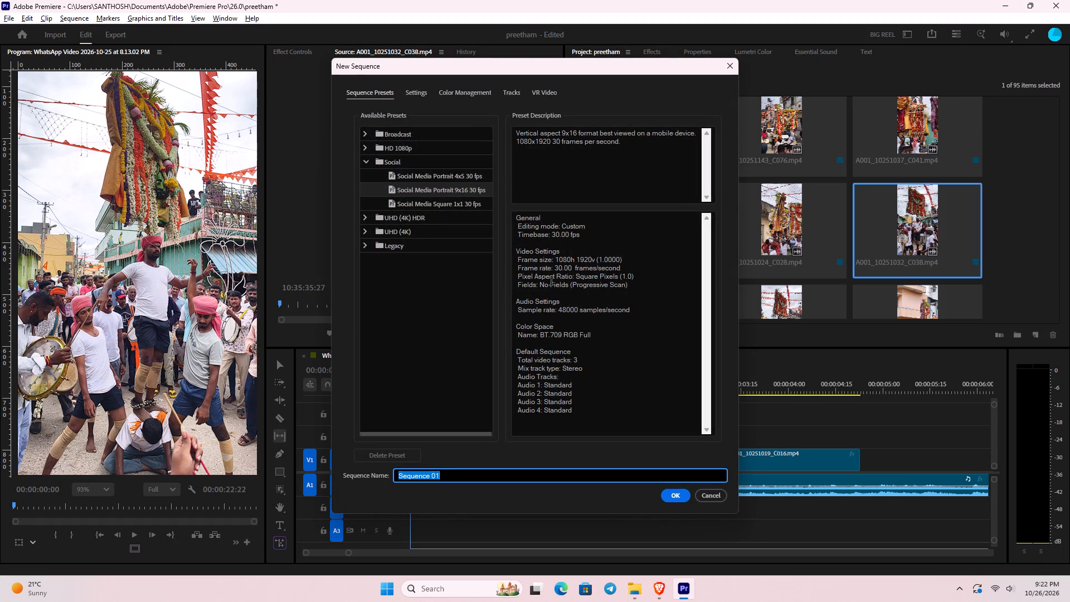
click(673, 507)
click(668, 491)
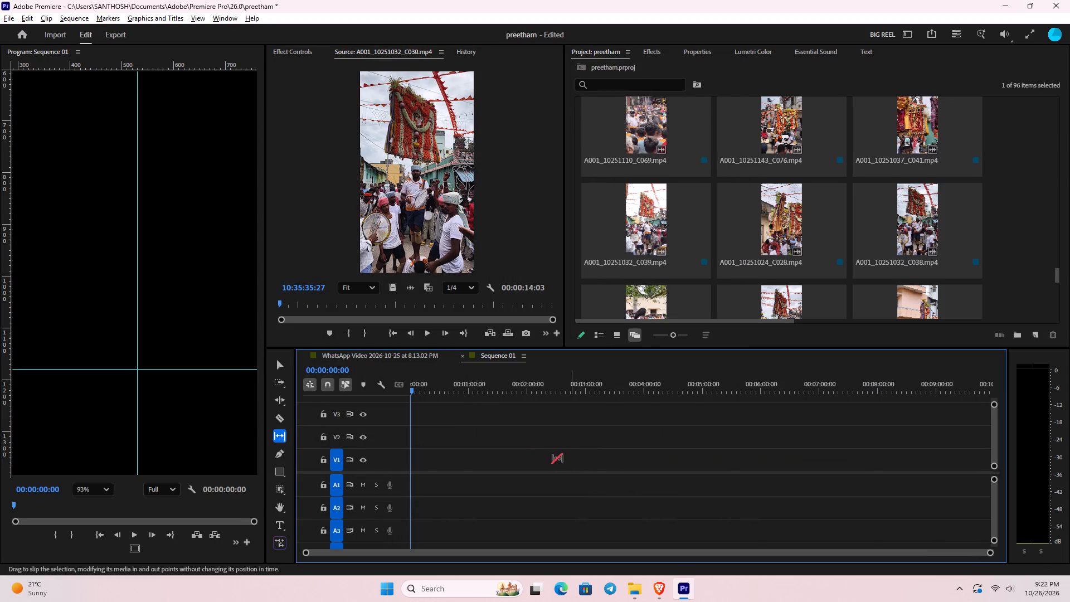
Transfer all V1 clips and the A1 soundtrack from the WhatsApp Video sequence into the new sequence by cutting and pasting.
click(378, 356)
drag(521, 430, 528, 430)
key(v)
drag(494, 423, 821, 511)
key(ctrl+c)
key(ctrl+x)
click(490, 358)
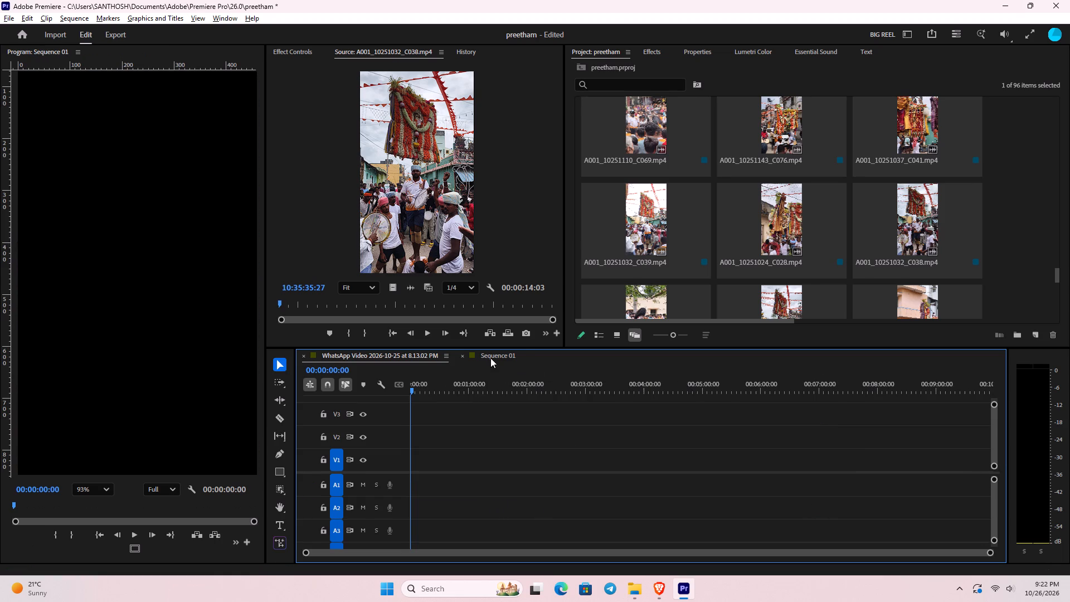
key(ctrl+v)
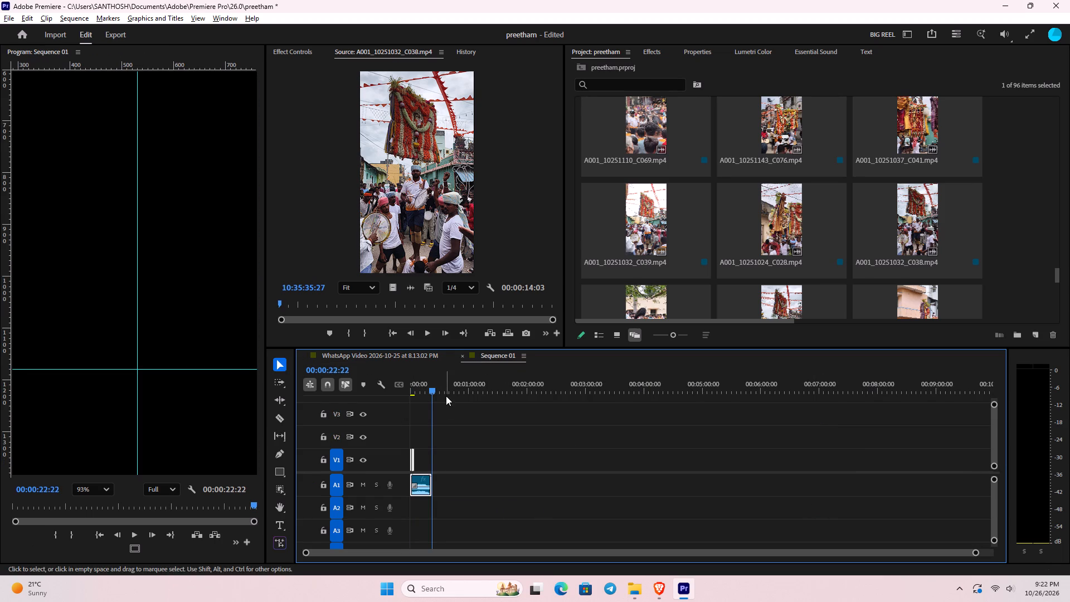
Shift all V1 clips about 1 second later, leaving an opening gap above the A1 soundtrack, and return the playhead to the start.
drag(440, 382, 320, 401)
text(===)
key(equal)
key(equal)
key(equal)
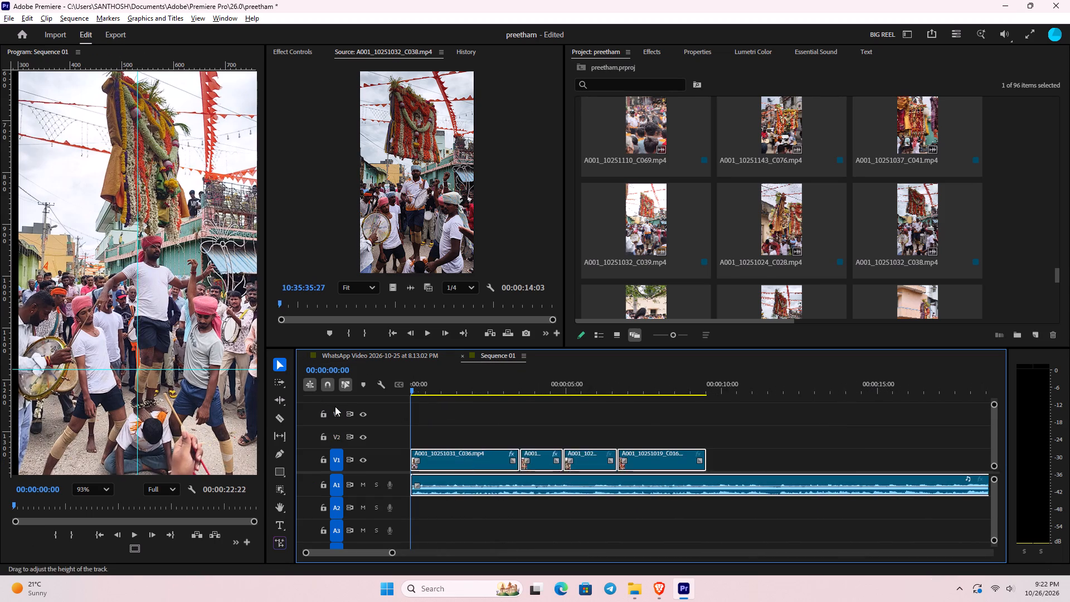
key(equal)
key(v)
drag(455, 416, 726, 483)
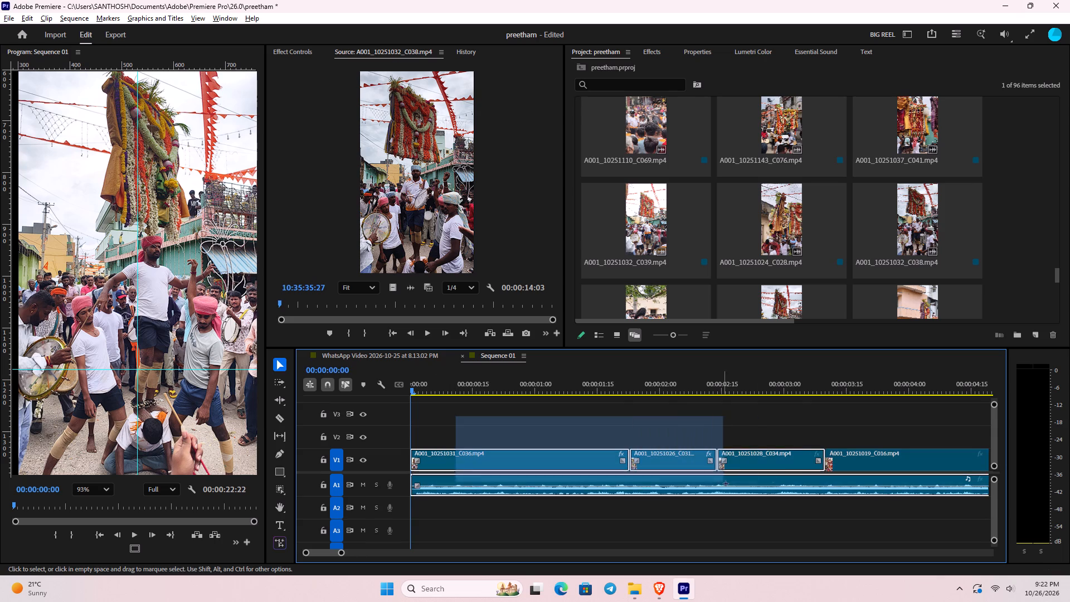
drag(726, 483, 884, 467)
drag(572, 456, 703, 477)
key(space)
key(space)
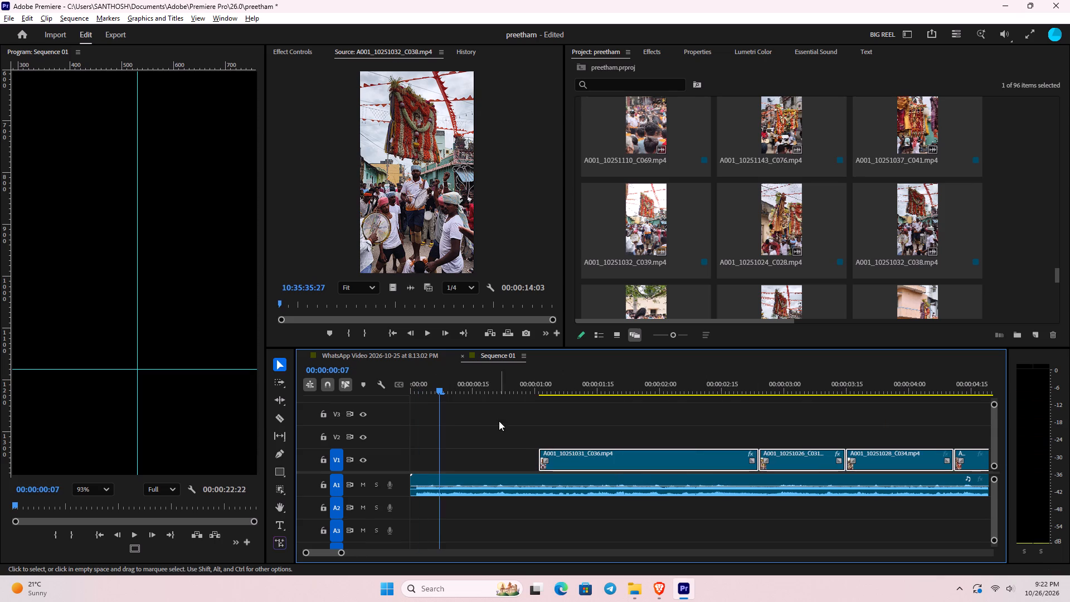
drag(431, 387, 298, 393)
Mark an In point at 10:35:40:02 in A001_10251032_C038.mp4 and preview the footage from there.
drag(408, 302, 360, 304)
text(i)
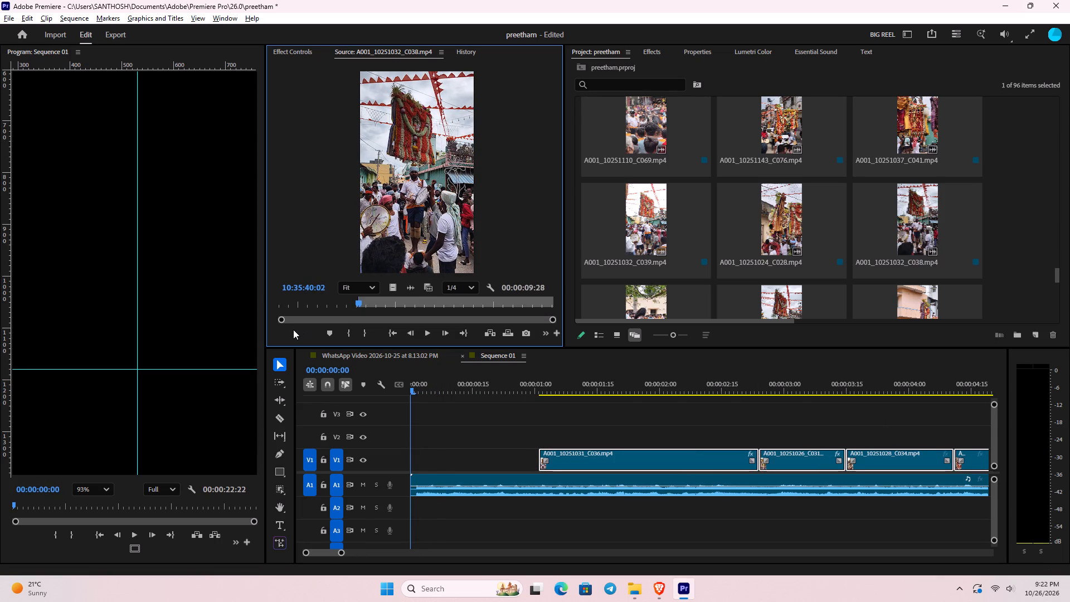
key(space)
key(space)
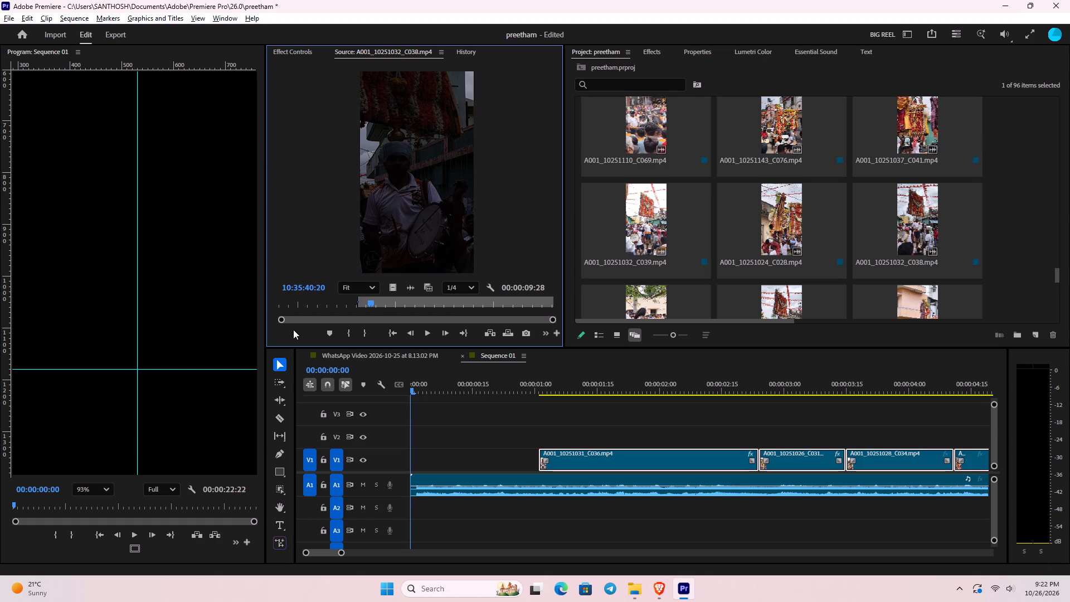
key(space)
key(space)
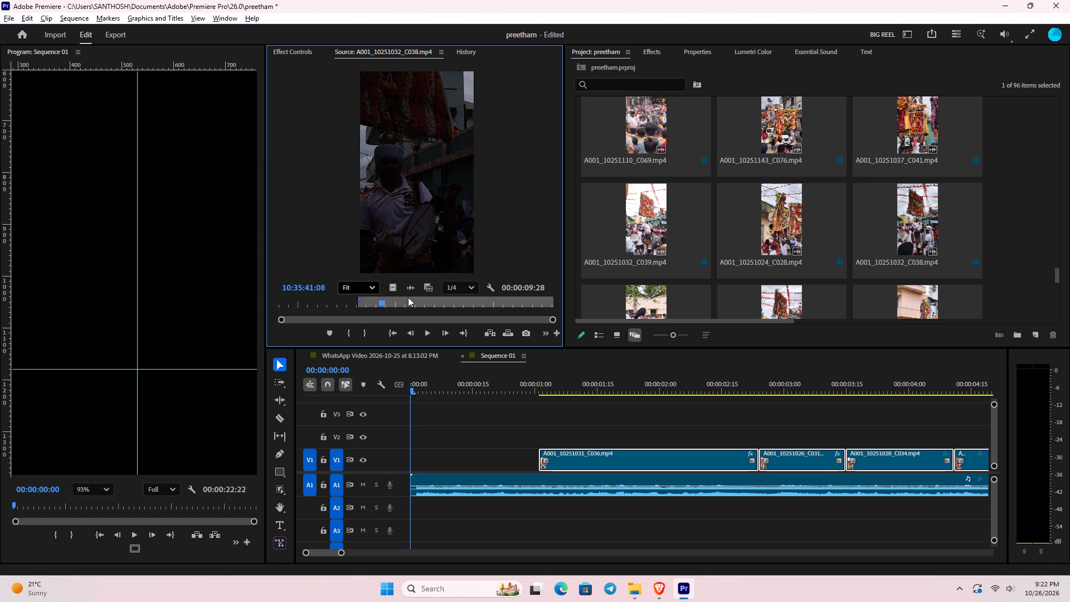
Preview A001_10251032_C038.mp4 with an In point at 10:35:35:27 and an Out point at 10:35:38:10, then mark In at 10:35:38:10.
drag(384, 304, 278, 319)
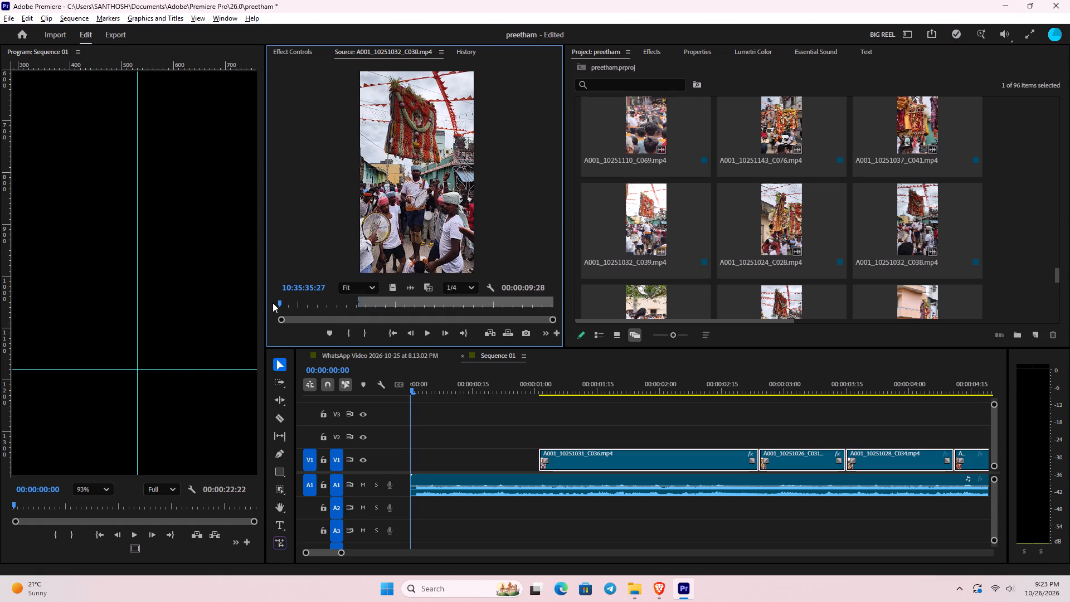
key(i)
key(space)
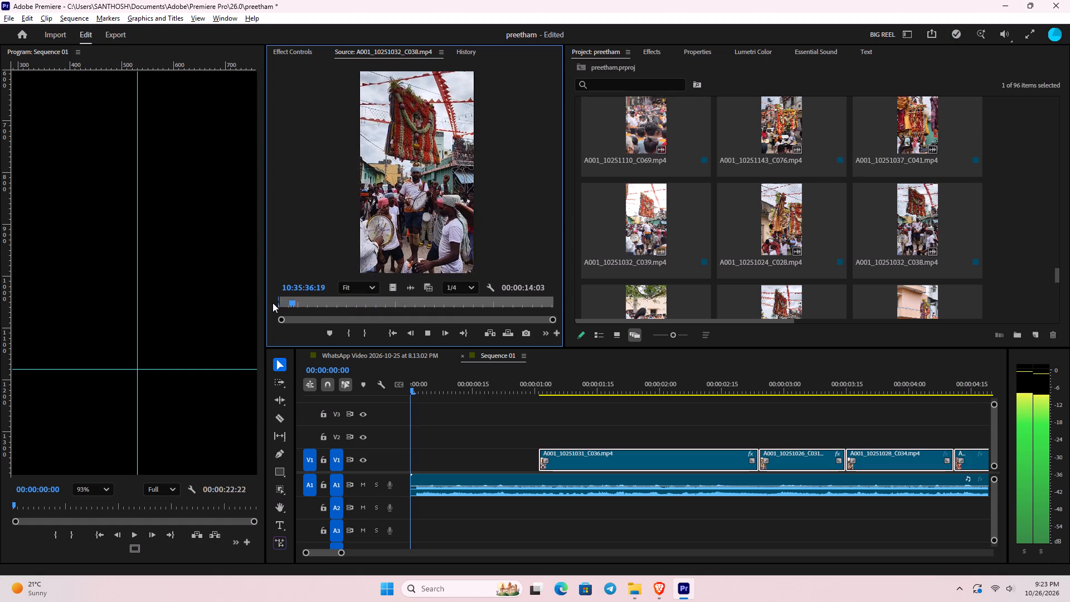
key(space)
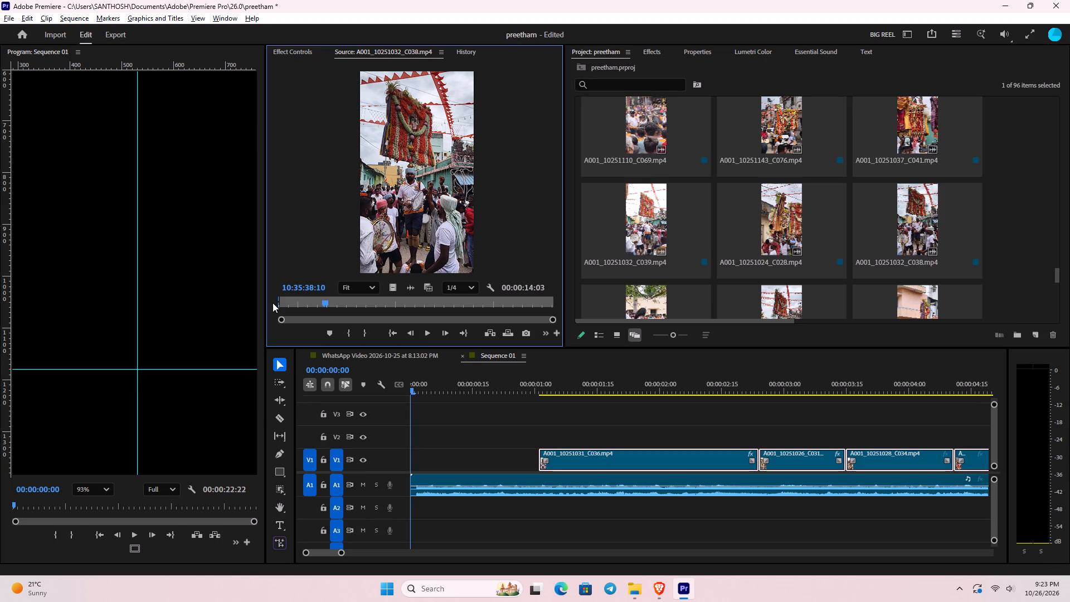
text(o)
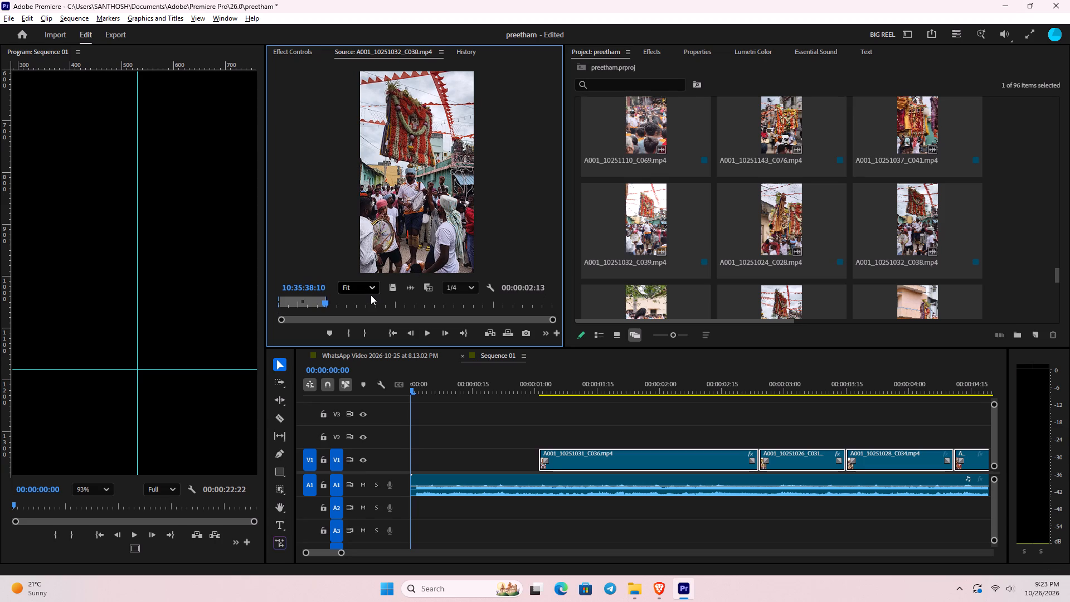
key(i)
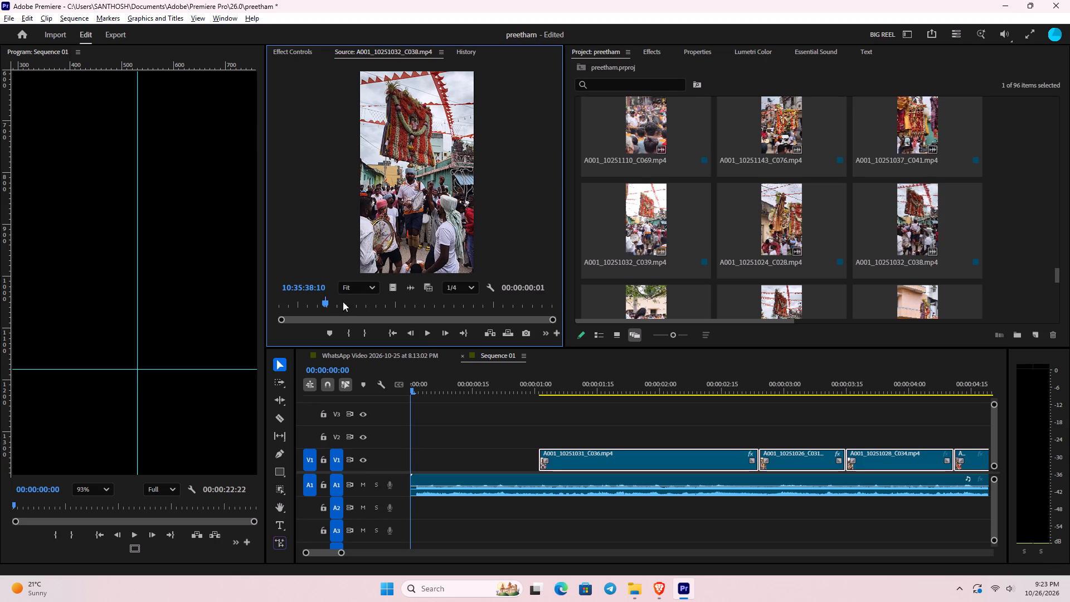
Mark a new source range in A001_10251032_C038.mp4, with In at about 10:35:37:25 and Out at 10:35:39:07.
key(Left)
key(Left)
key(Left)
key(Left)
key(Left)
key(Left)
key(Left)
key(Left)
key(Left)
key(Left)
key(Left)
key(Left)
key(Left)
key(Left)
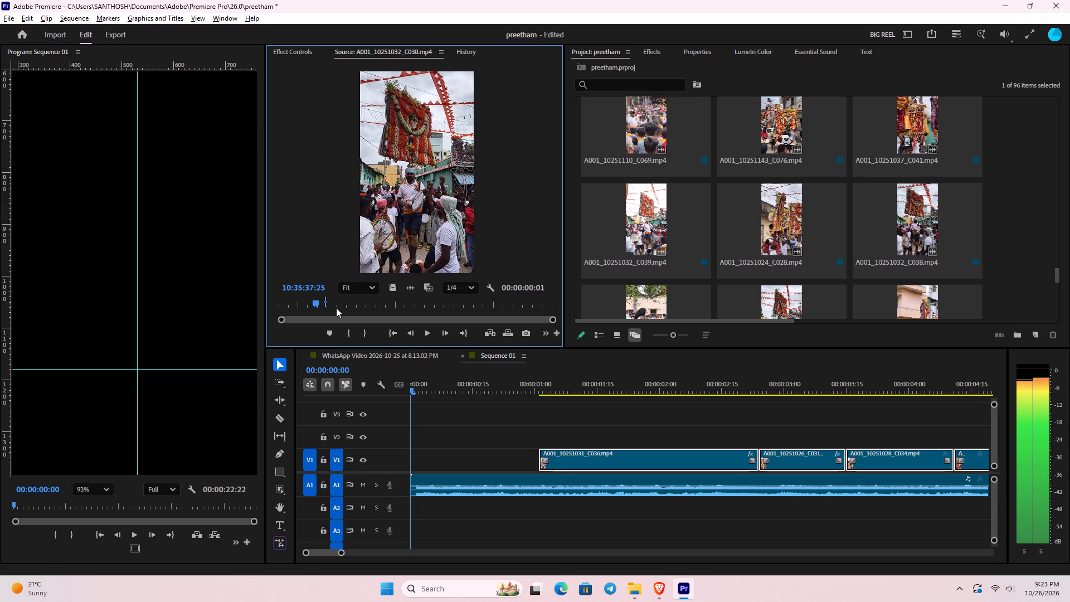
text(i)
key(space)
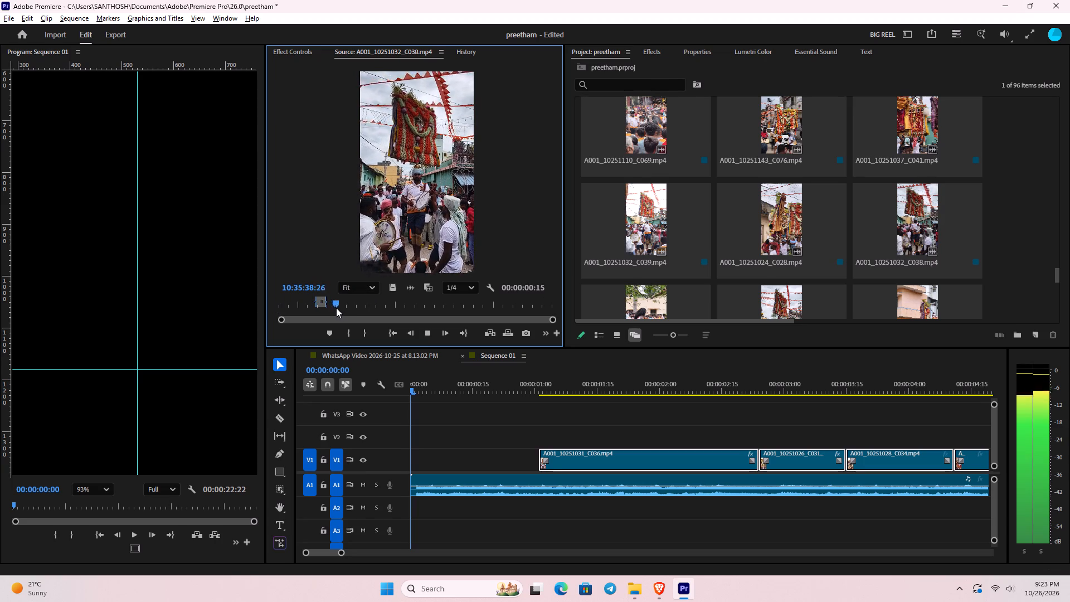
key(space)
text(o)
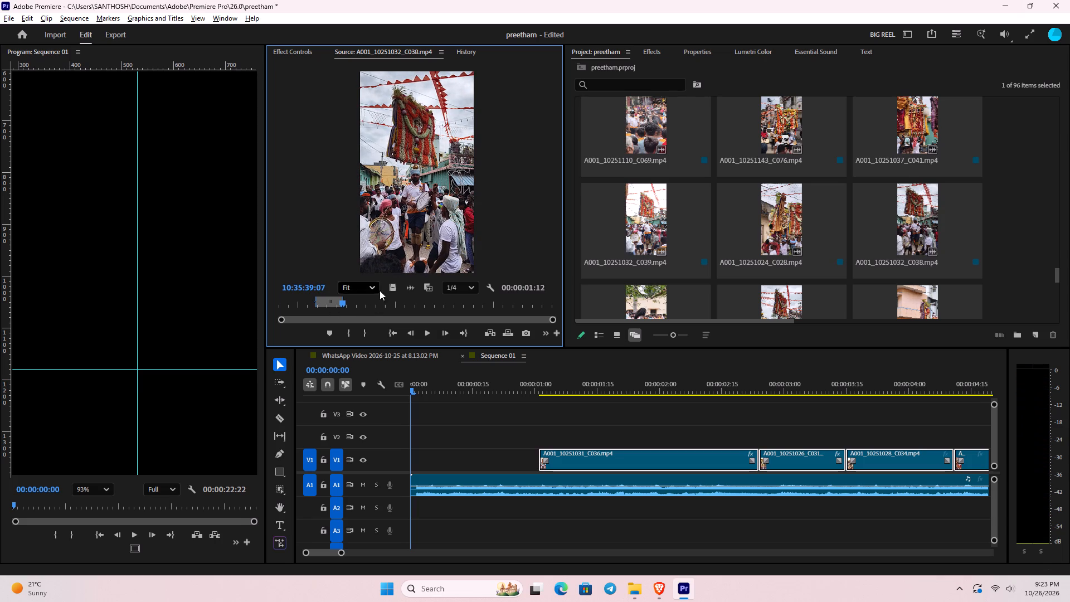
Place the marked C038 footage, video only, at the sequence start on V1 and trim it to about 23 frames.
drag(392, 288, 405, 444)
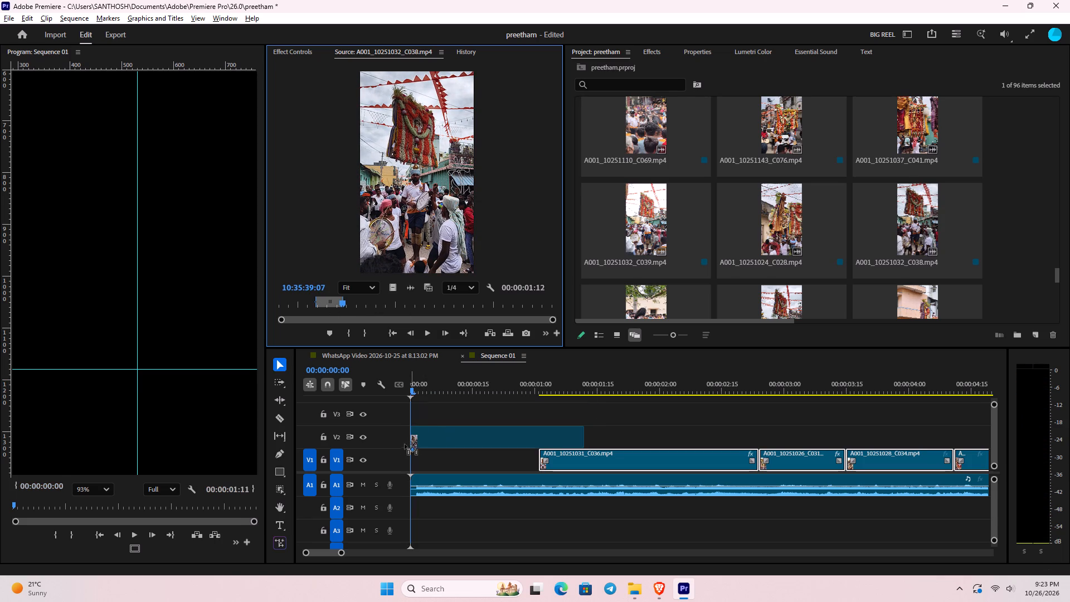
drag(405, 444, 400, 445)
drag(585, 433, 541, 432)
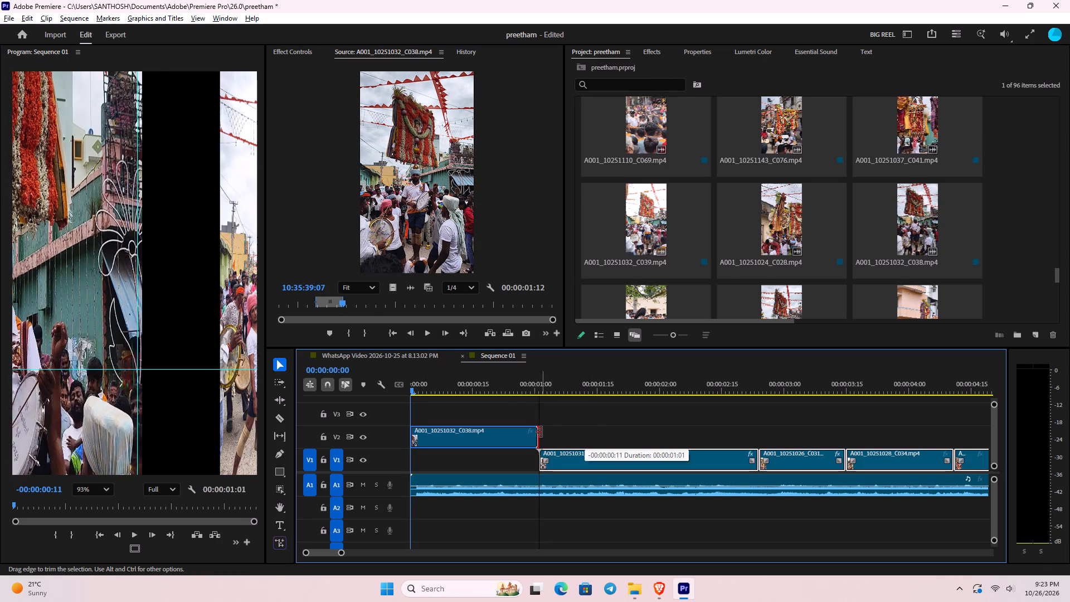
drag(541, 432, 534, 433)
drag(526, 440, 525, 454)
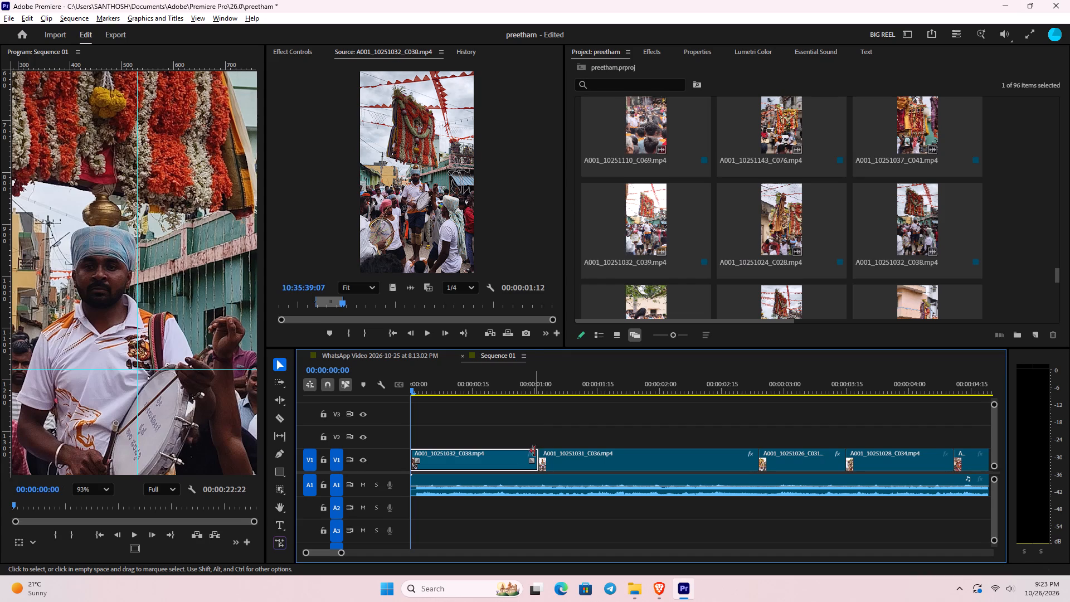
drag(534, 451, 499, 456)
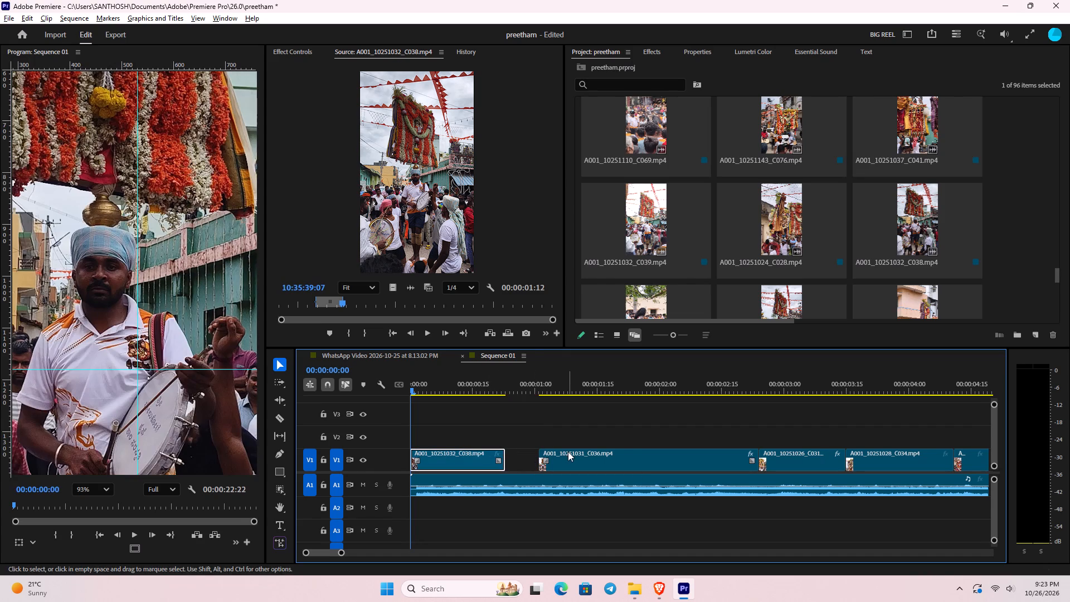
Move A001_10251031_C036.mp4 against the end of the C038 clip and trim its end to about 00:00:01:20.
drag(571, 465, 539, 465)
drag(722, 452, 658, 463)
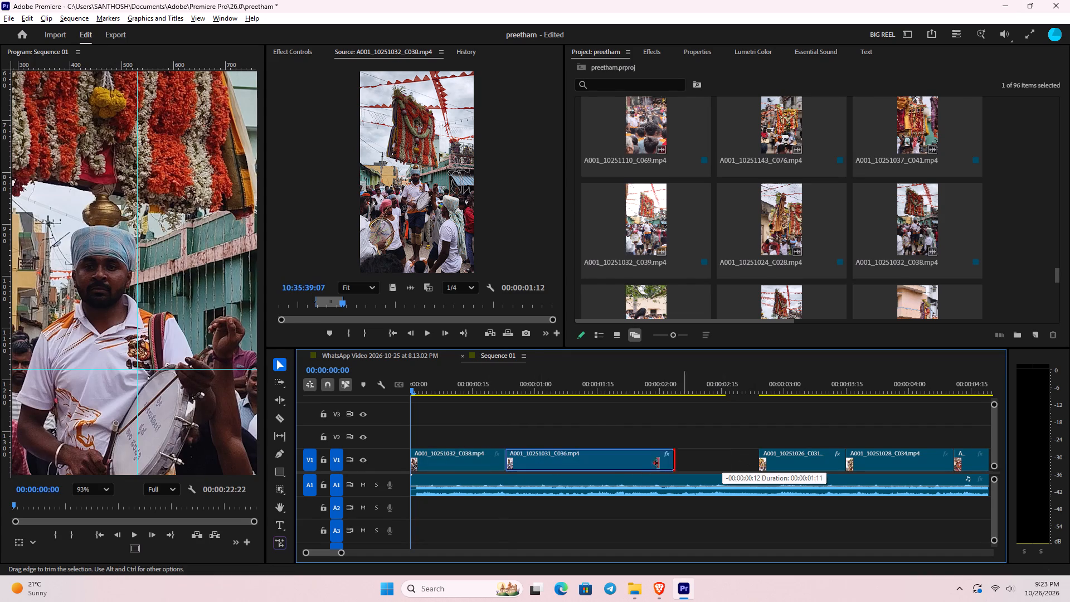
drag(658, 463, 620, 480)
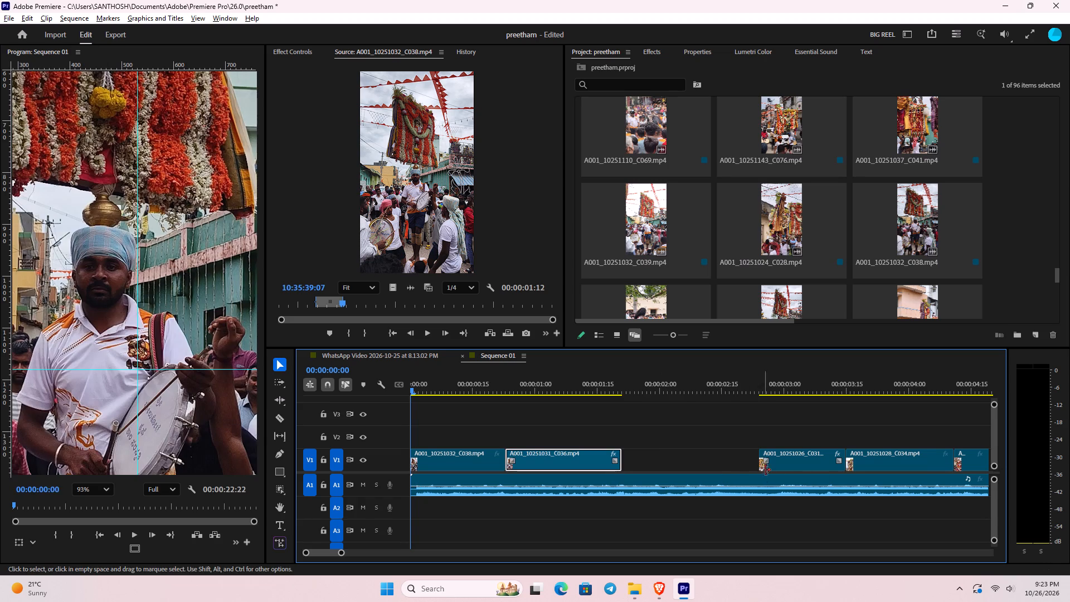
Move A001_10251026_C031.mp4 against the end of the C036 clip and extend its end by about 3 frames.
drag(773, 467, 635, 467)
drag(707, 458, 716, 460)
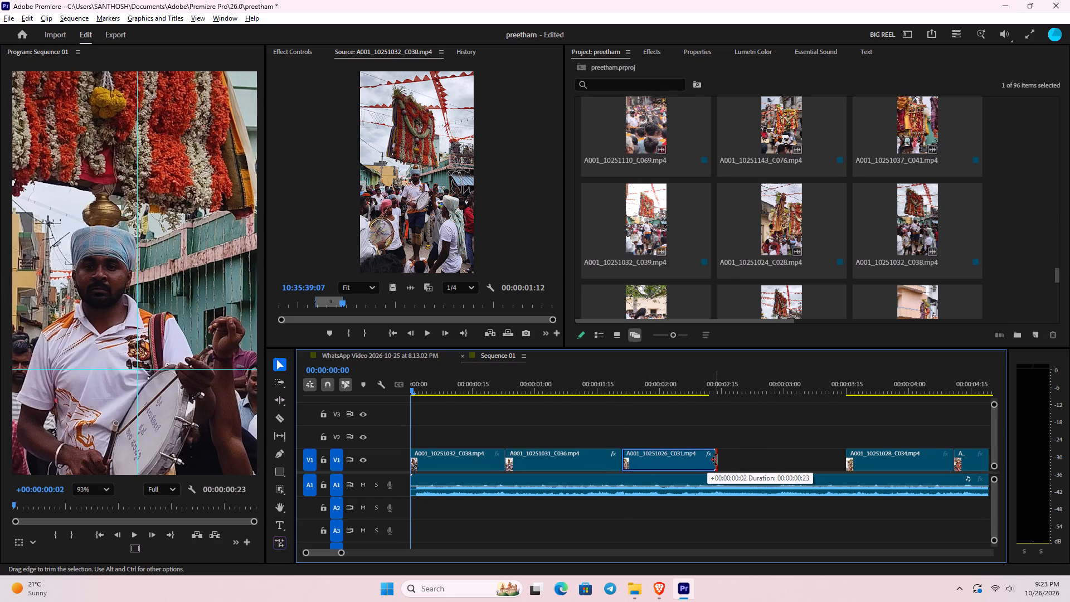
drag(716, 460, 719, 462)
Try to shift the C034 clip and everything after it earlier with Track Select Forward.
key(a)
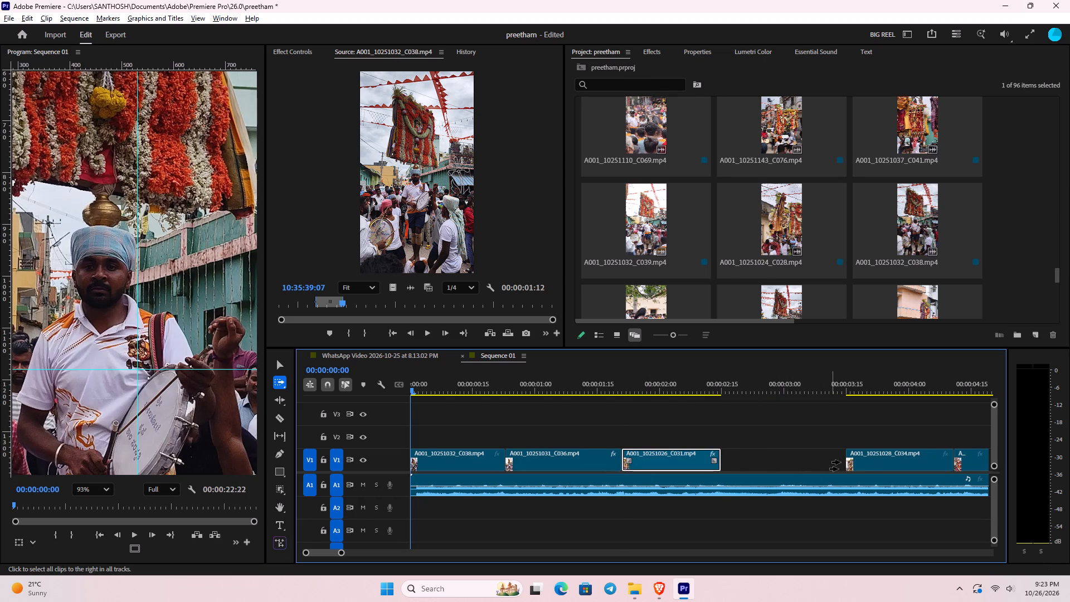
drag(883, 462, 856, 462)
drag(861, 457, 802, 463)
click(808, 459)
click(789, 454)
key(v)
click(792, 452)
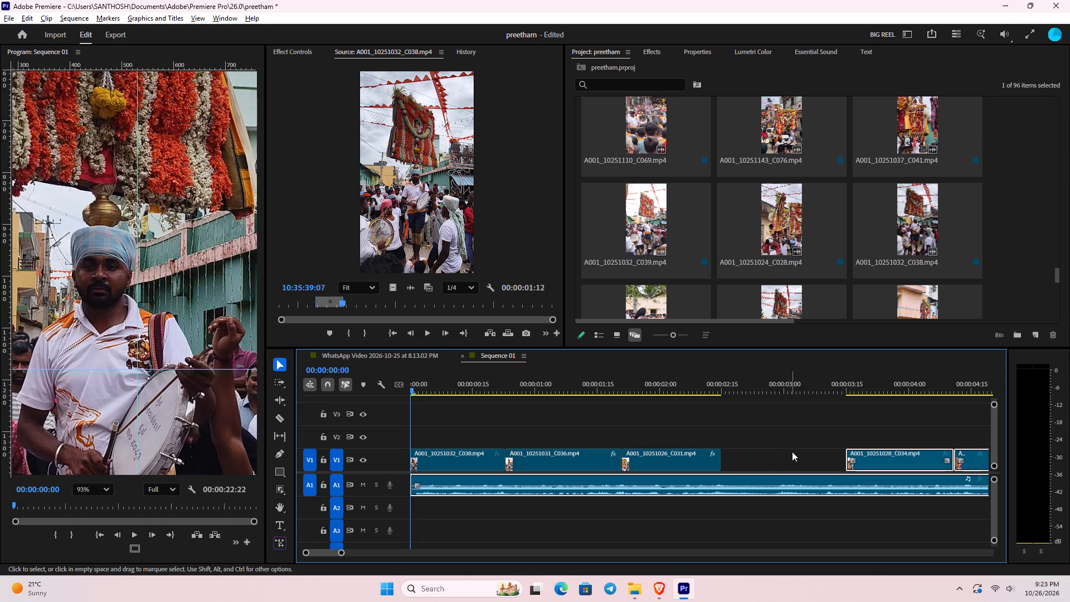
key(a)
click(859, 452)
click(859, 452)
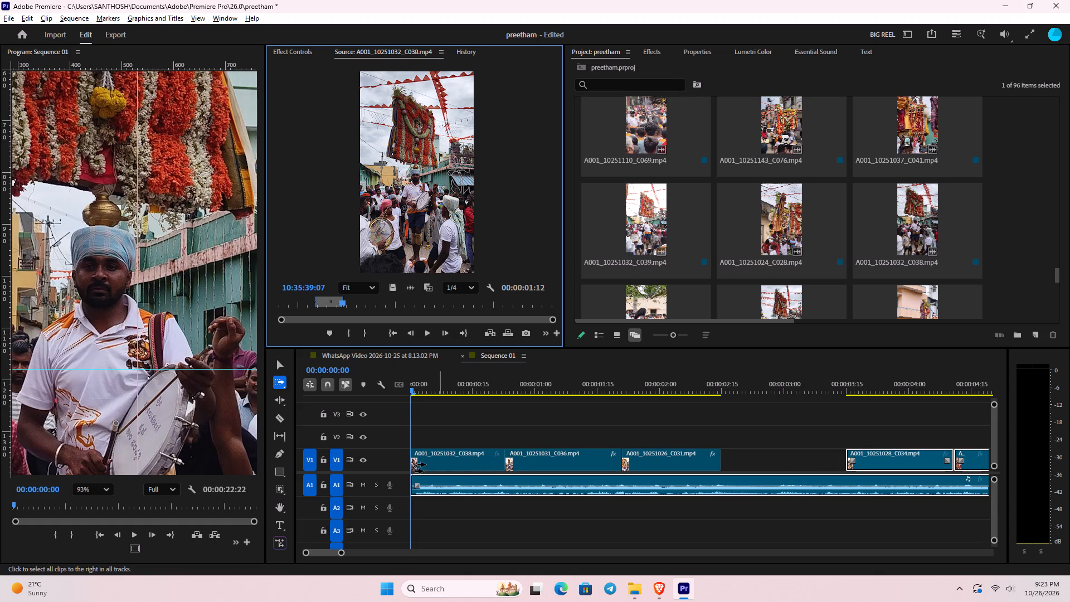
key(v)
Lock A1, shift C034 and all following V1 clips back against the C031 clip, and play the opening.
click(327, 488)
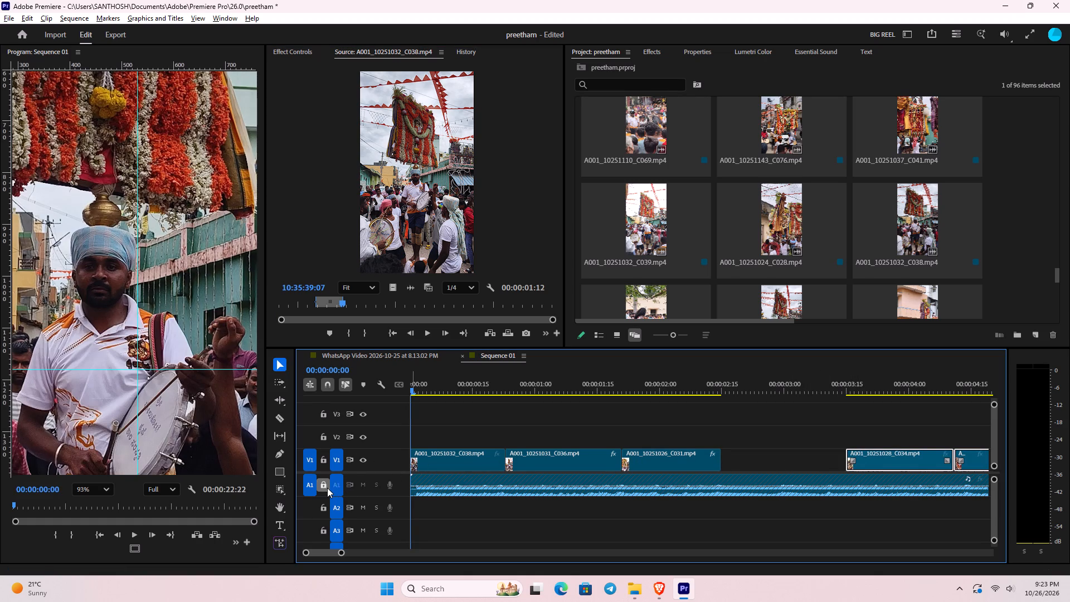
key(a)
drag(871, 461, 747, 458)
key(v)
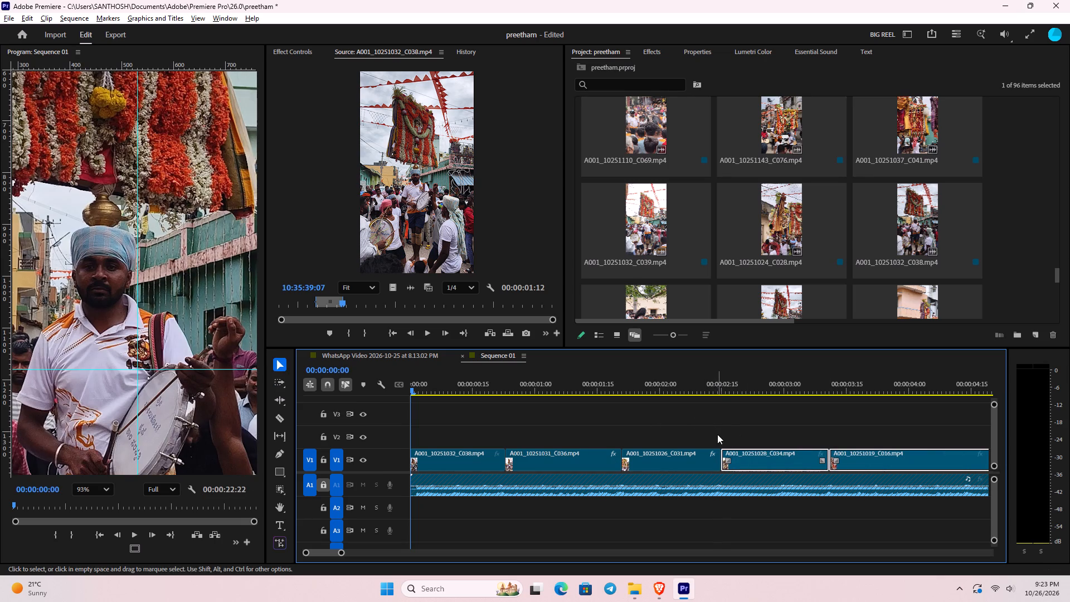
key(space)
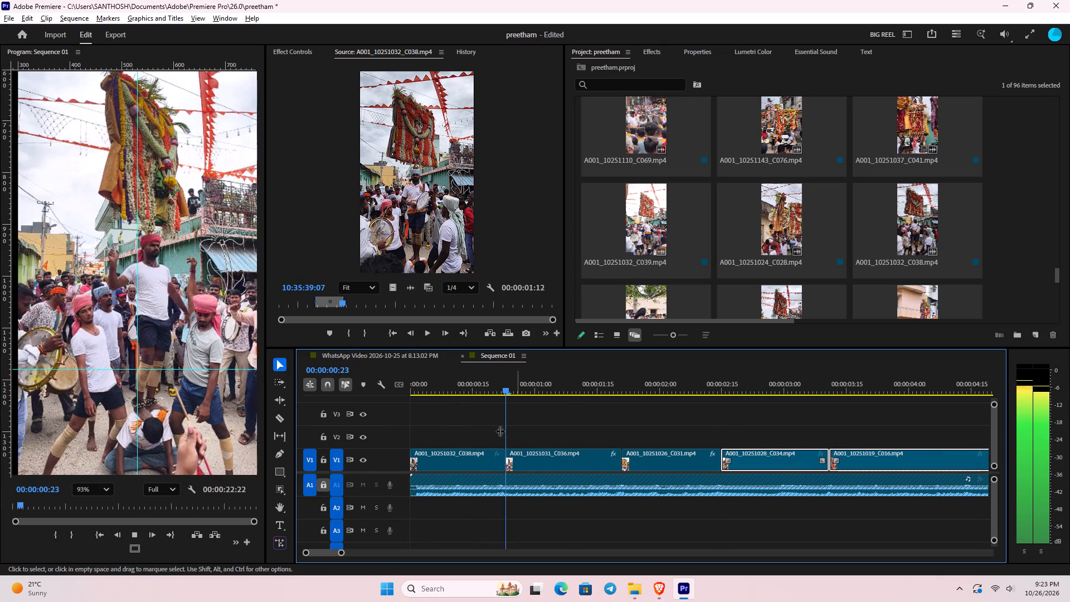
key(space)
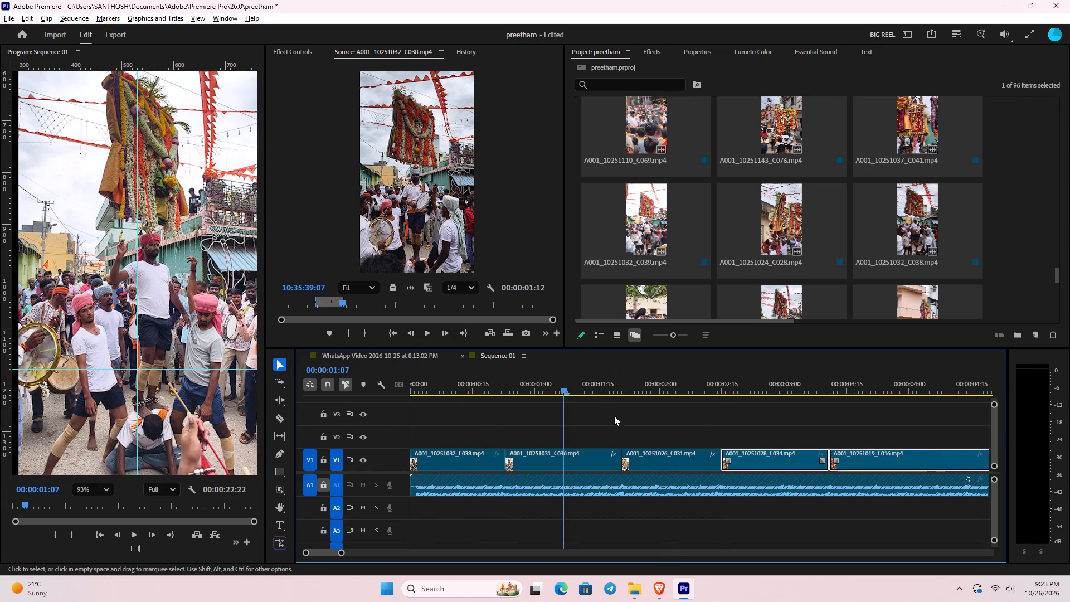
Ripple delete the A001_10251031_C036.mp4 clip from V1 and play the opening from the start.
click(555, 460)
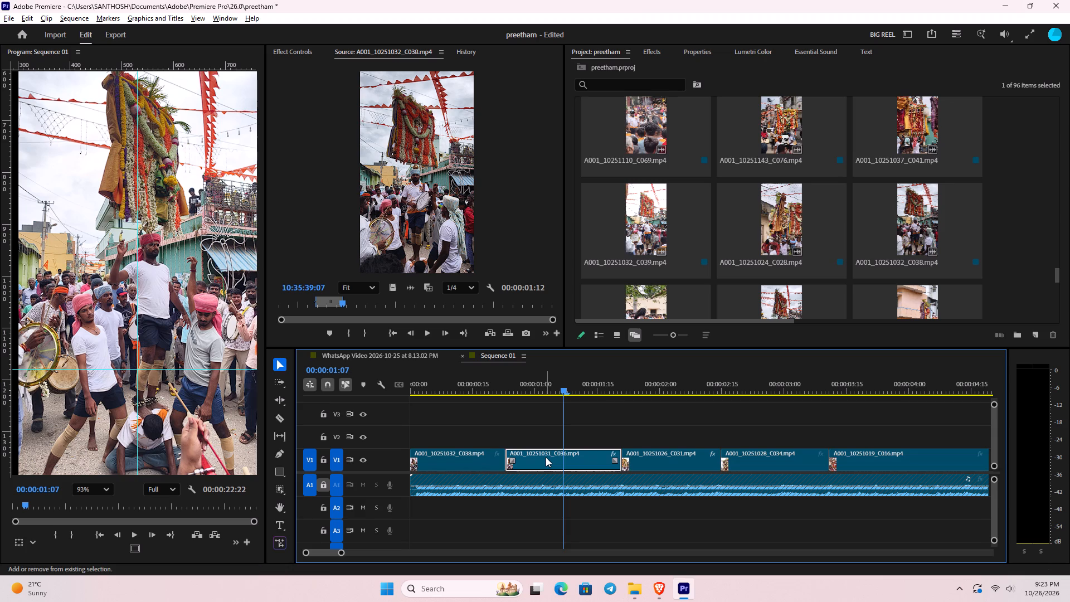
key(shift+Delete)
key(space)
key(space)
drag(501, 383, 334, 400)
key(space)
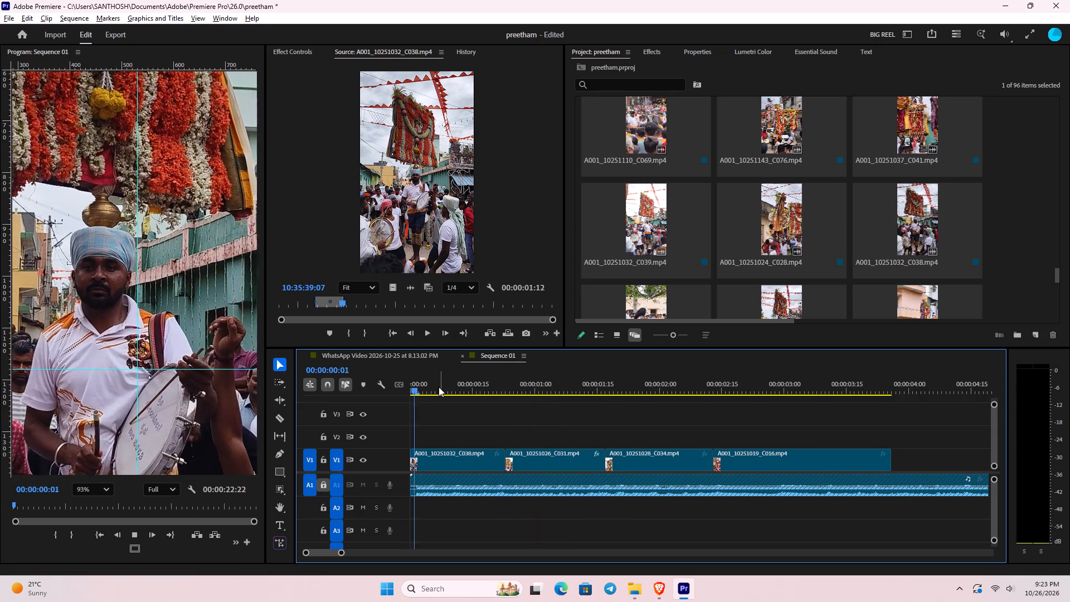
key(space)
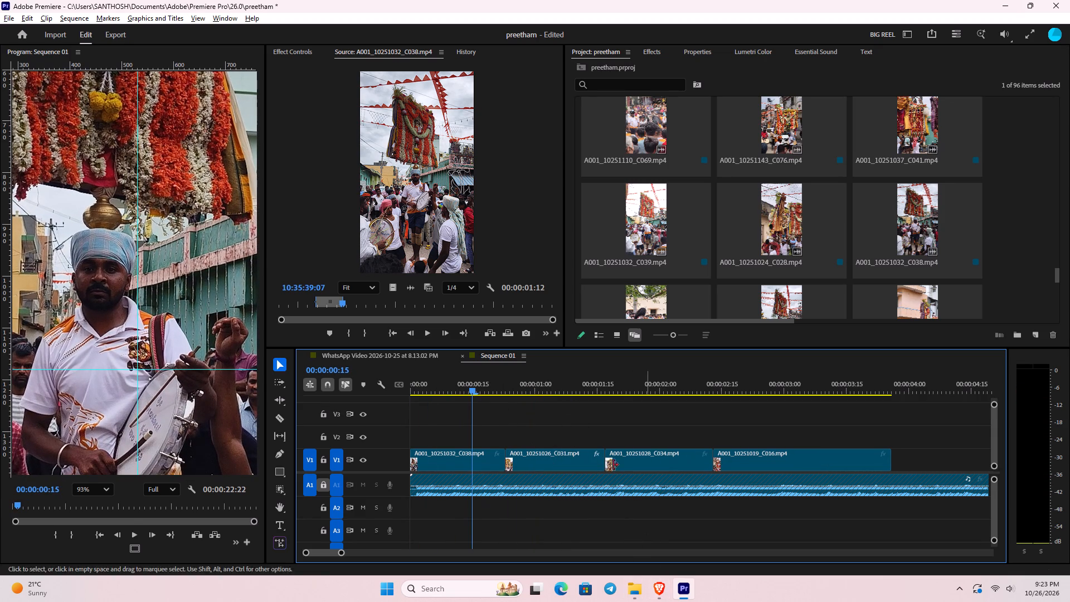
Open the WhatsApp Video 2026-10-25 at 8.13.02 PM sequence from the project bin, examine its contents, and return to Sequence 01.
scroll(705, 283, down, 20)
scroll(705, 283, down, 12)
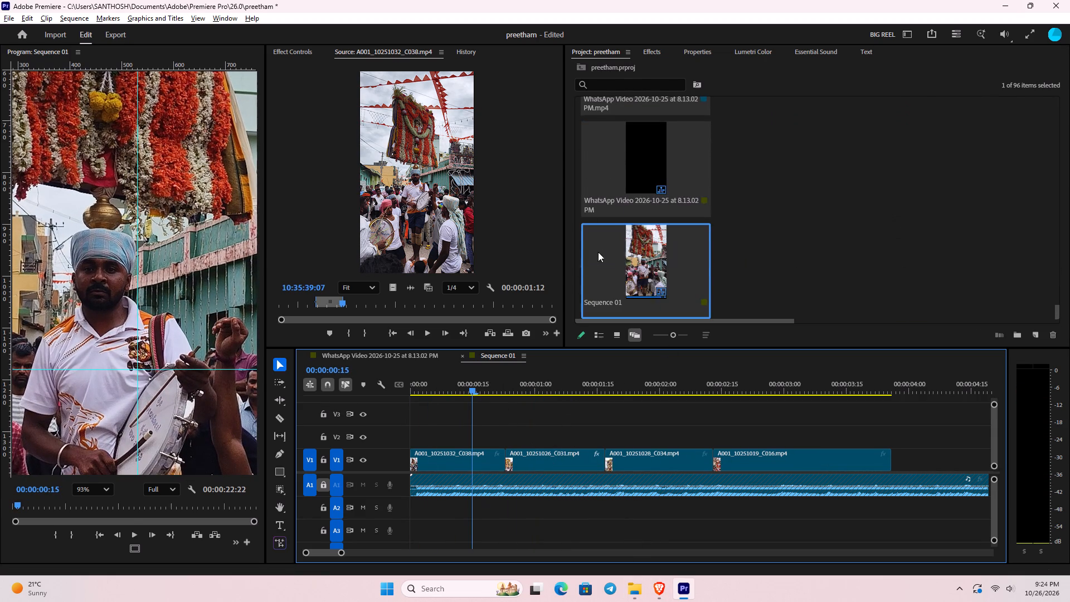
scroll(614, 225, down, 5)
scroll(617, 203, up, 3)
double_click(619, 203)
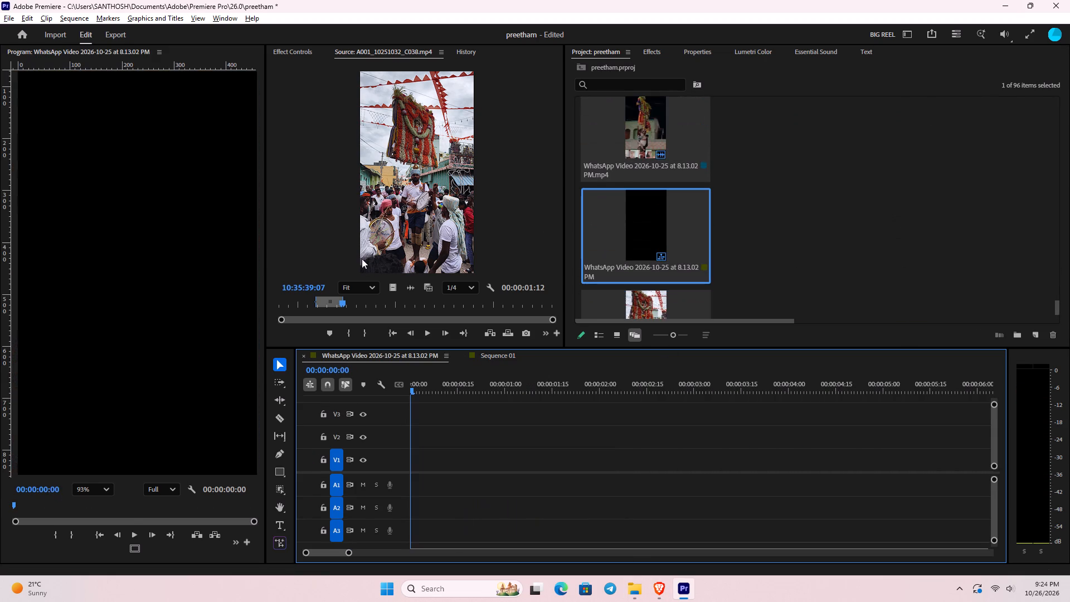
double_click(641, 234)
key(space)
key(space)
triple_click(620, 240)
triple_click(620, 240)
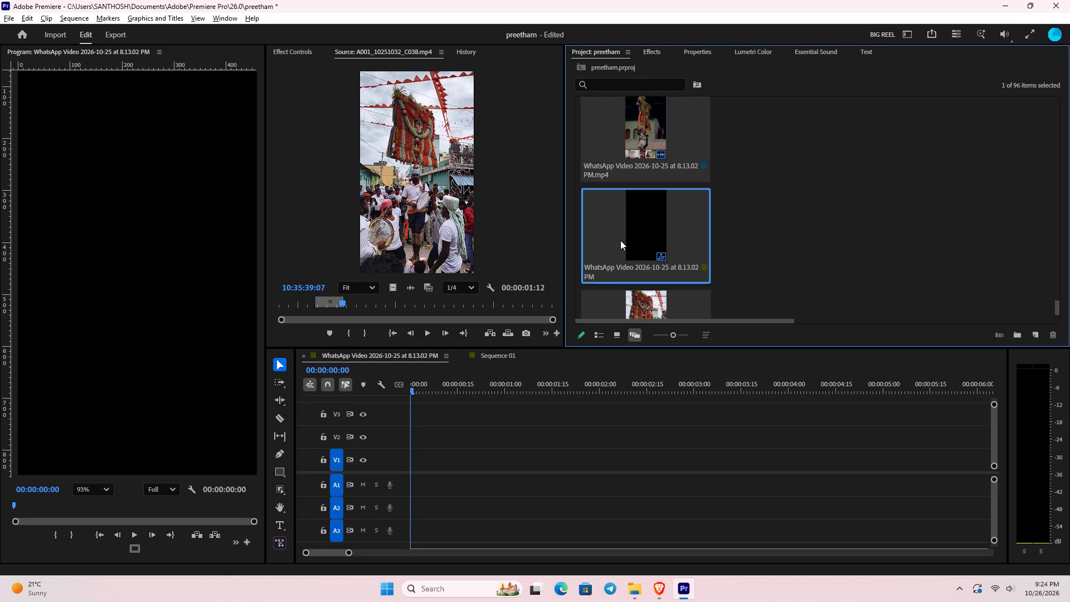
triple_click(621, 237)
click(621, 237)
click(503, 361)
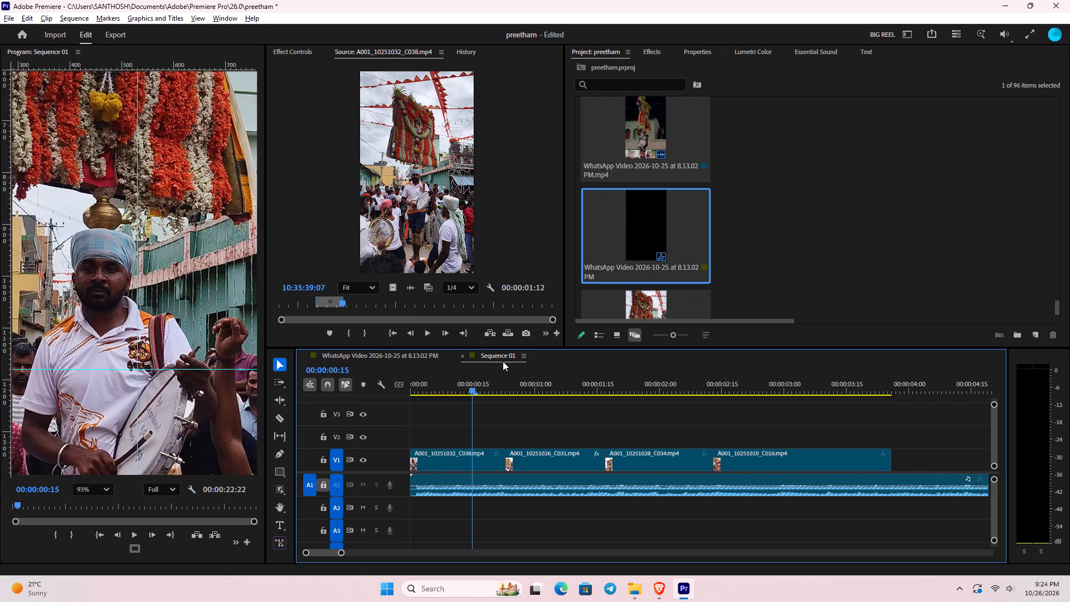
Return the playhead to the start of Sequence 01 and save the project.
drag(464, 388, 346, 410)
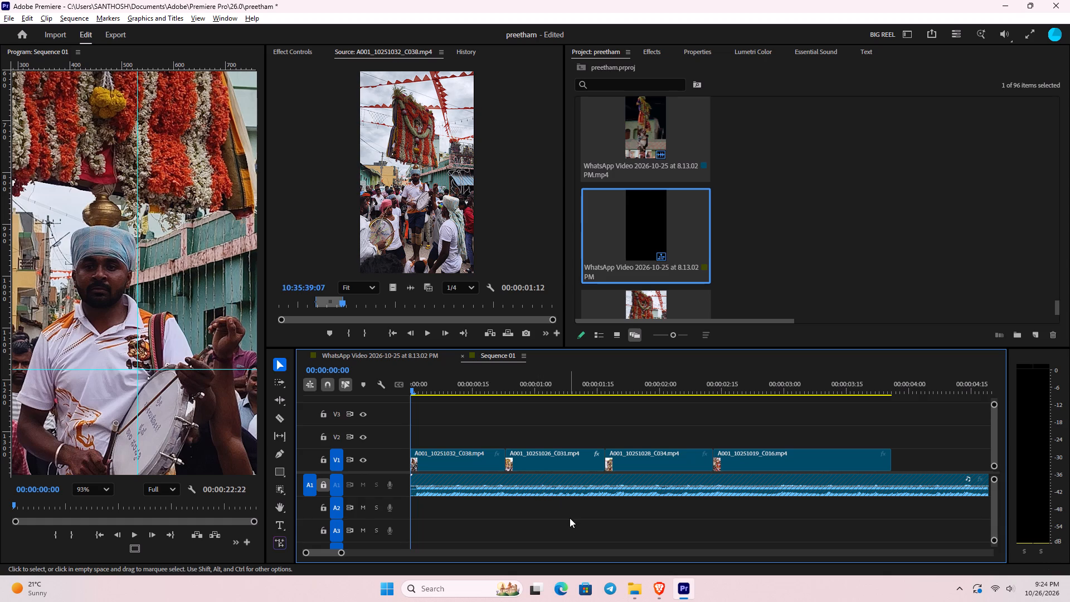
key(ctrl+s)
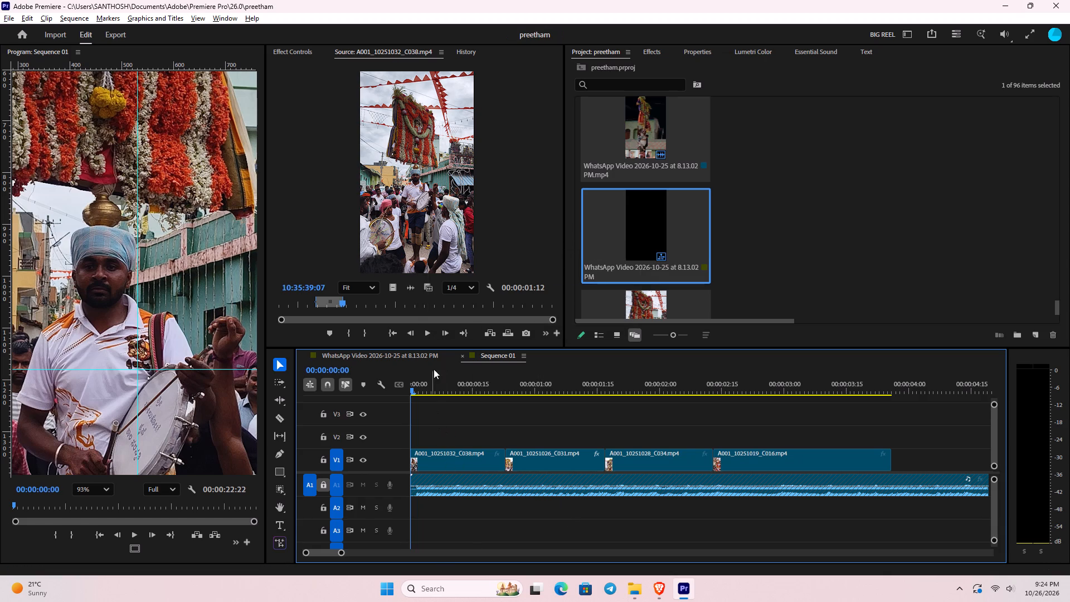
Ripple-trim the end of the opening C038 clip to about 11 frames and play back the faster cut.
key(space)
key(space)
drag(528, 386, 522, 385)
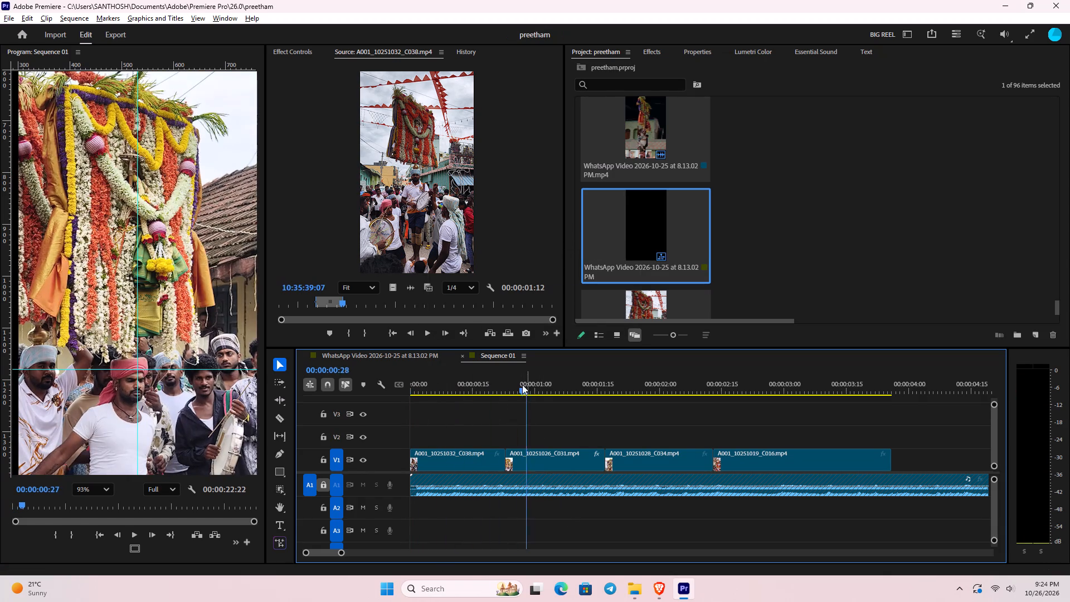
drag(522, 385, 449, 404)
drag(502, 452, 458, 465)
key(ctrl+z)
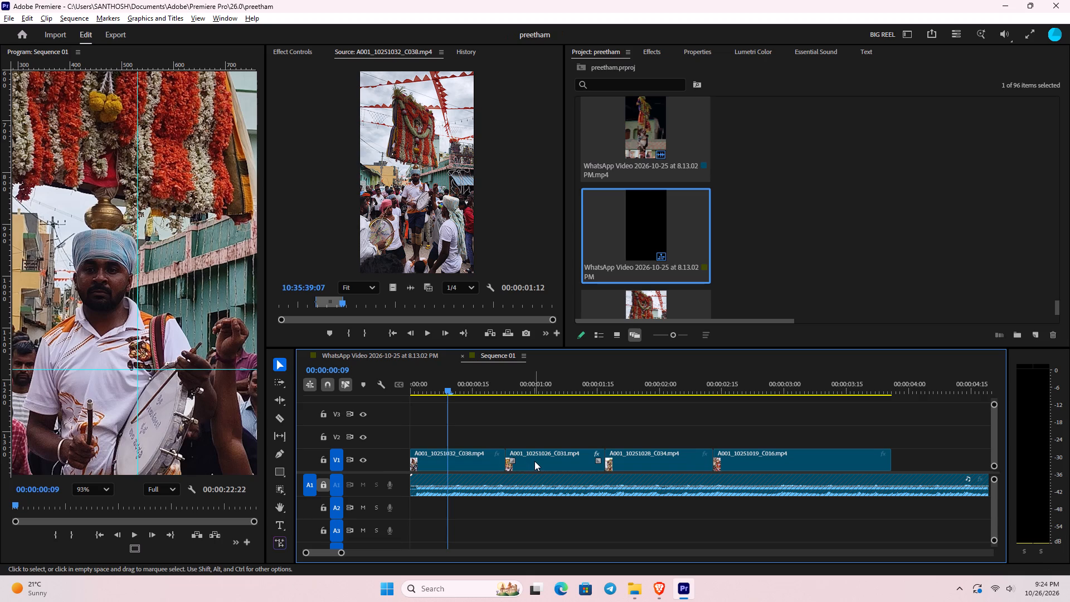
key(b)
drag(502, 455, 451, 466)
drag(448, 394, 346, 415)
key(space)
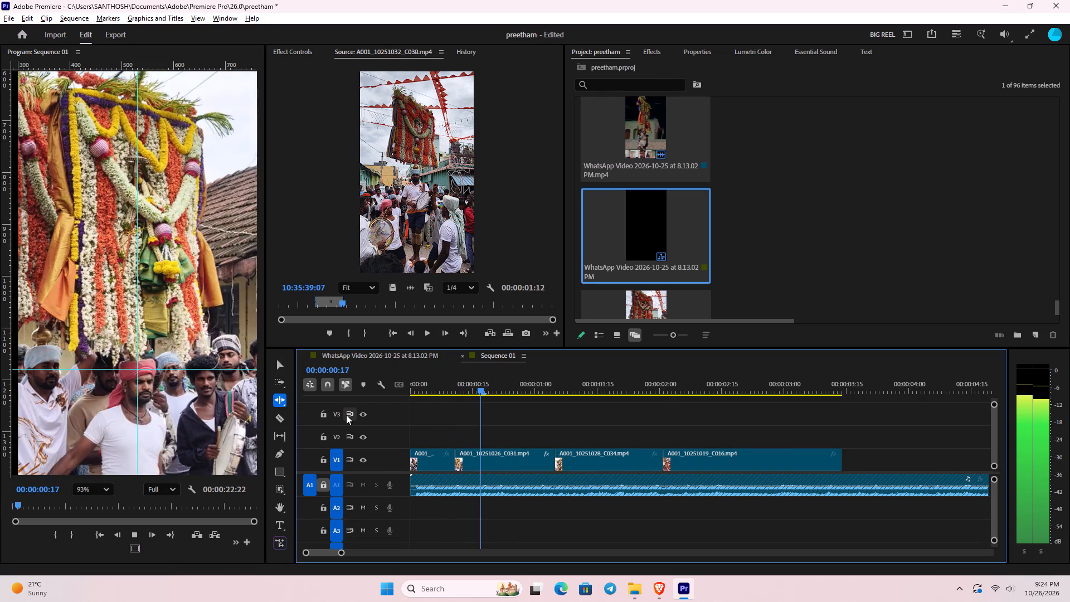
key(space)
Scrub through the C031 and C034 clips and apply Fit to frame to A001_10251028_C034.mp4 on V1.
key(b)
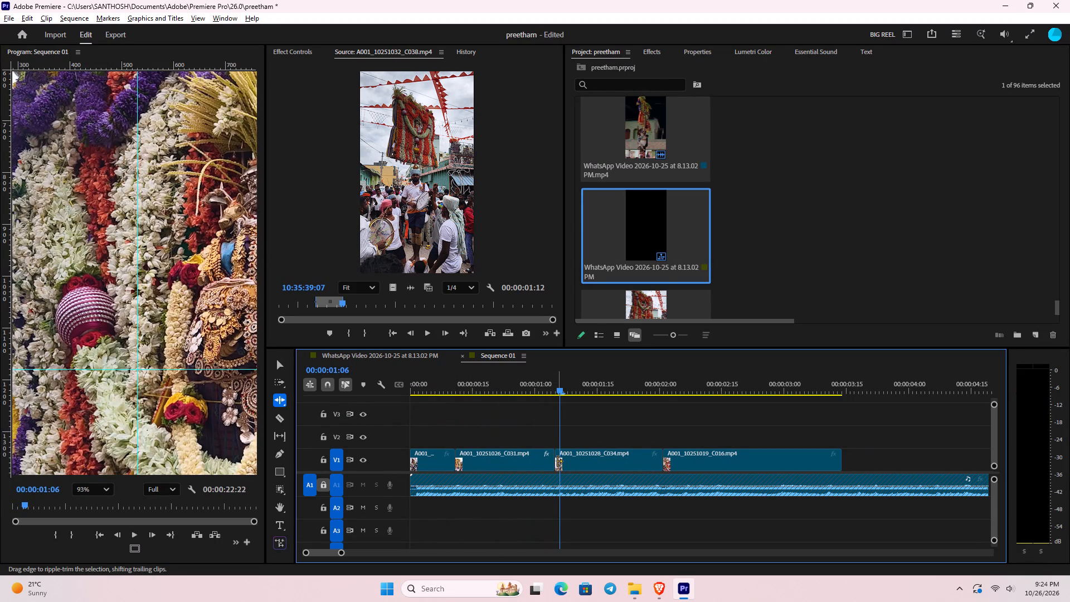
drag(557, 386, 507, 395)
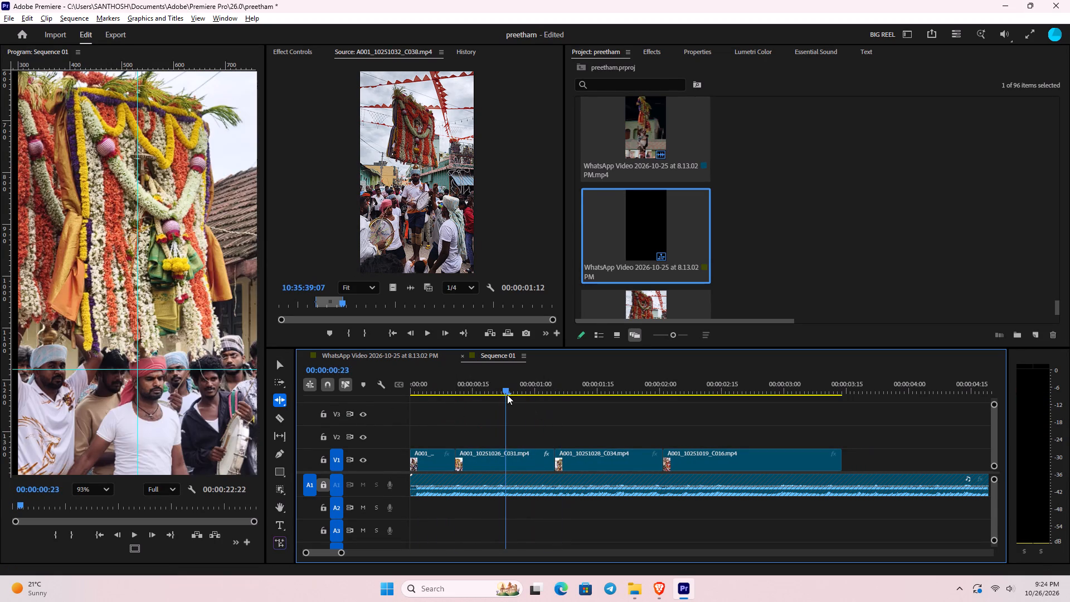
drag(507, 395, 652, 406)
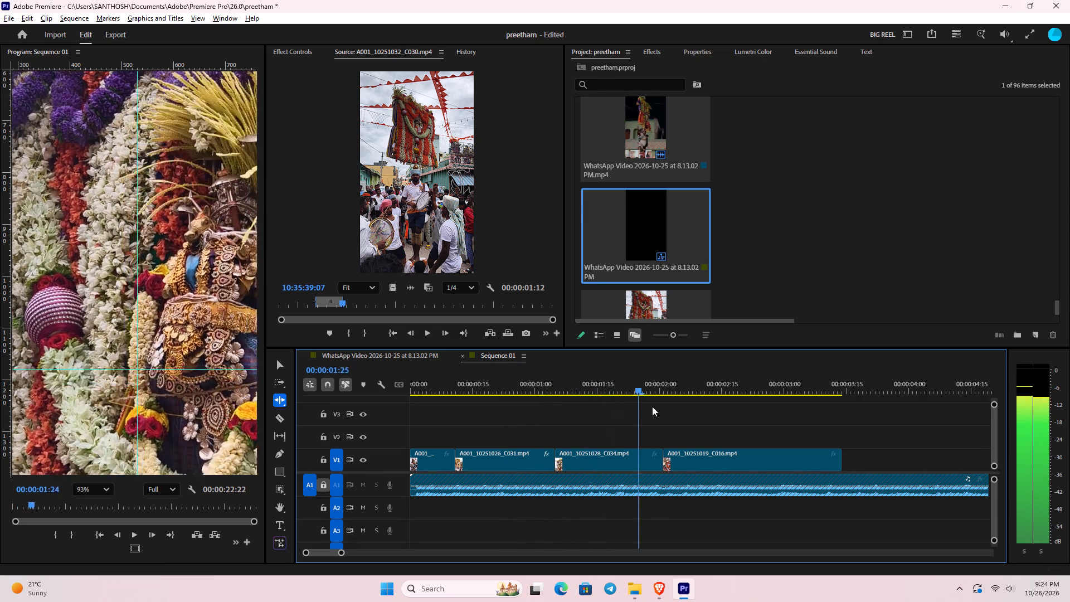
drag(652, 406, 652, 430)
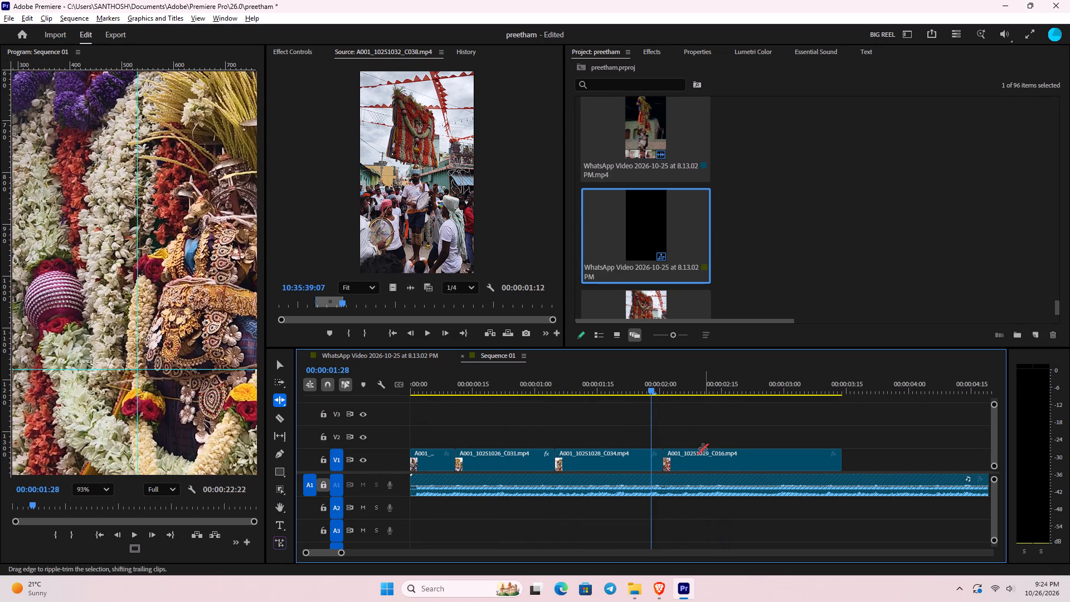
key(v)
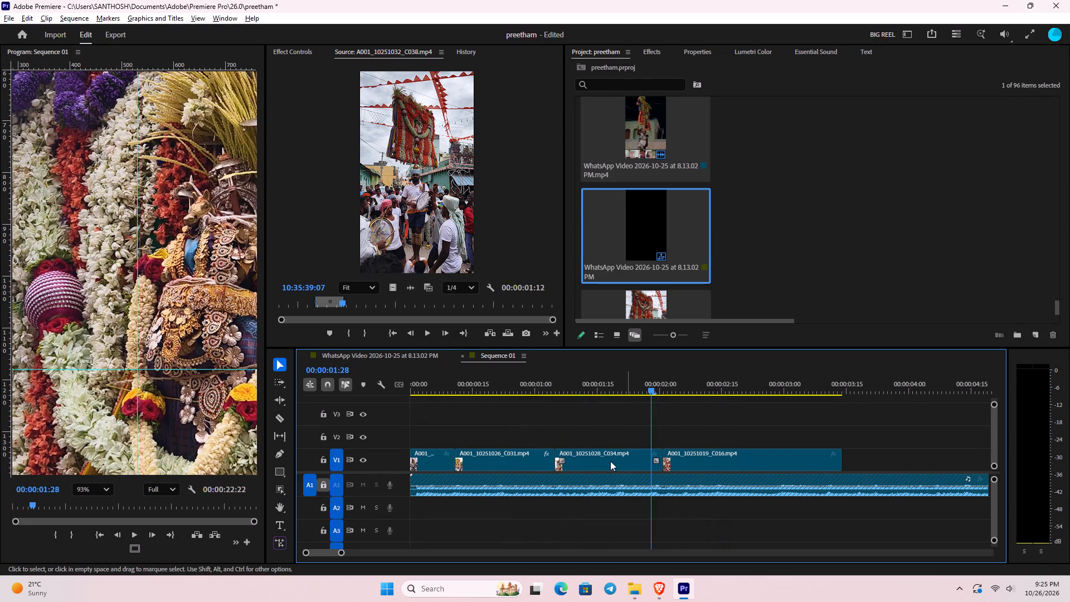
drag(647, 385, 597, 395)
drag(600, 477, 605, 473)
click(613, 466)
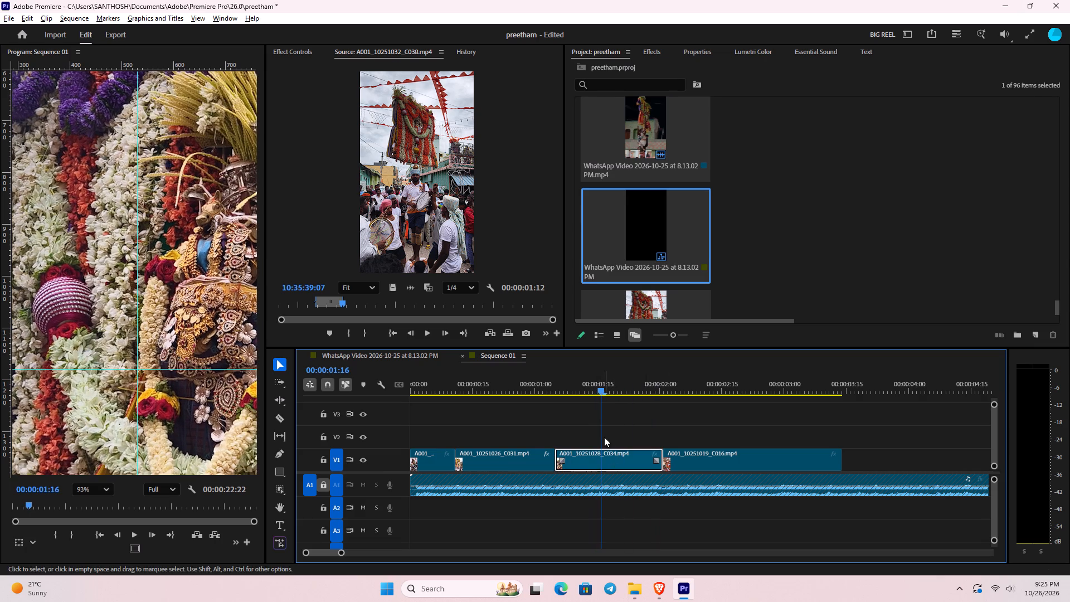
right_click(600, 449)
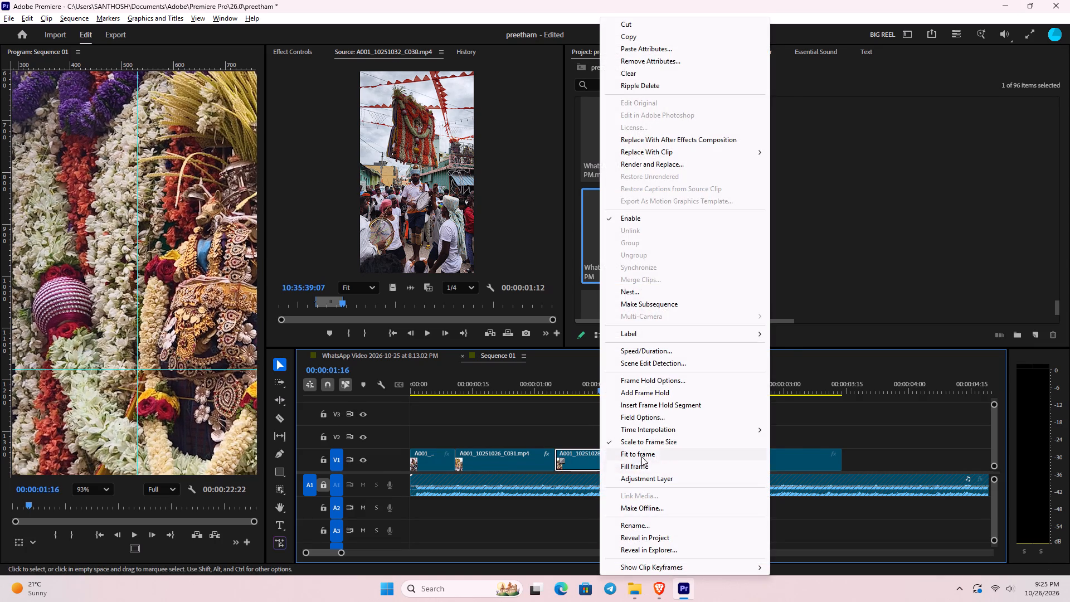
click(644, 453)
Reposition the A001_10251028_C034.mp4 image and scale it down until the whole picture sits inside the visible Program monitor area.
double_click(185, 400)
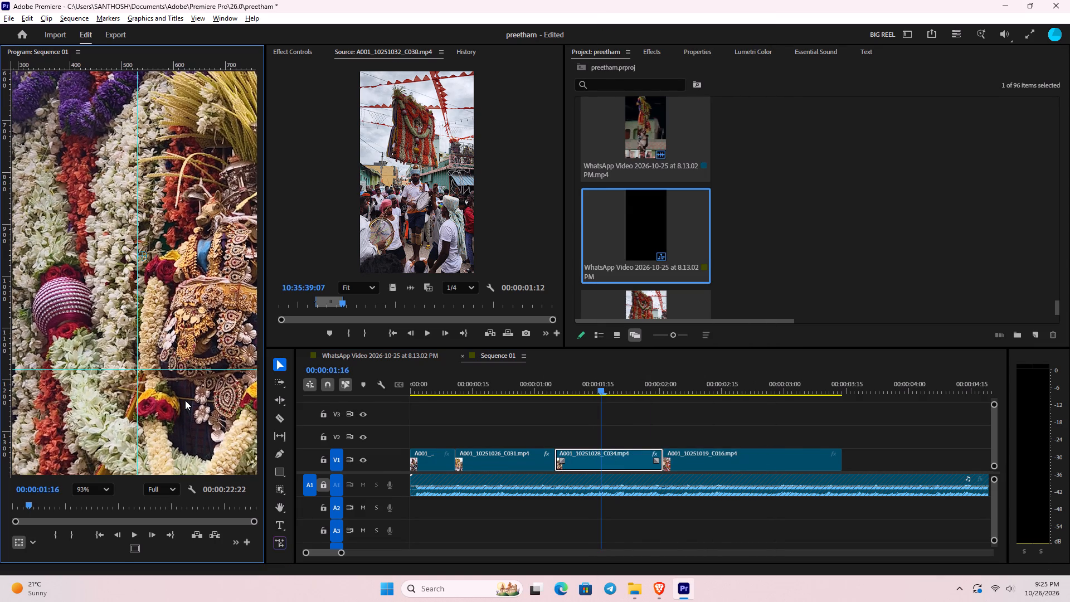
triple_click(218, 436)
drag(208, 436, 175, 399)
drag(179, 274, 208, 368)
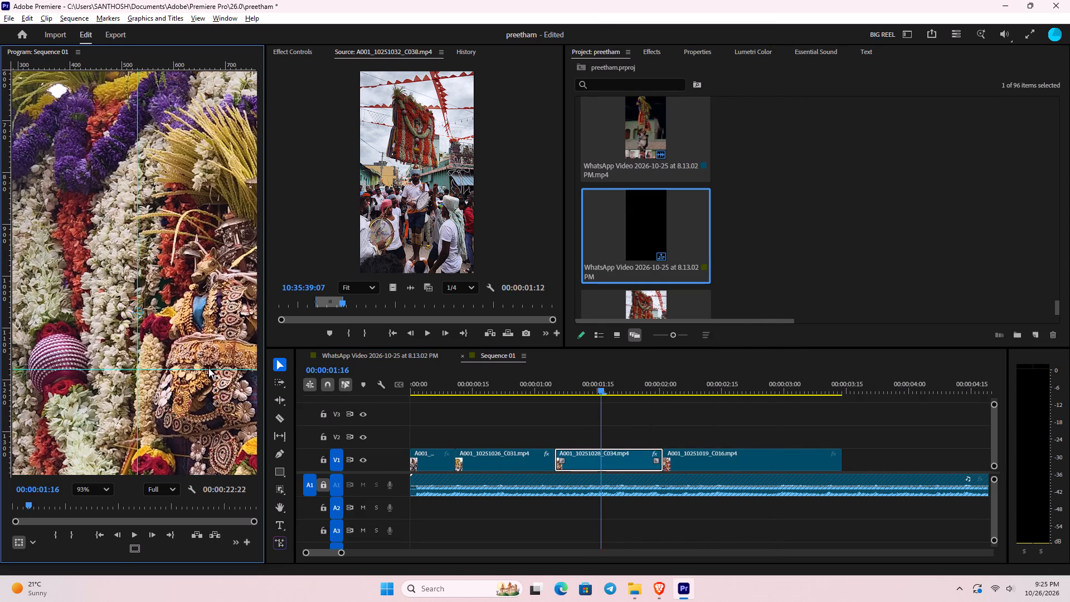
drag(208, 368, 208, 367)
drag(132, 258, 209, 349)
drag(182, 260, 273, 390)
drag(150, 246, 240, 402)
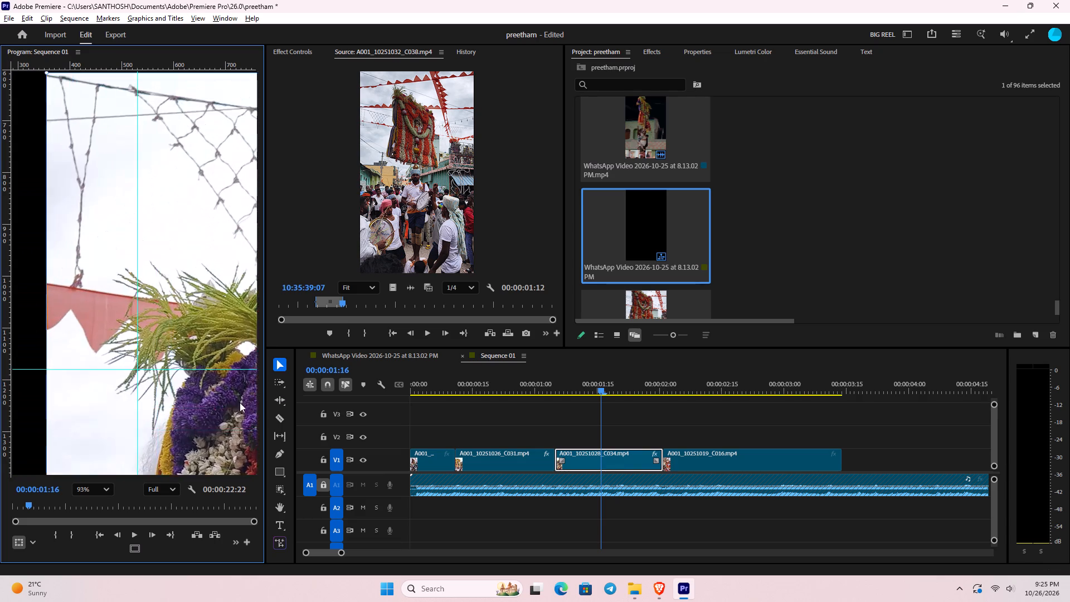
drag(240, 402, 236, 391)
drag(109, 177, 186, 274)
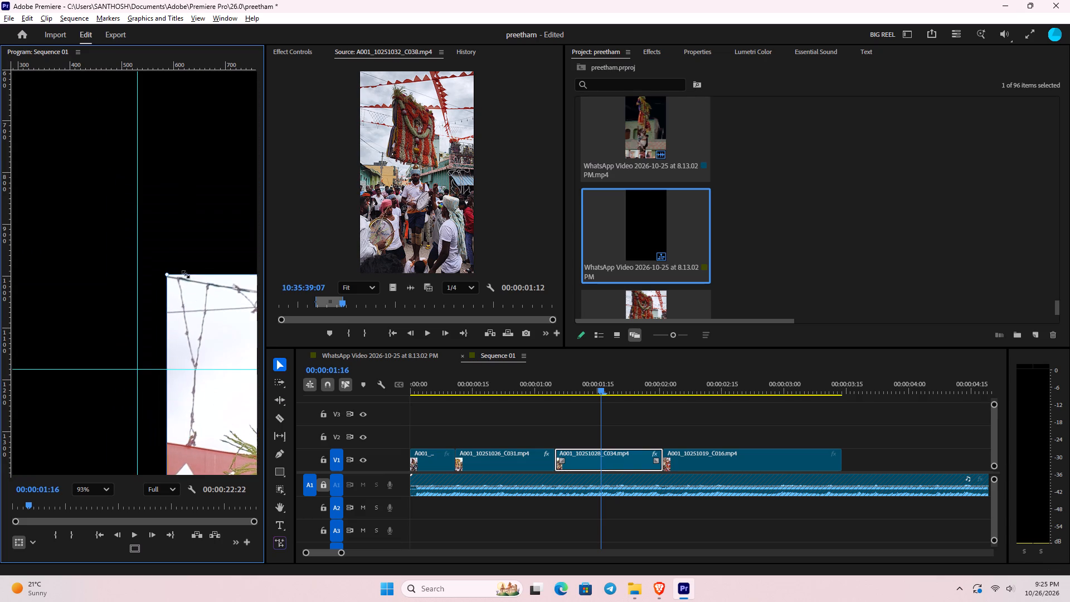
drag(186, 274, 187, 275)
drag(210, 302, 125, 170)
drag(81, 149, 125, 229)
drag(156, 279, 89, 149)
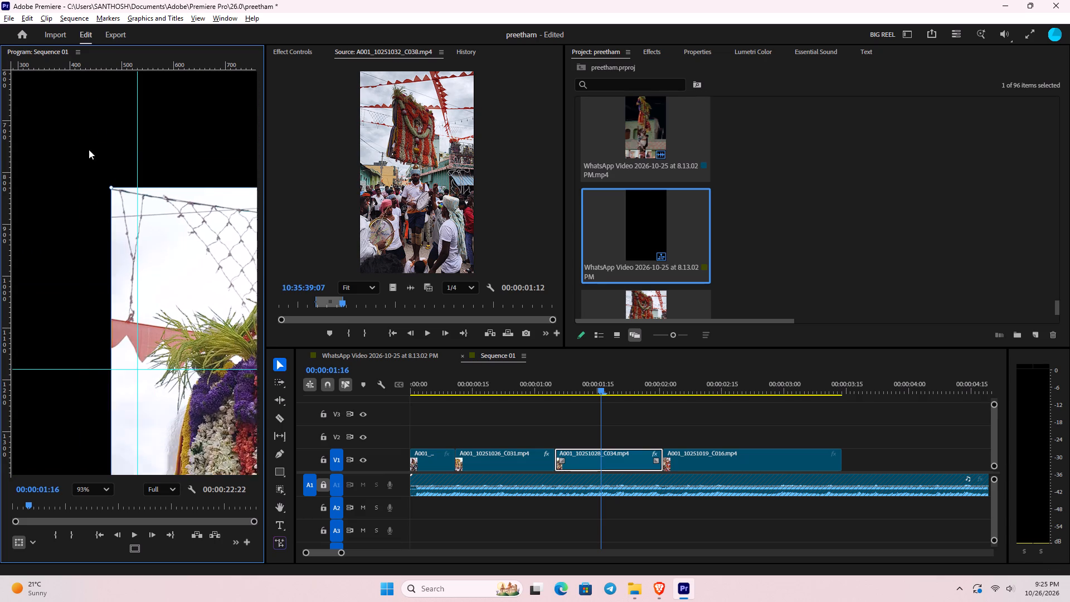
drag(89, 149, 51, 106)
drag(165, 164, 236, 288)
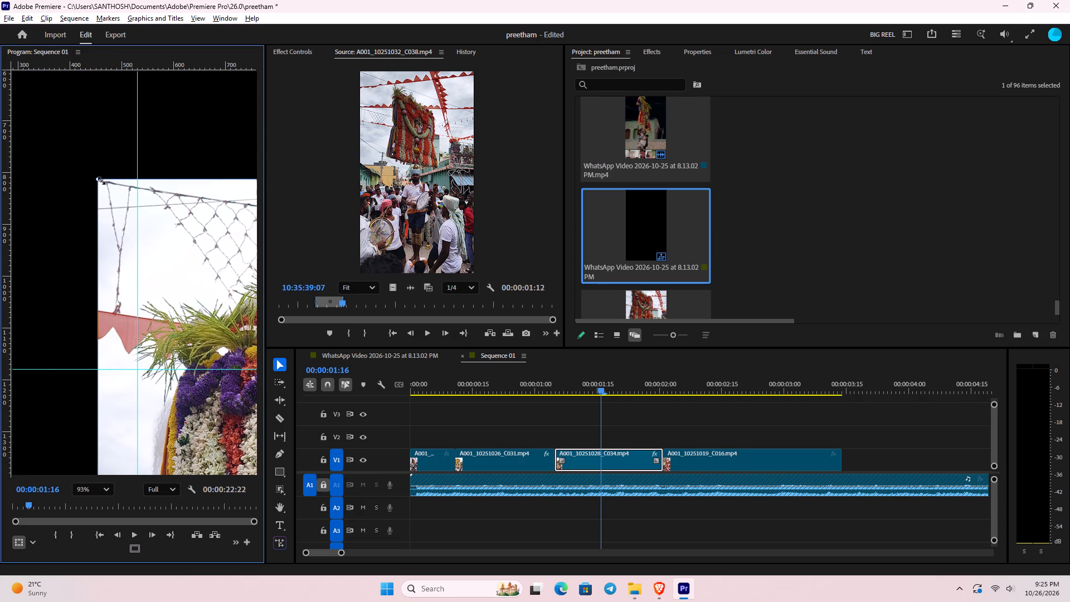
drag(101, 181, 244, 344)
drag(232, 399, 104, 173)
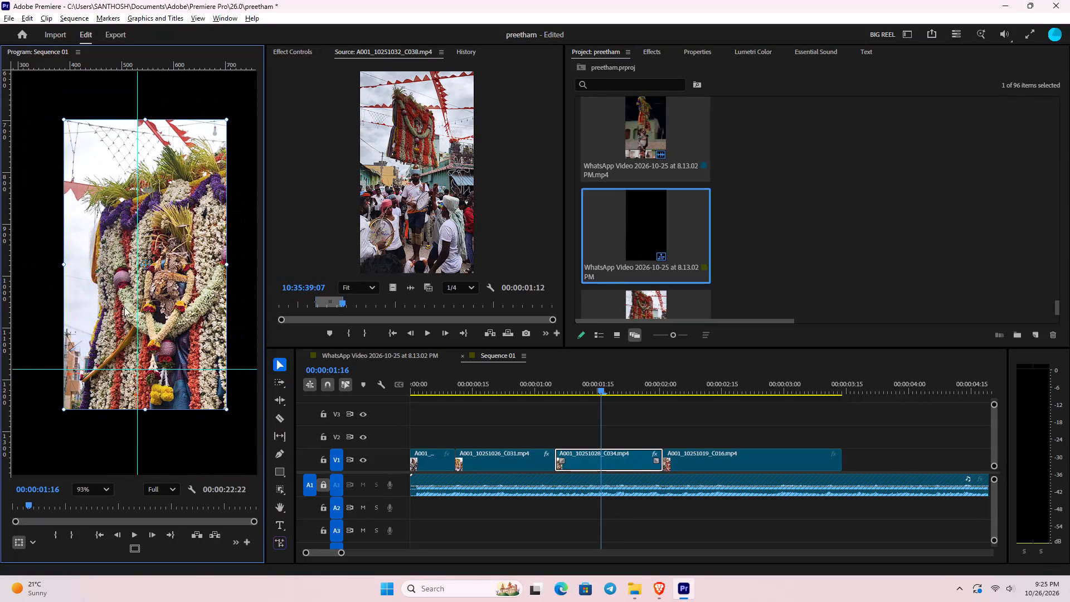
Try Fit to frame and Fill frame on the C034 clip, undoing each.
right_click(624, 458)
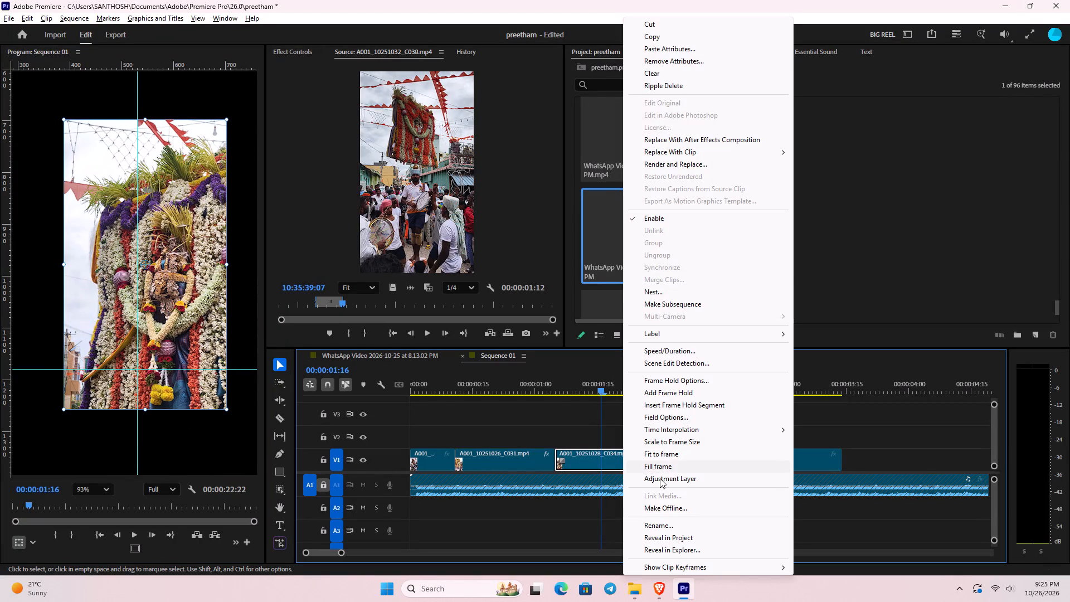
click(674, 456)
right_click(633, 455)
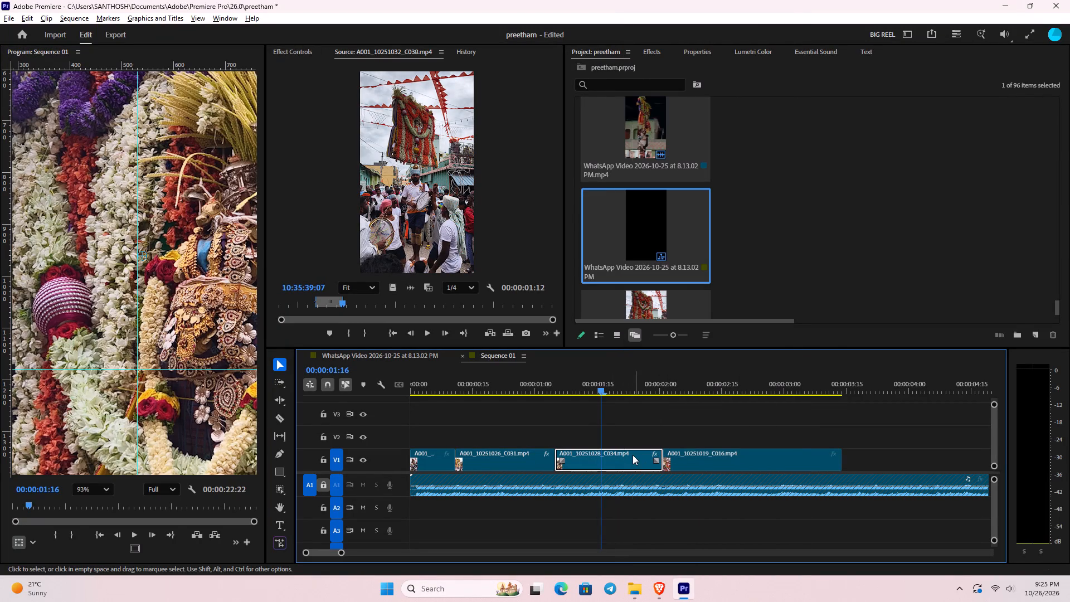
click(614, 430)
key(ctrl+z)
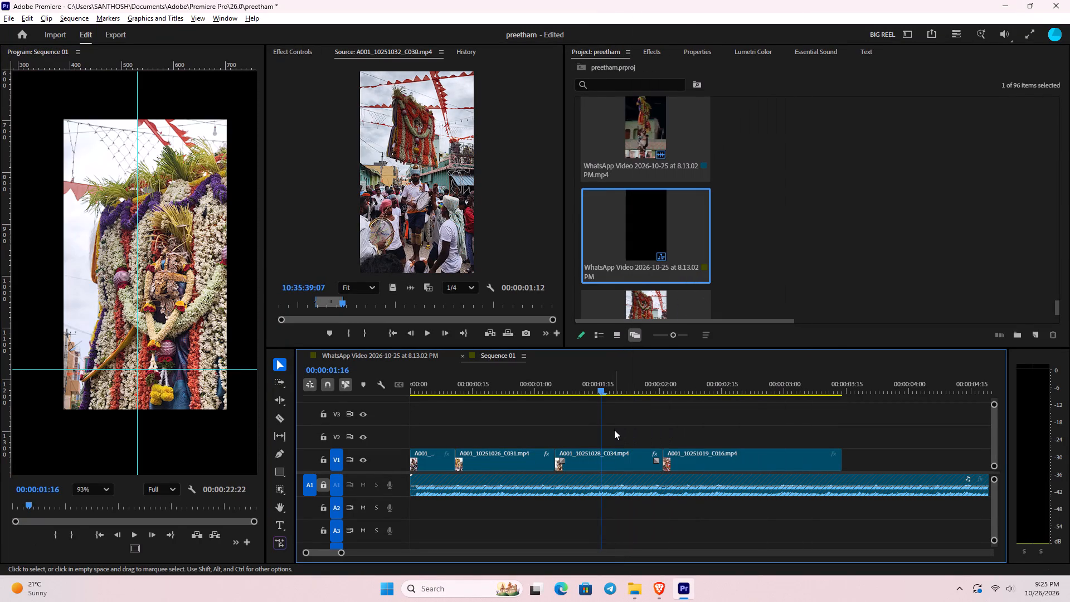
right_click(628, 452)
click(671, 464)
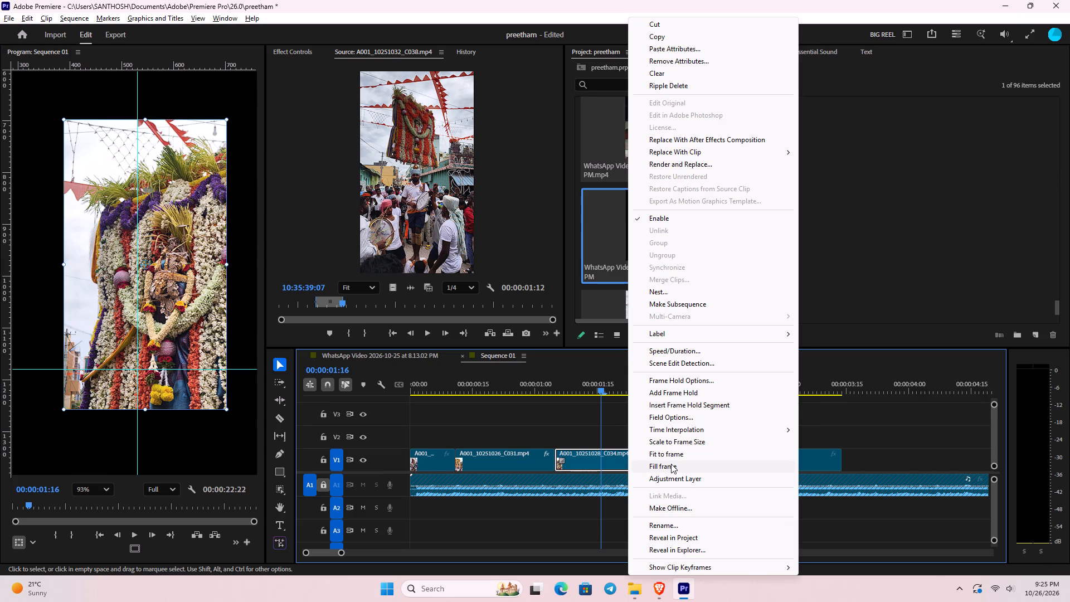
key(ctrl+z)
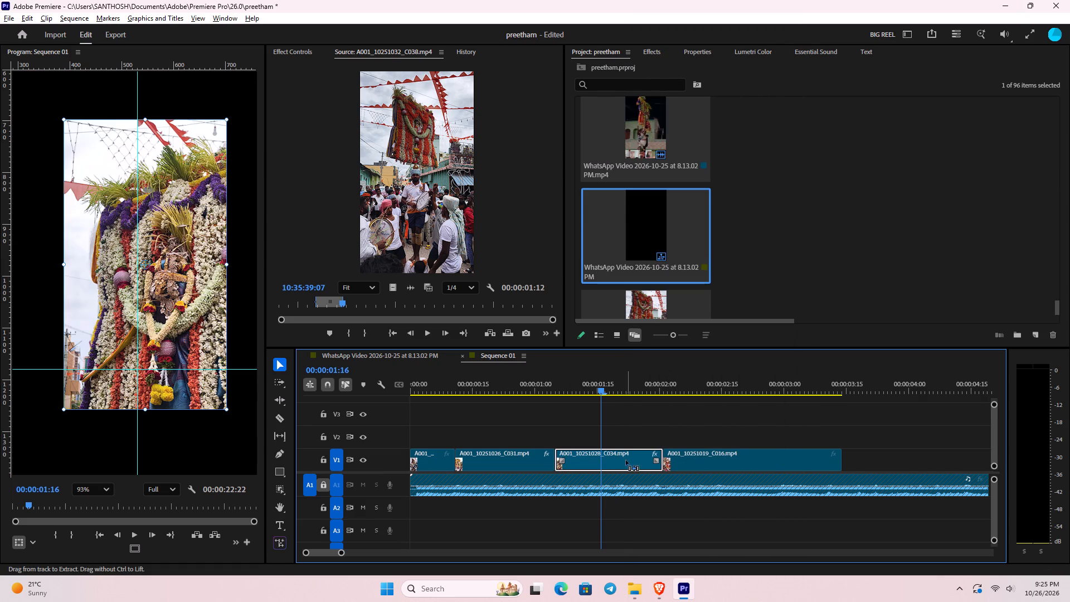
Enlarge the C034 image moderately and reposition it, leaving a narrow black margin around it in the Program monitor.
drag(229, 410, 232, 419)
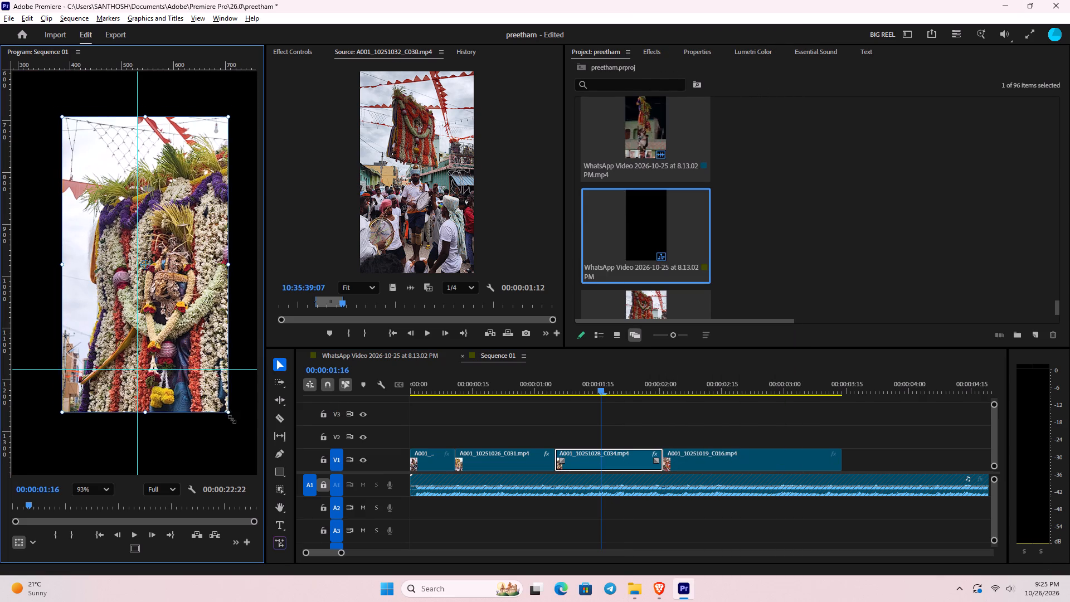
drag(232, 419, 243, 440)
drag(222, 412, 211, 426)
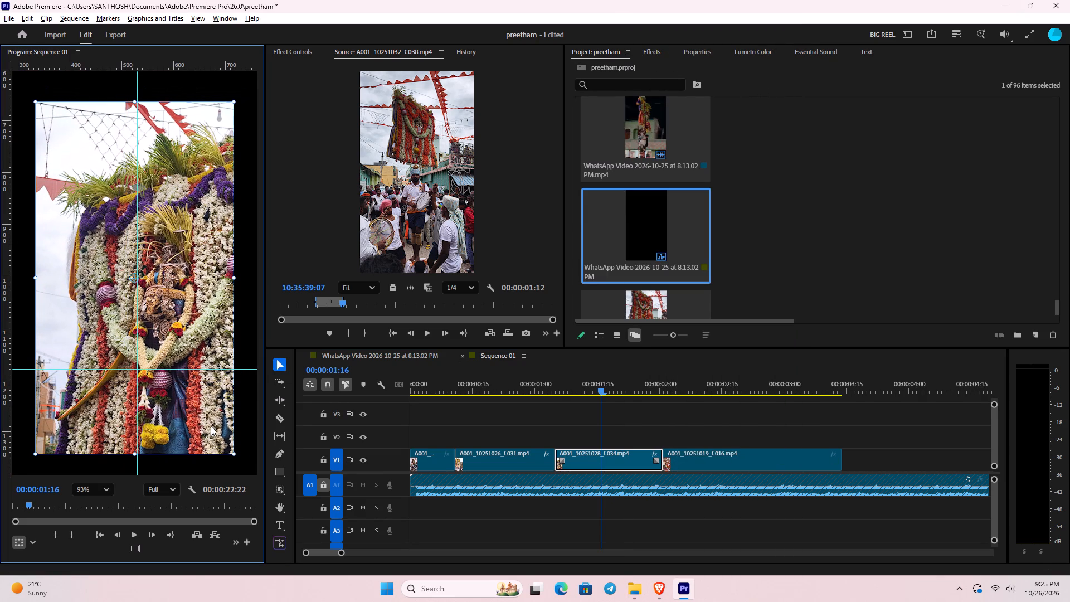
drag(211, 426, 211, 426)
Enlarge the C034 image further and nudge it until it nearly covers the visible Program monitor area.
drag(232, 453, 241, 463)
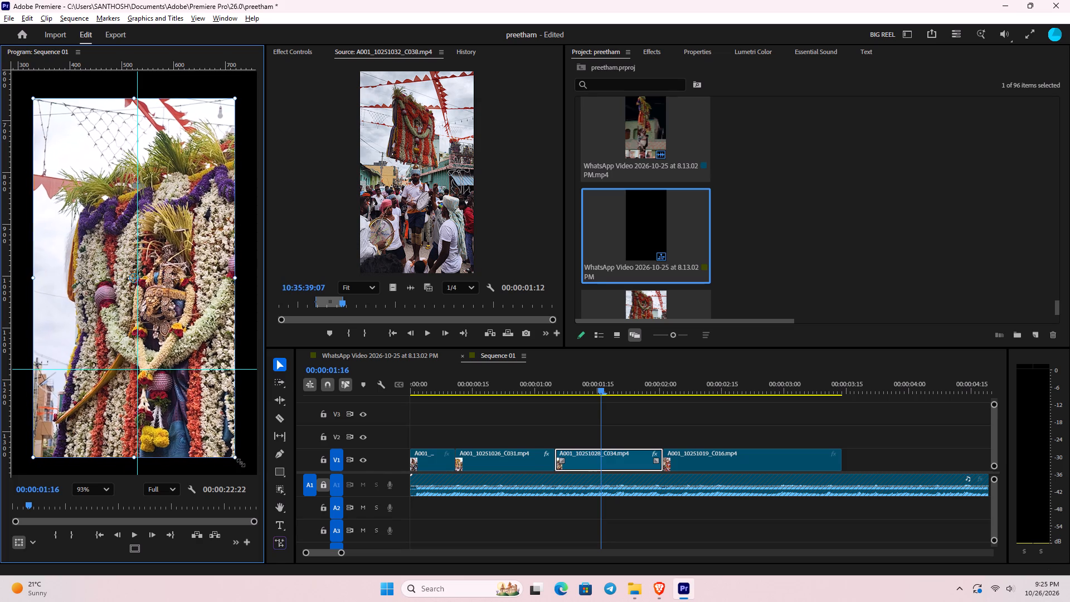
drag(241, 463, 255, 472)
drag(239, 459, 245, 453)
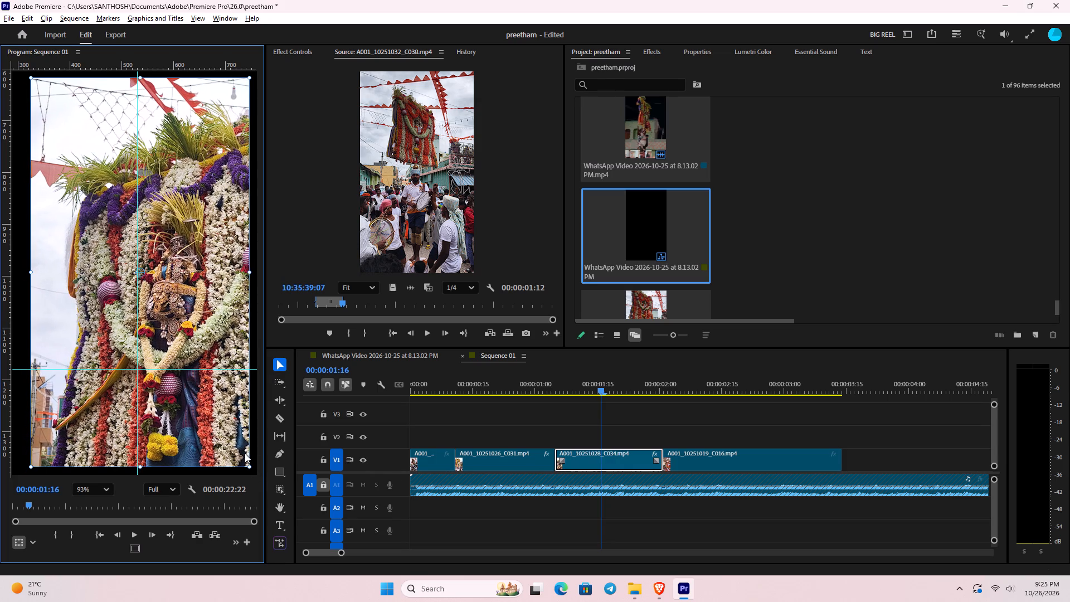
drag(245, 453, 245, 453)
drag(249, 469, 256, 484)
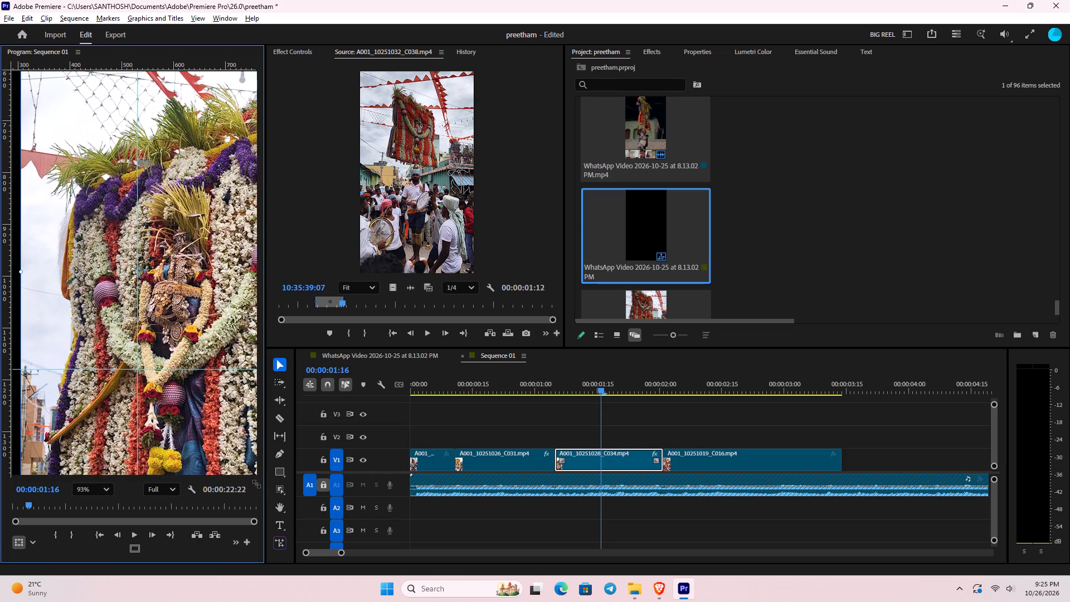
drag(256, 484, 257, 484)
Save the project and play back the opening clips from the start, replaying the C031 section.
drag(604, 381, 200, 423)
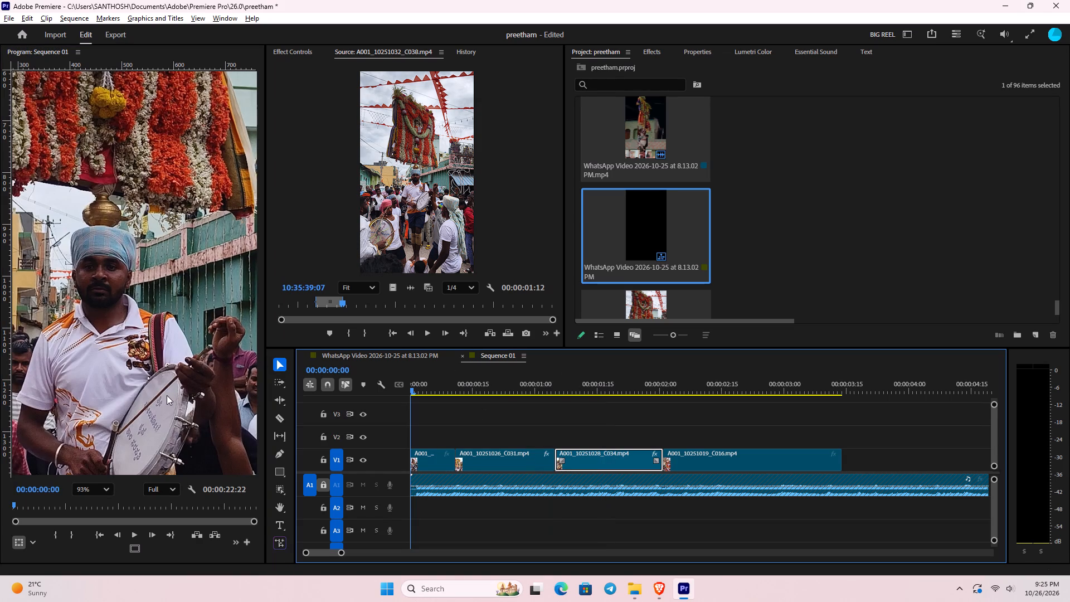
key(ctrl+s)
key(space)
key(space)
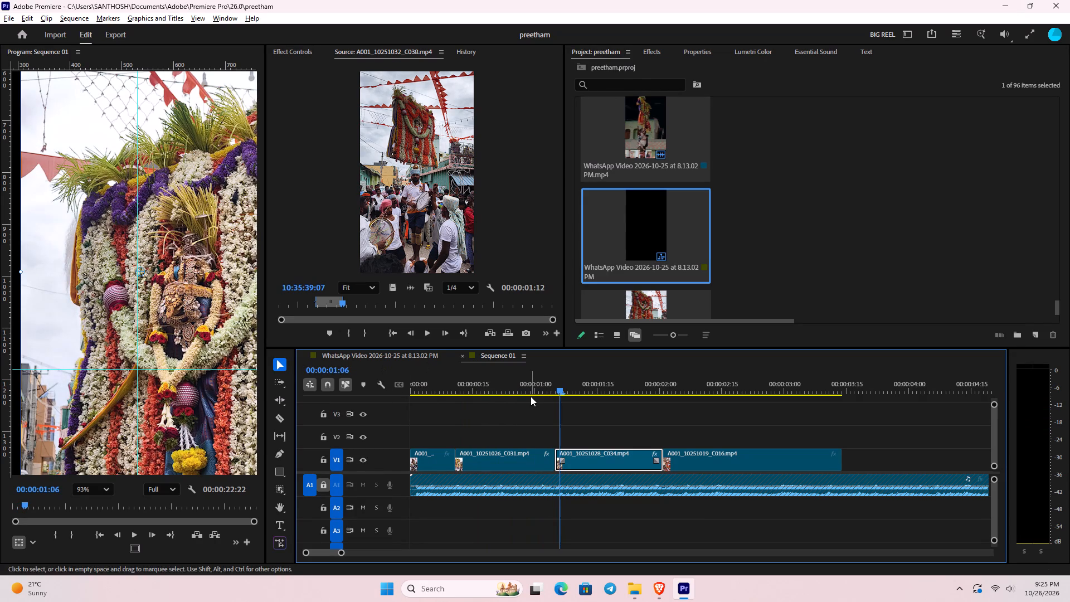
drag(561, 388, 476, 409)
key(space)
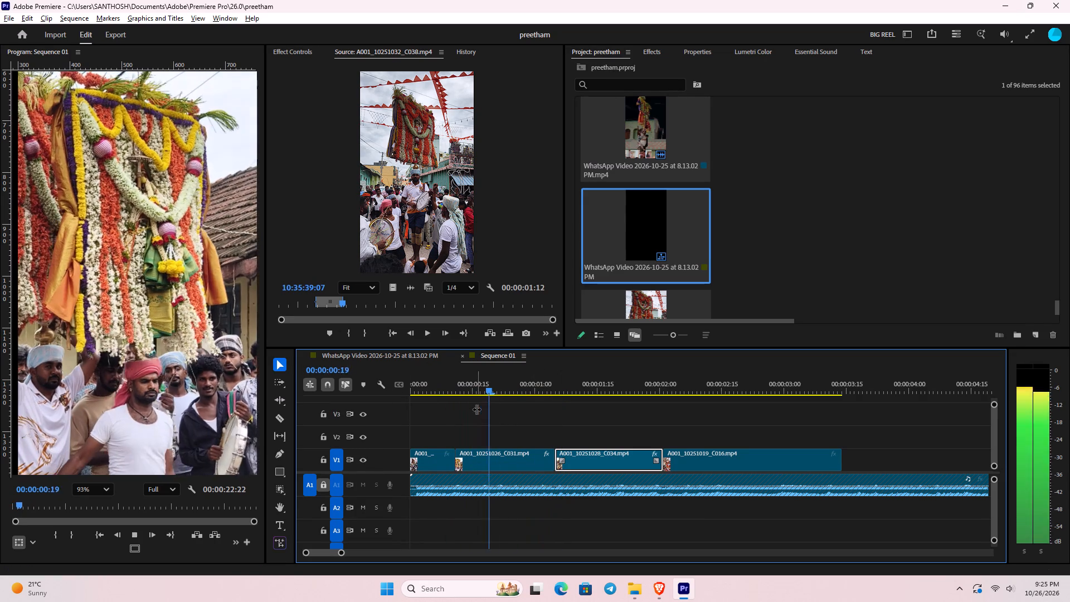
key(space)
drag(507, 386, 430, 387)
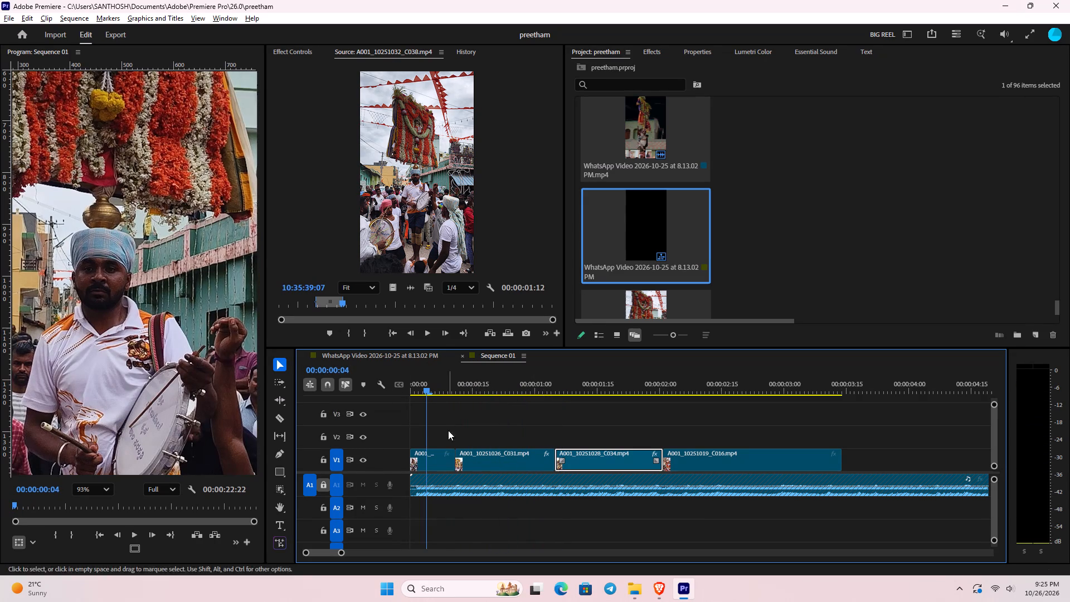
click(425, 390)
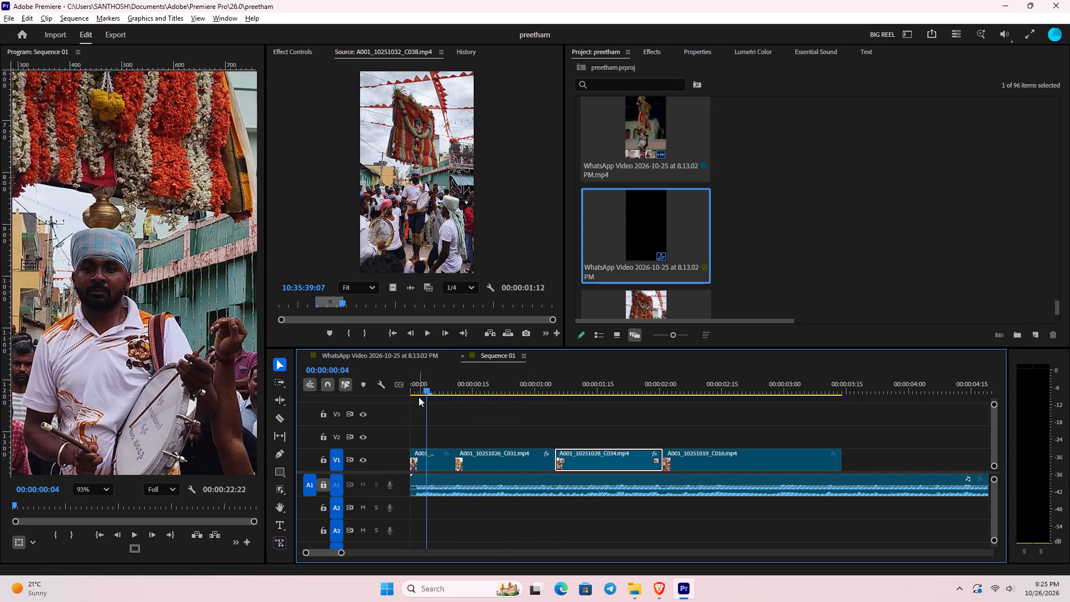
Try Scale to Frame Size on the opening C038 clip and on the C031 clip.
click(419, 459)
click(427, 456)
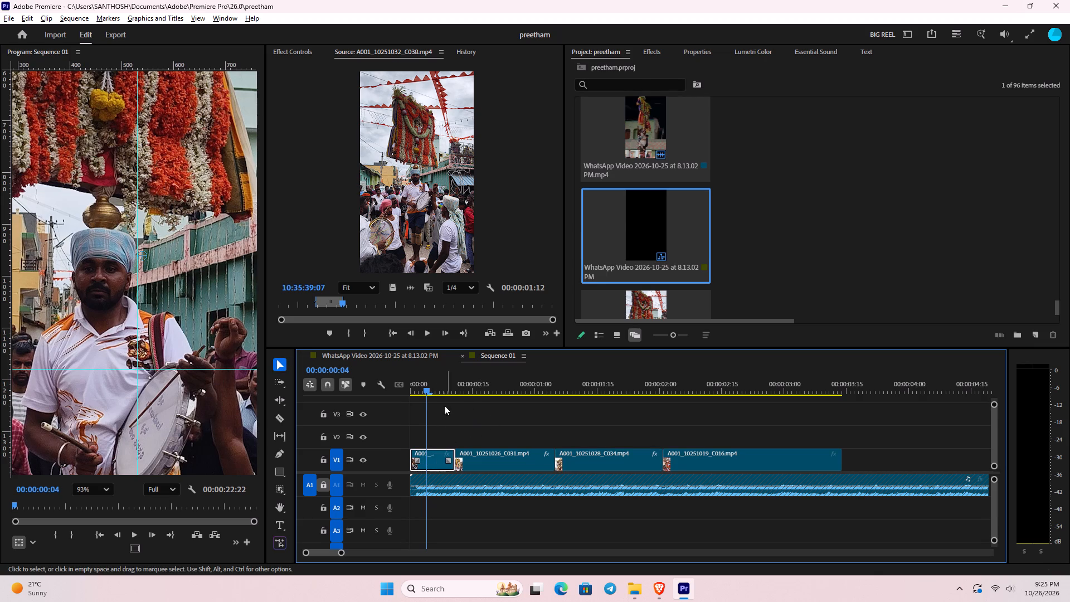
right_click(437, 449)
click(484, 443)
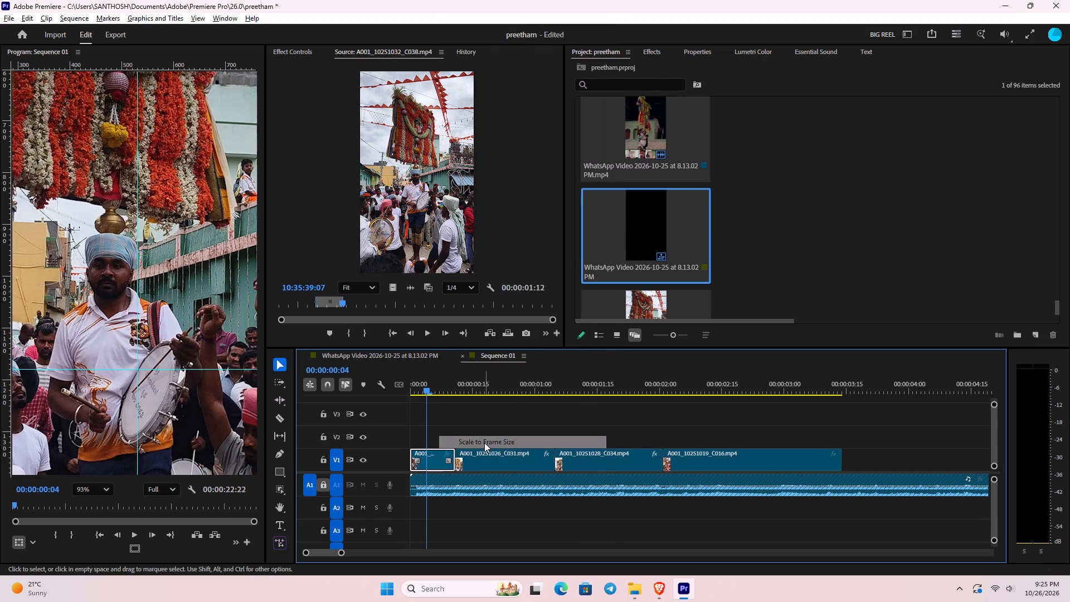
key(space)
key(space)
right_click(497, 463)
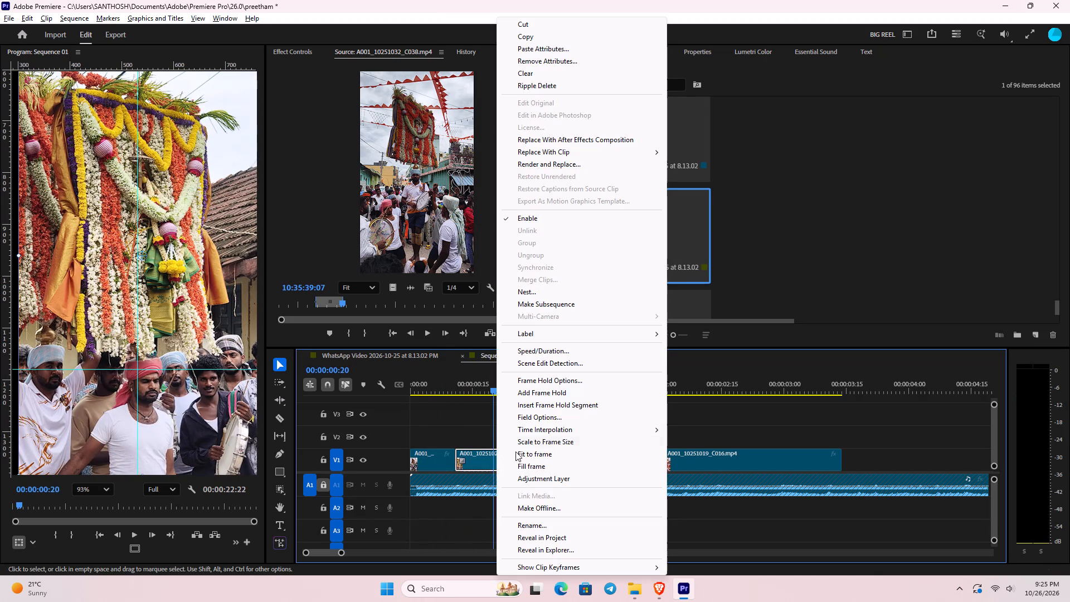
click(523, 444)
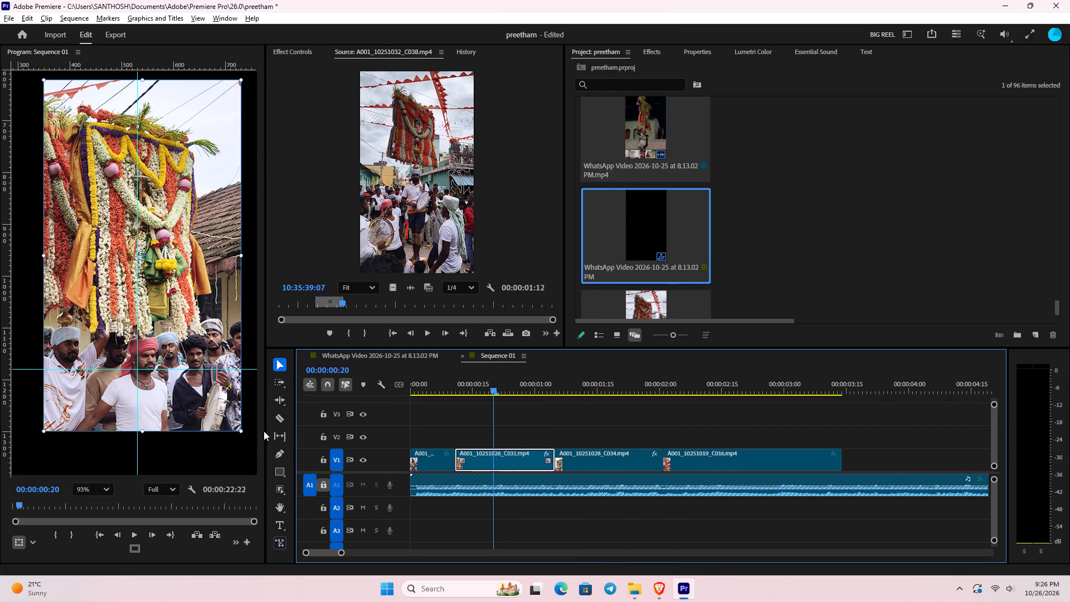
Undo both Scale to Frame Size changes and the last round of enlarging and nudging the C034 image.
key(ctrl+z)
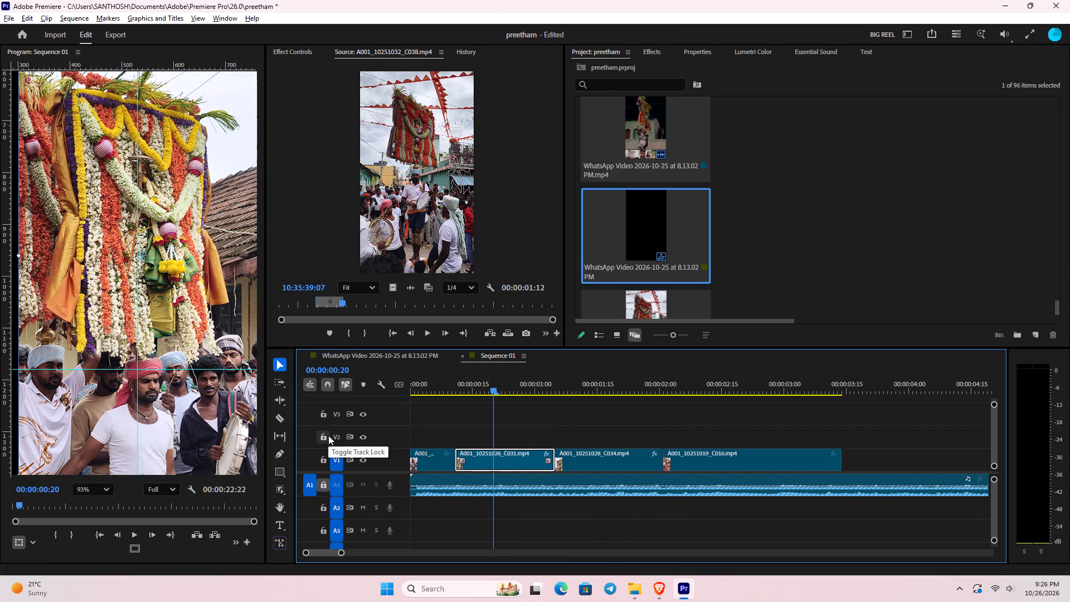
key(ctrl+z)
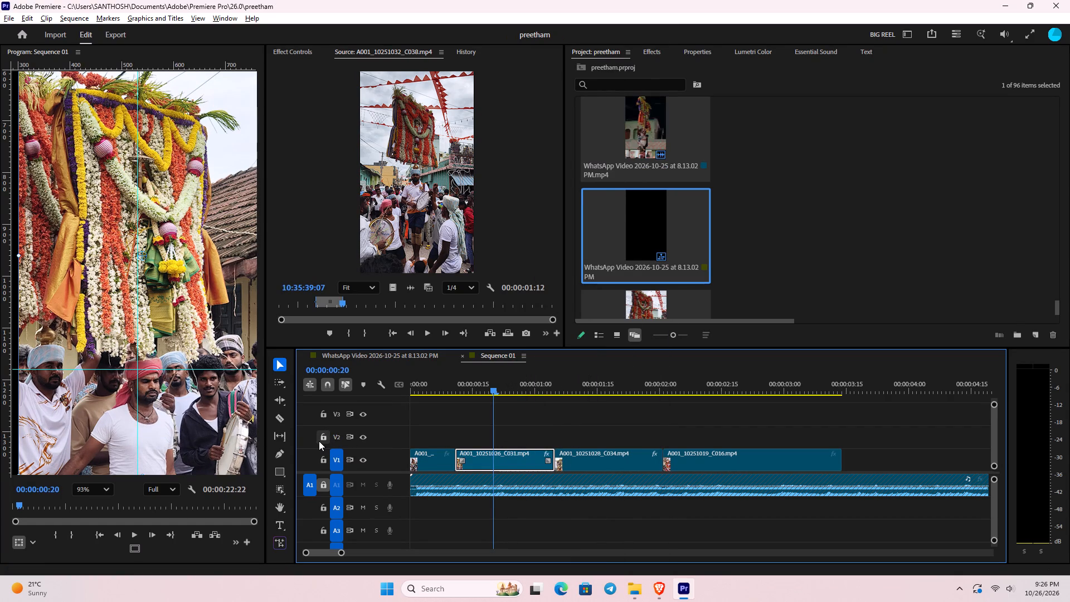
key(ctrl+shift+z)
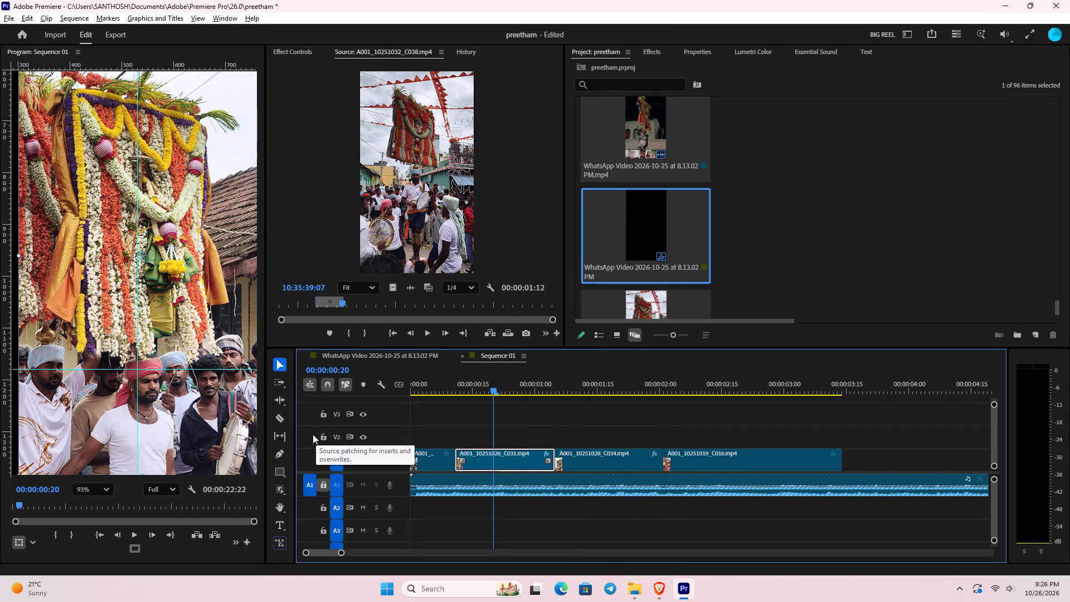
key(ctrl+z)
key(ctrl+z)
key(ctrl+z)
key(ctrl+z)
Play back from the C031 clip into the C034 clip.
key(space)
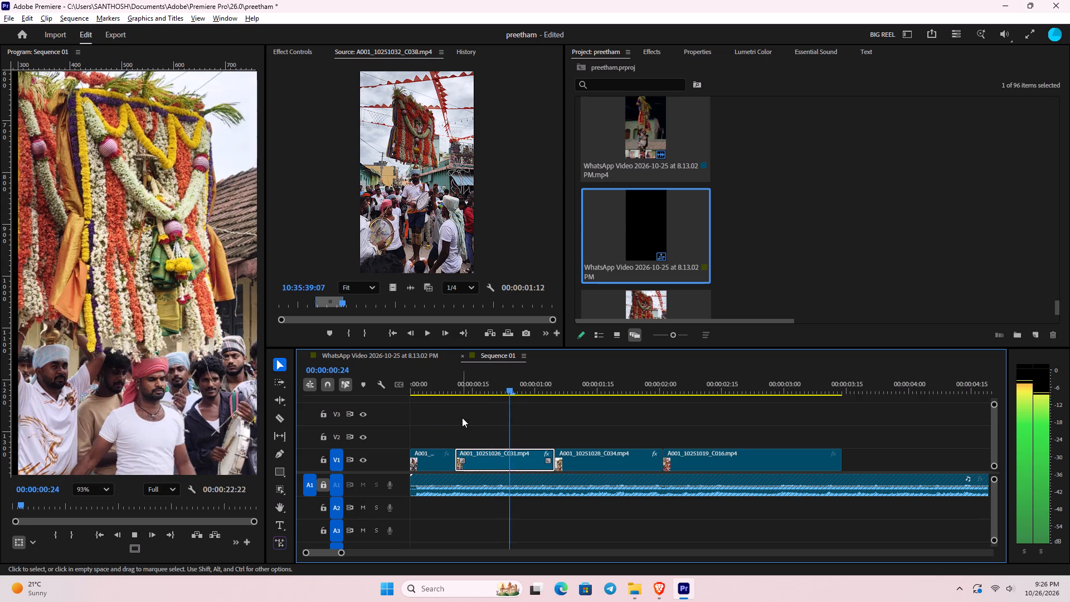
key(space)
key(space)
key(space)
Swap the order by moving C034 to V2 right after the opening C038 clip and C031 later on V1, against C016.
click(204, 417)
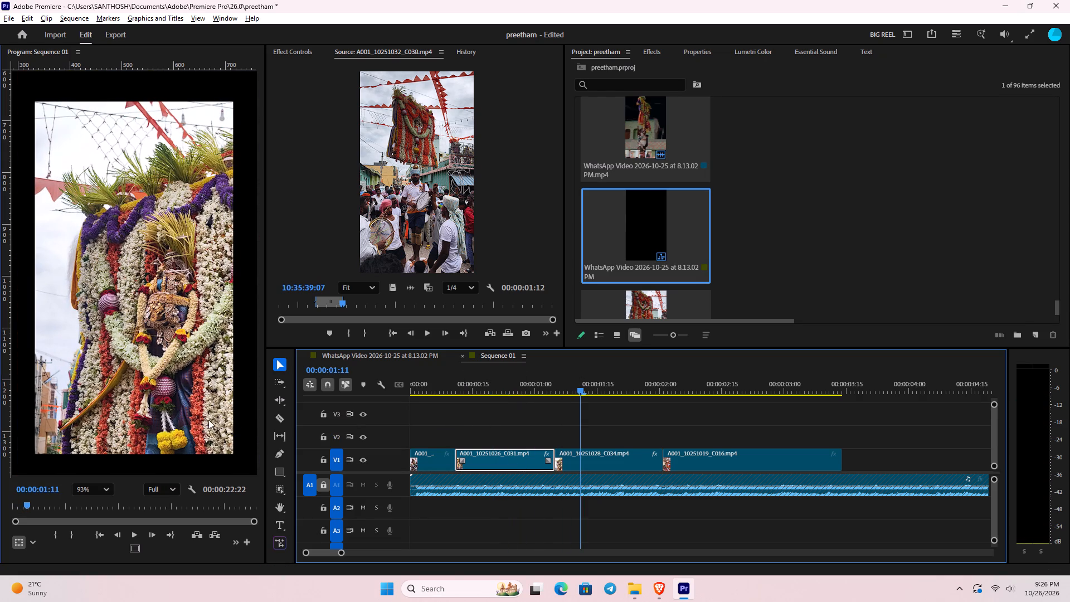
double_click(215, 424)
drag(585, 448, 536, 433)
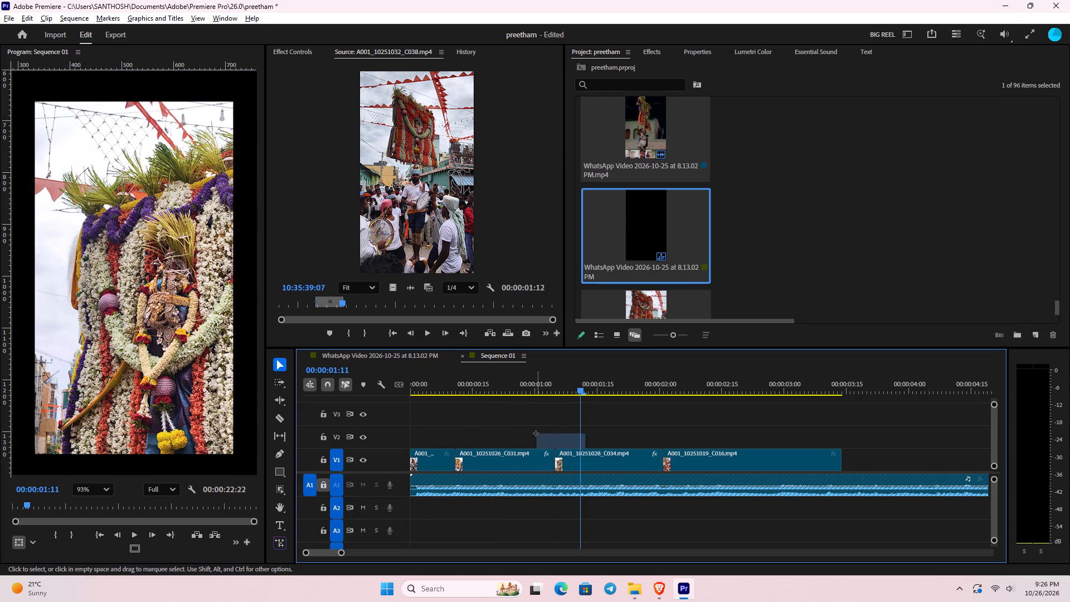
drag(536, 433, 527, 438)
drag(623, 458, 524, 427)
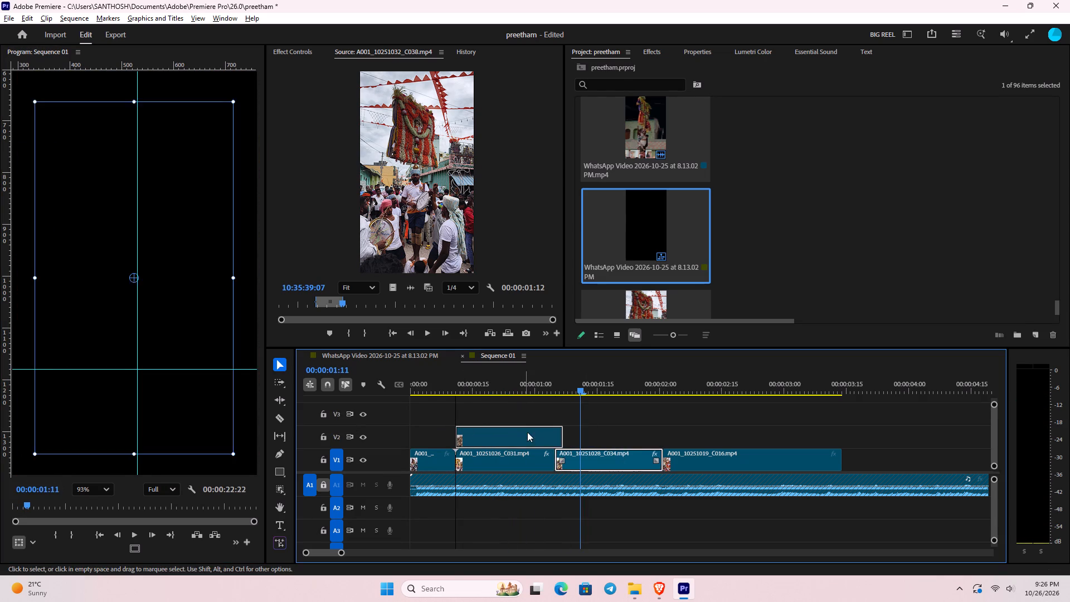
drag(523, 463, 631, 449)
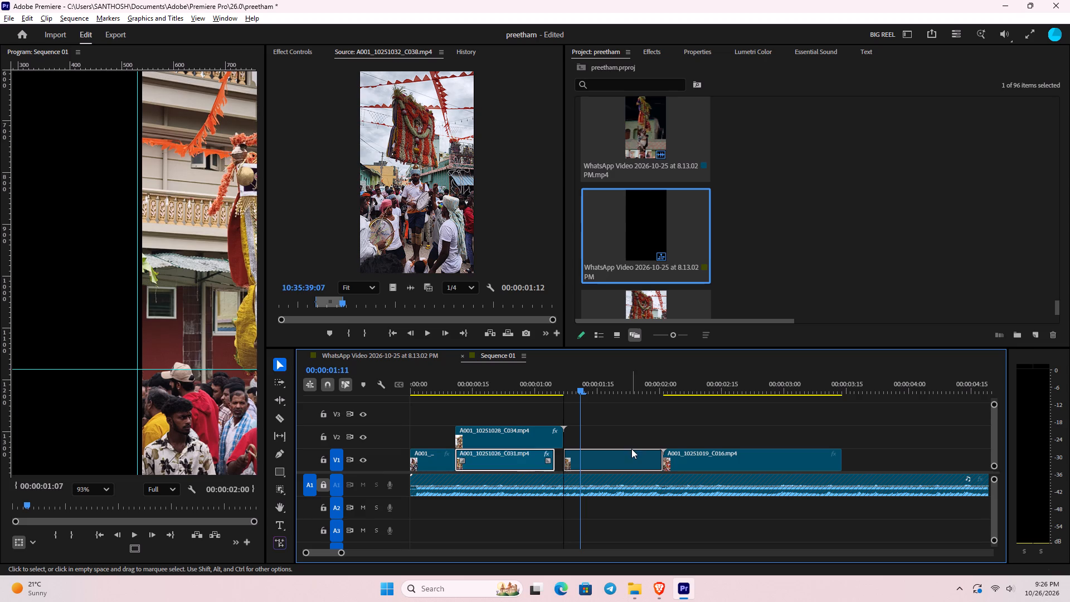
Save the project and play the reordered opening from the start into the C034 clip.
drag(590, 388, 251, 441)
key(ctrl+s)
key(ctrl+space)
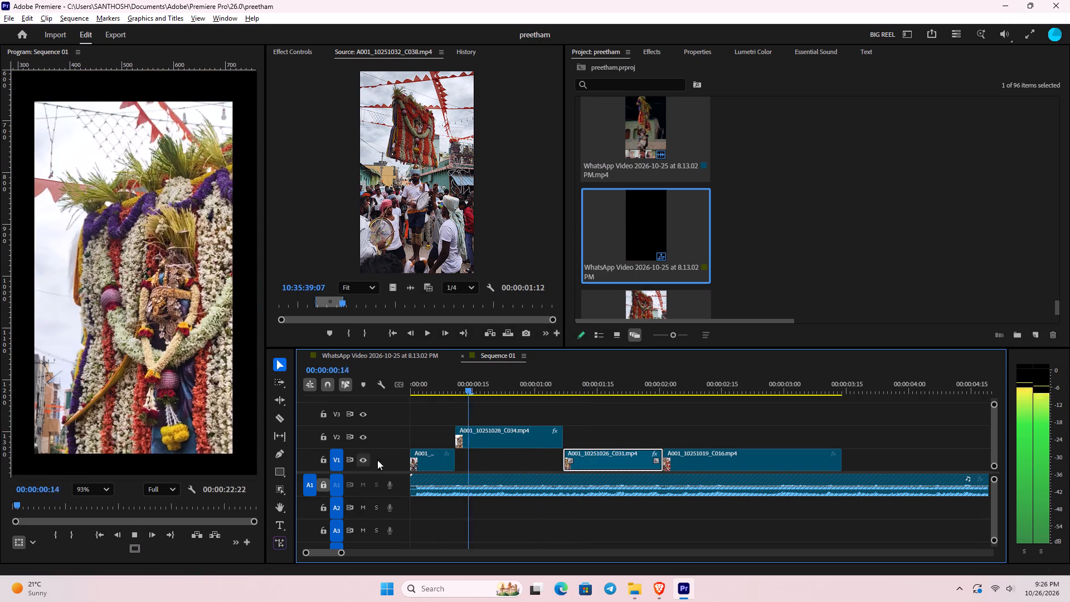
key(space)
Enlarge the C034 clip's image on V2 and nudge it upward to fill more of the frame.
double_click(141, 434)
double_click(212, 434)
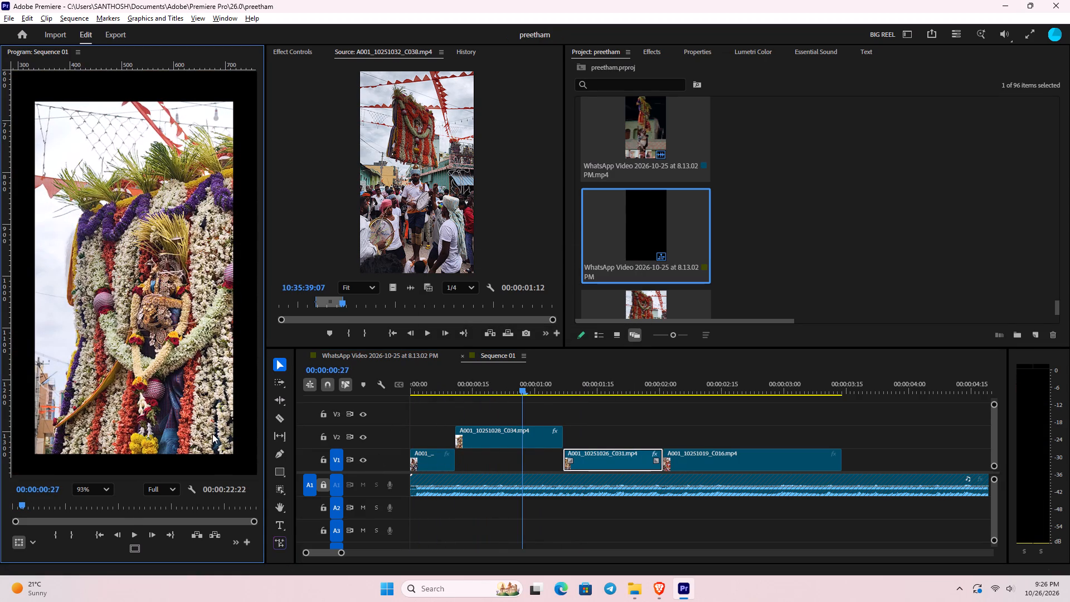
double_click(215, 429)
double_click(464, 439)
triple_click(484, 439)
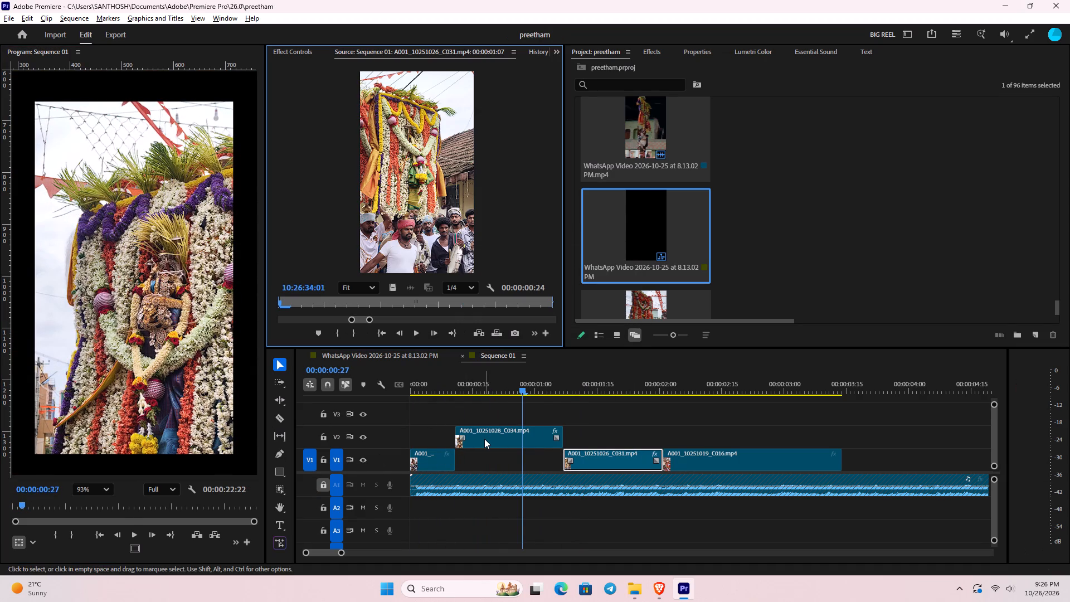
click(485, 439)
drag(485, 439, 508, 437)
click(525, 446)
click(522, 449)
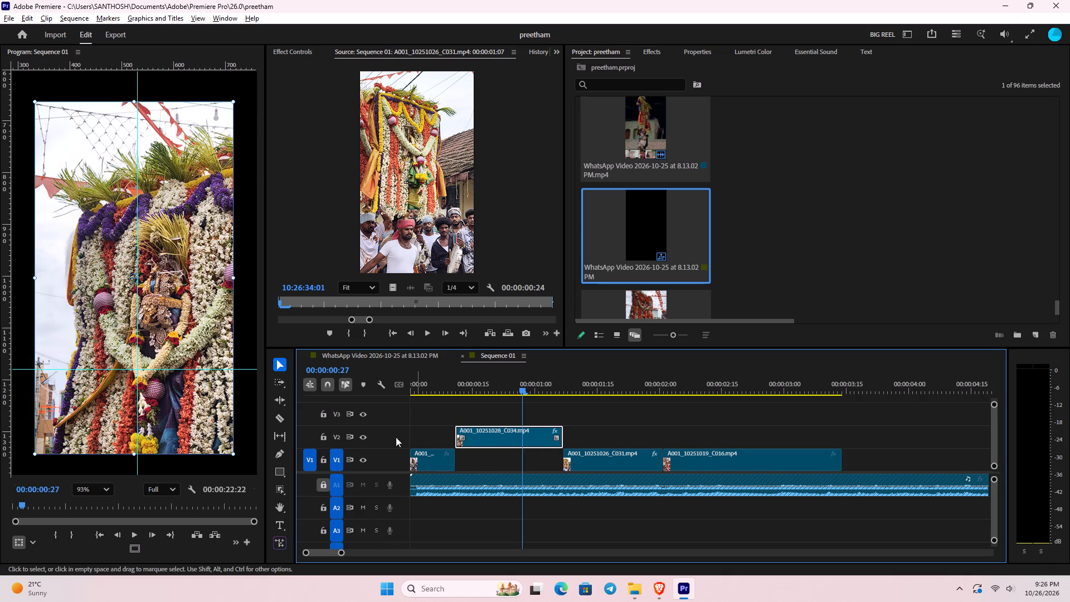
click(228, 449)
drag(231, 454, 266, 478)
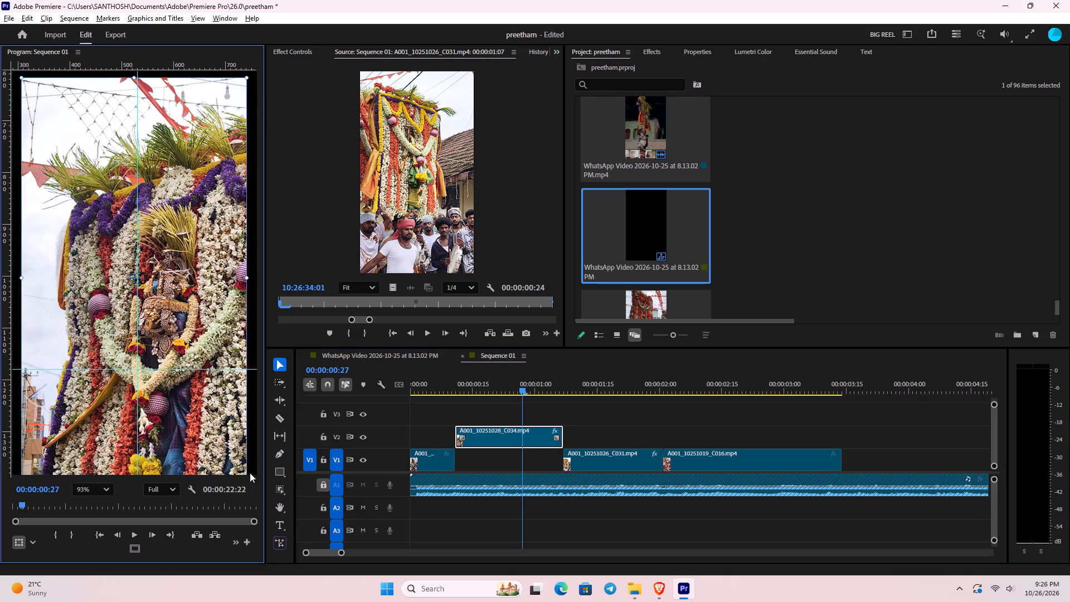
drag(235, 467, 236, 457)
drag(247, 467, 260, 476)
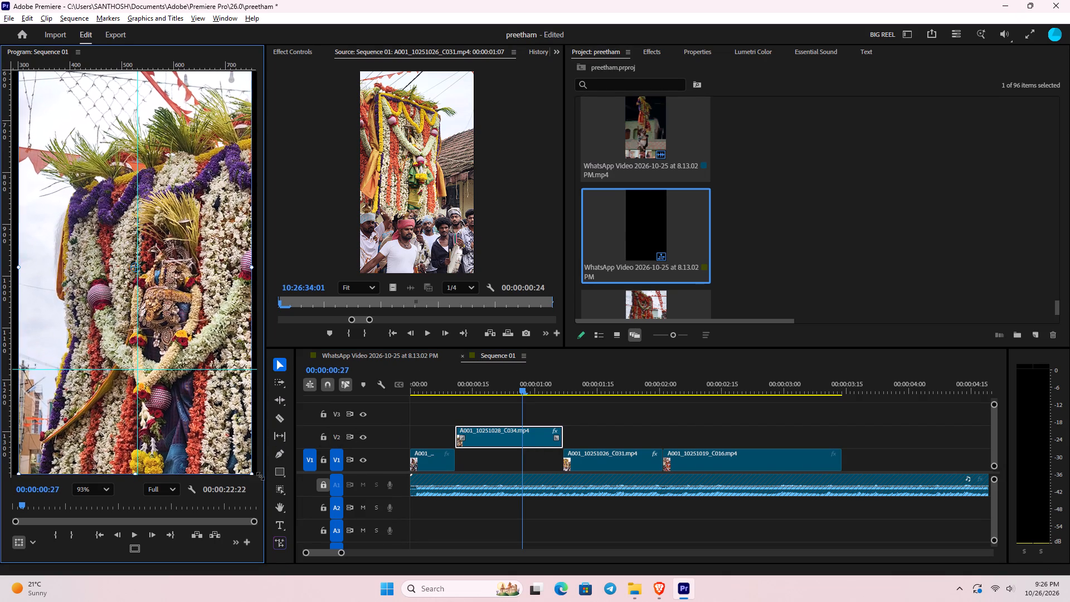
drag(260, 476, 266, 479)
Save the project and play the opening from the start into the C031 clip.
drag(539, 362, 499, 373)
drag(518, 385, 337, 391)
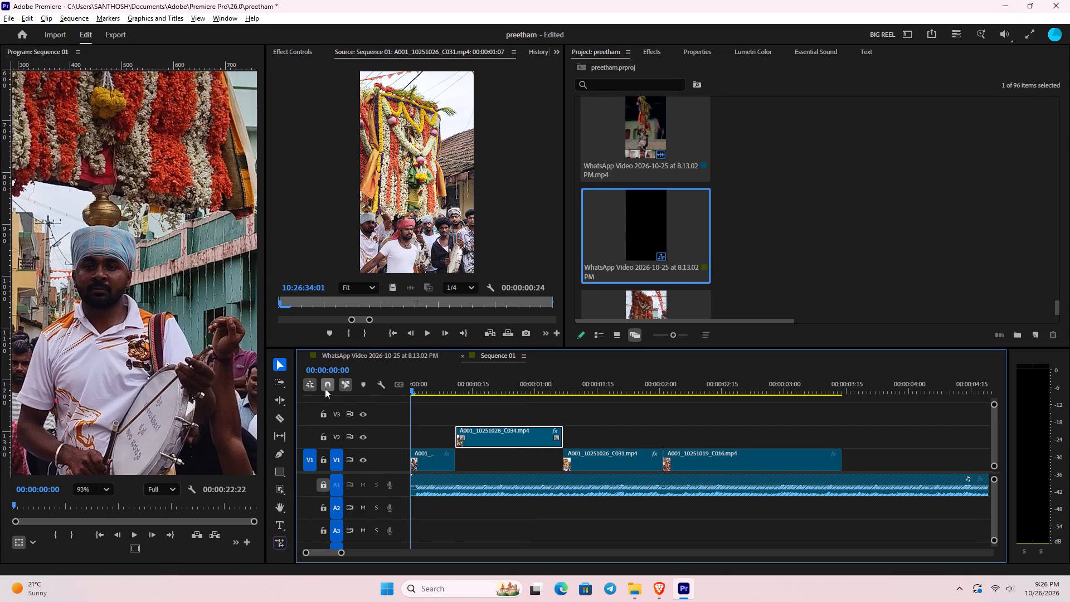
key(ctrl+s)
key(space)
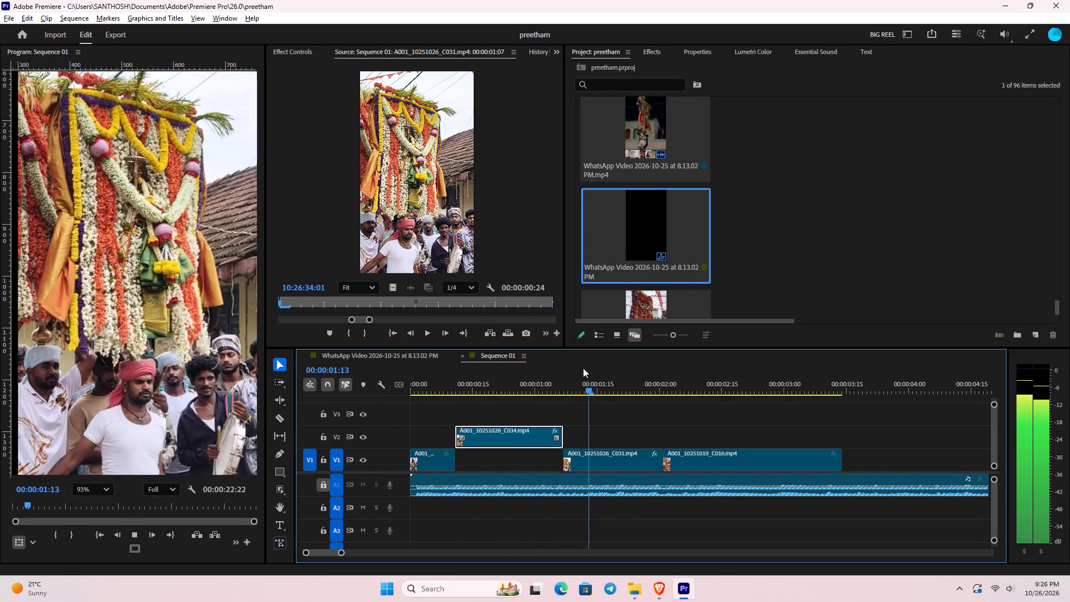
key(space)
Trim the end of the C034 clip on V2 back to 00:00:00:26, making it 15 frames long.
drag(650, 390, 489, 423)
key(space)
key(space)
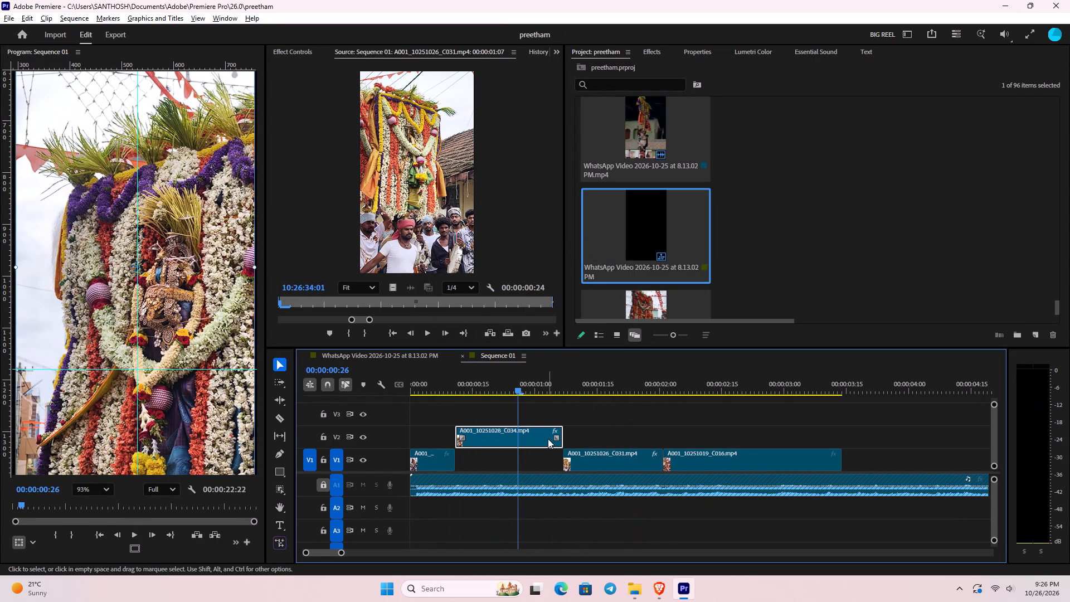
drag(559, 429, 514, 440)
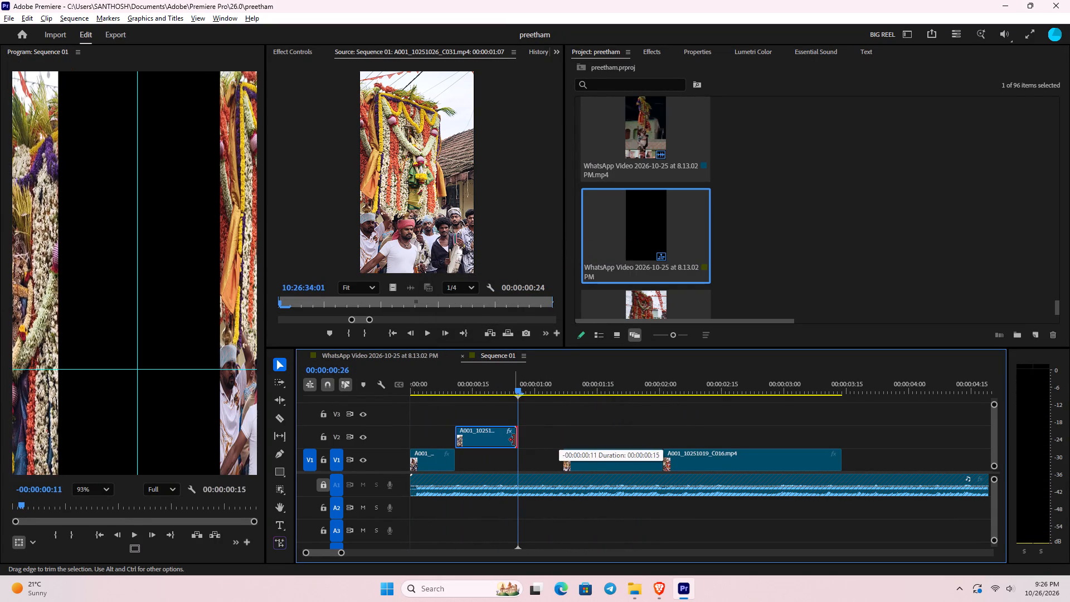
drag(514, 440, 513, 440)
Slide C031 slightly over the head of C016, and move both V1 clips together against the end of C034.
drag(587, 464, 604, 464)
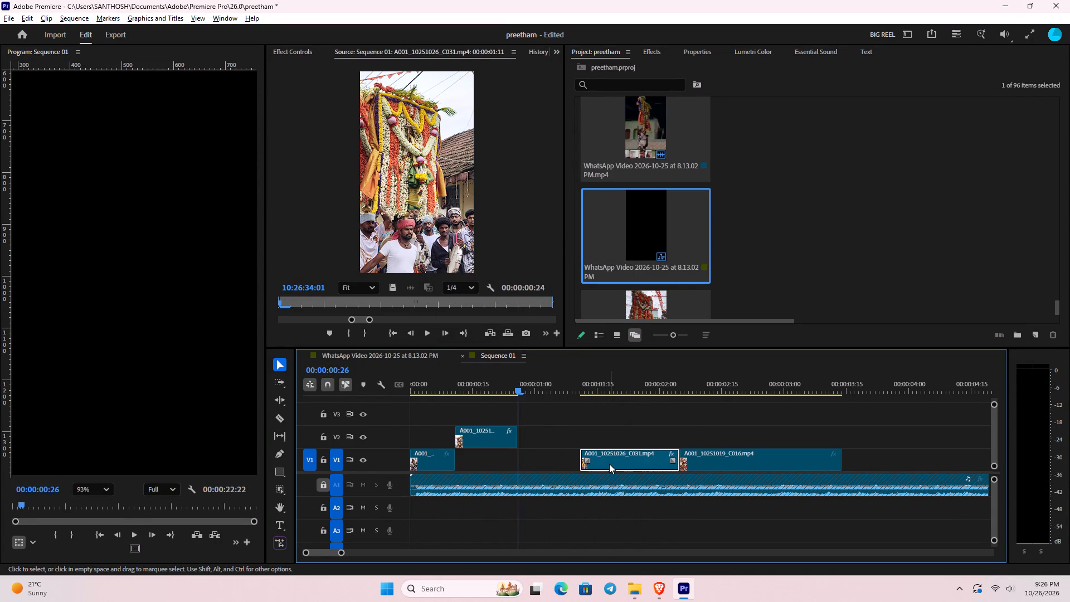
key(a)
drag(578, 429, 705, 440)
drag(712, 451, 522, 457)
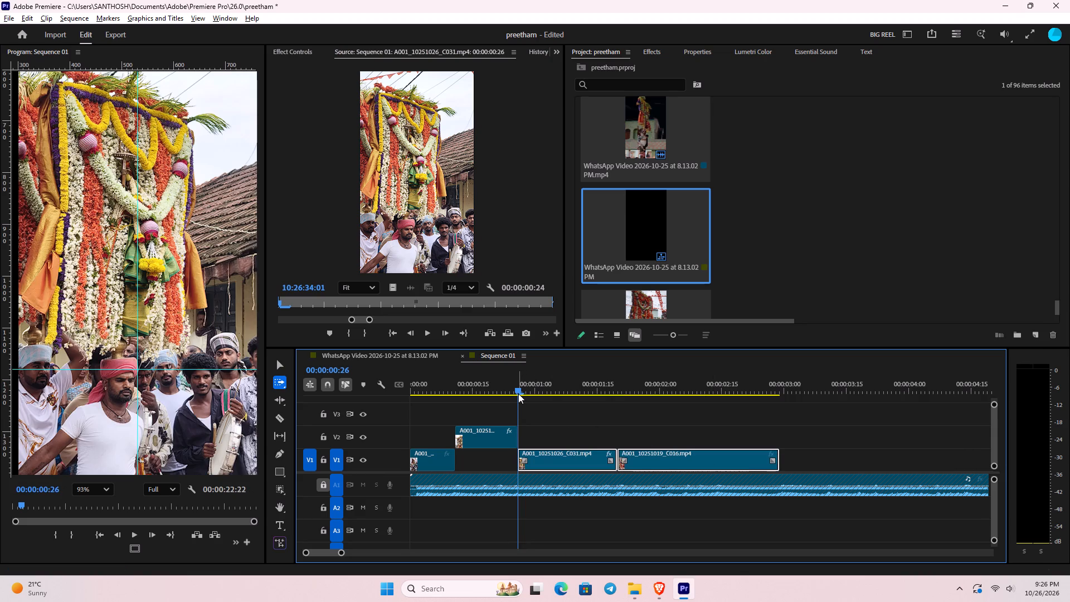
Return to the sequence start, browse the project footage and open the A001_10251037_C041 clip for viewing.
drag(494, 392, 280, 424)
scroll(631, 295, down, 14)
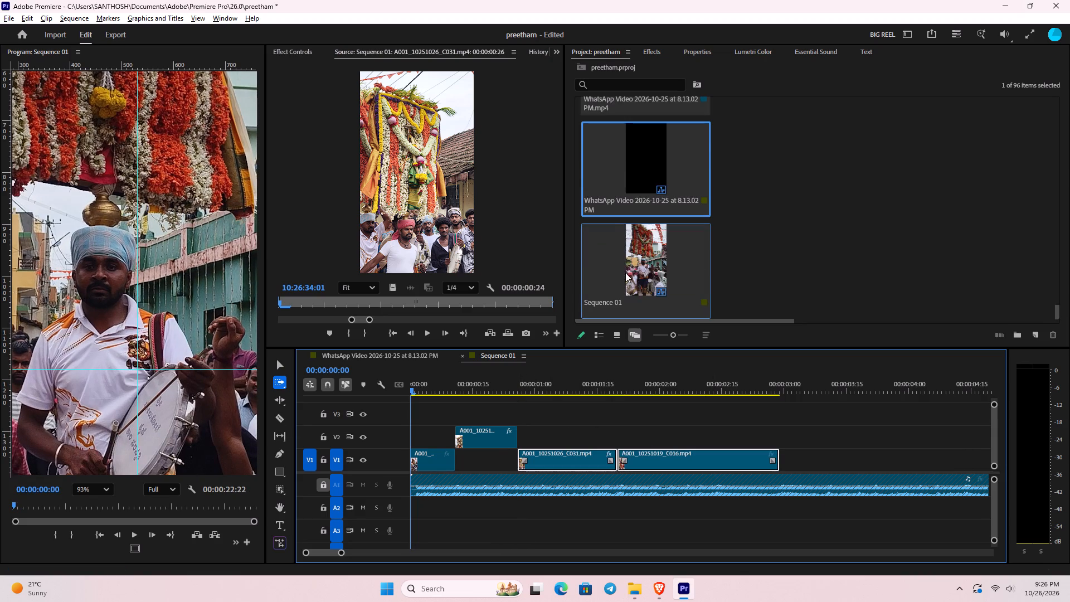
scroll(628, 264, up, 19)
scroll(881, 236, up, 2)
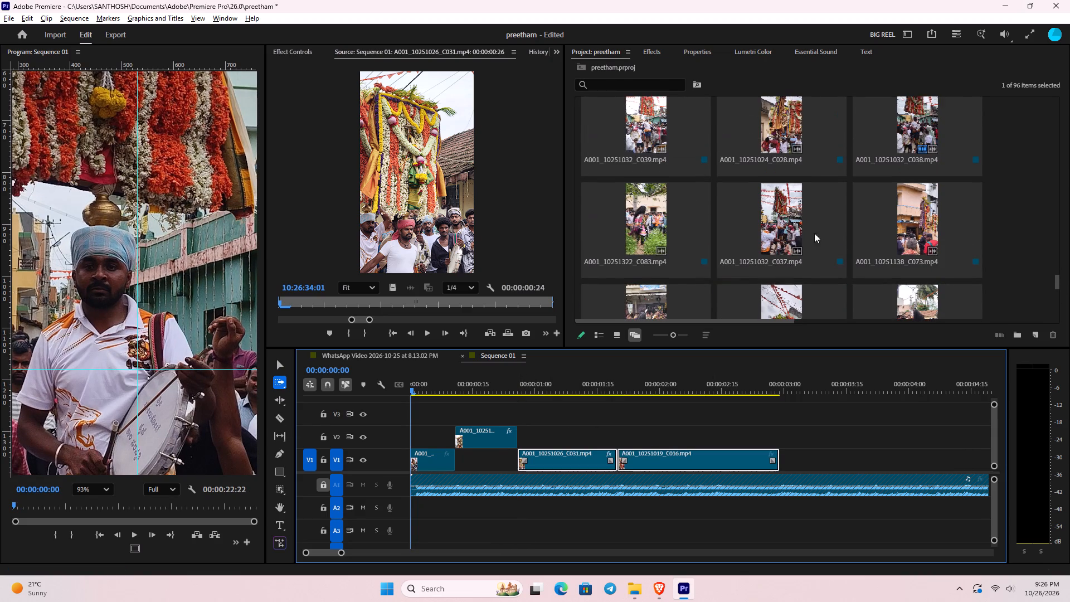
scroll(801, 227, up, 17)
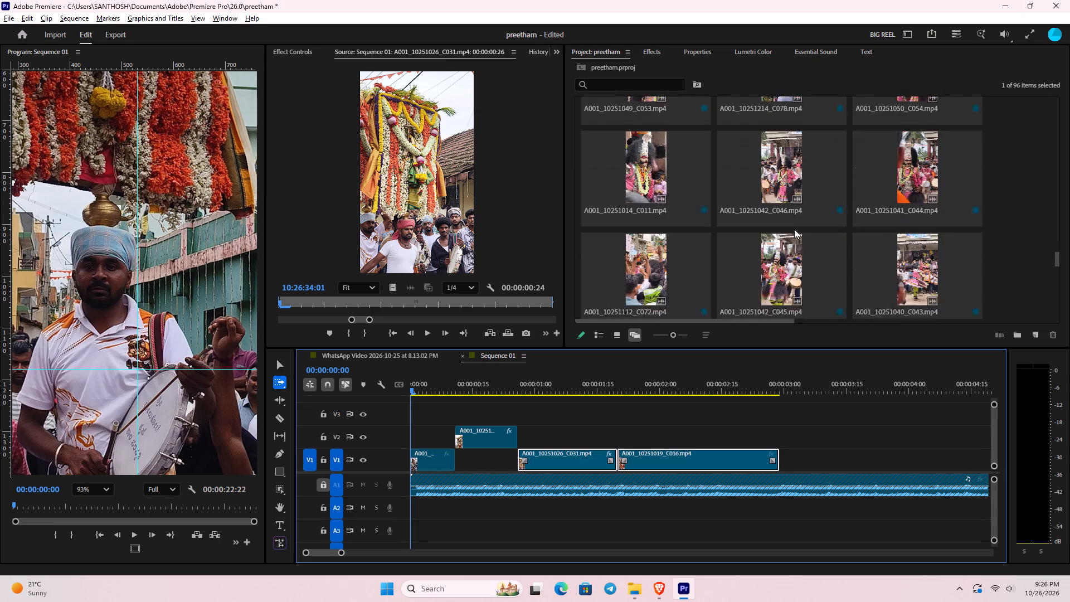
scroll(793, 228, up, 7)
scroll(804, 220, down, 17)
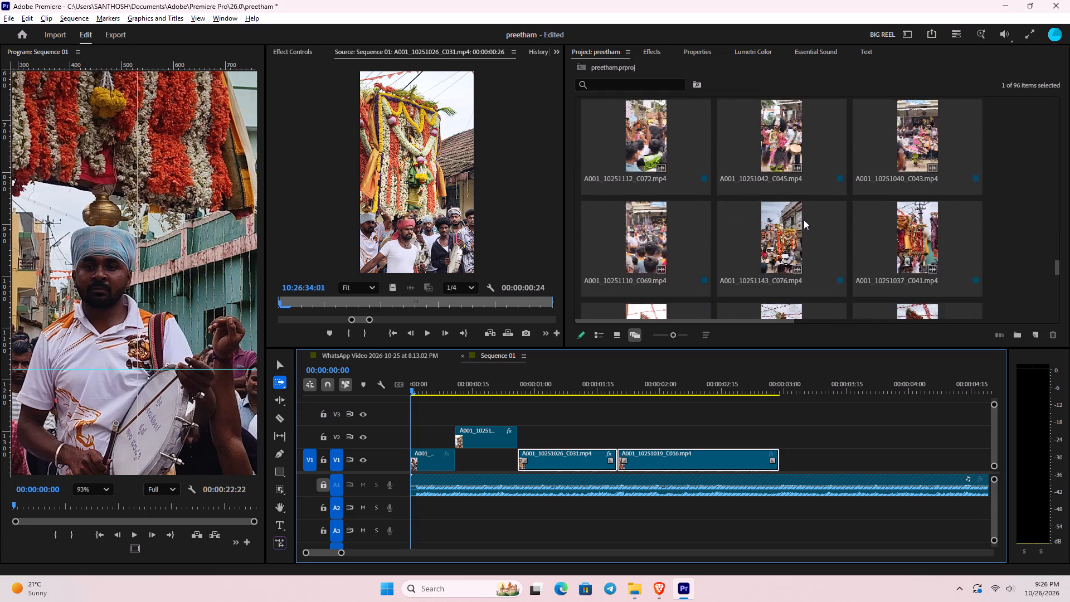
scroll(804, 220, down, 2)
double_click(889, 135)
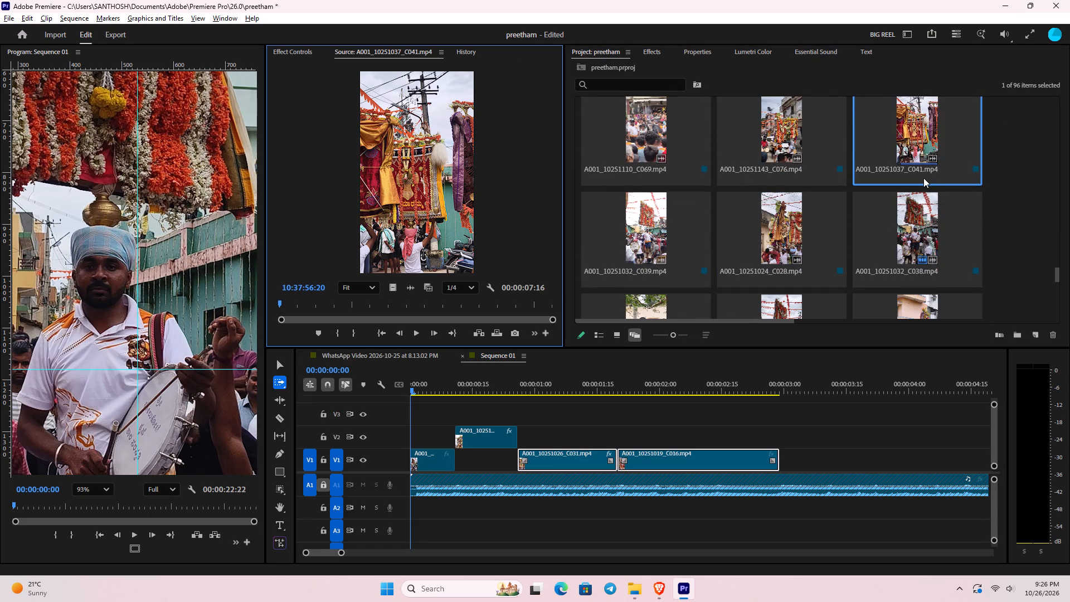
Look through the project's clip thumbnails, skimming the procession footage for other shots to use.
scroll(898, 261, down, 1)
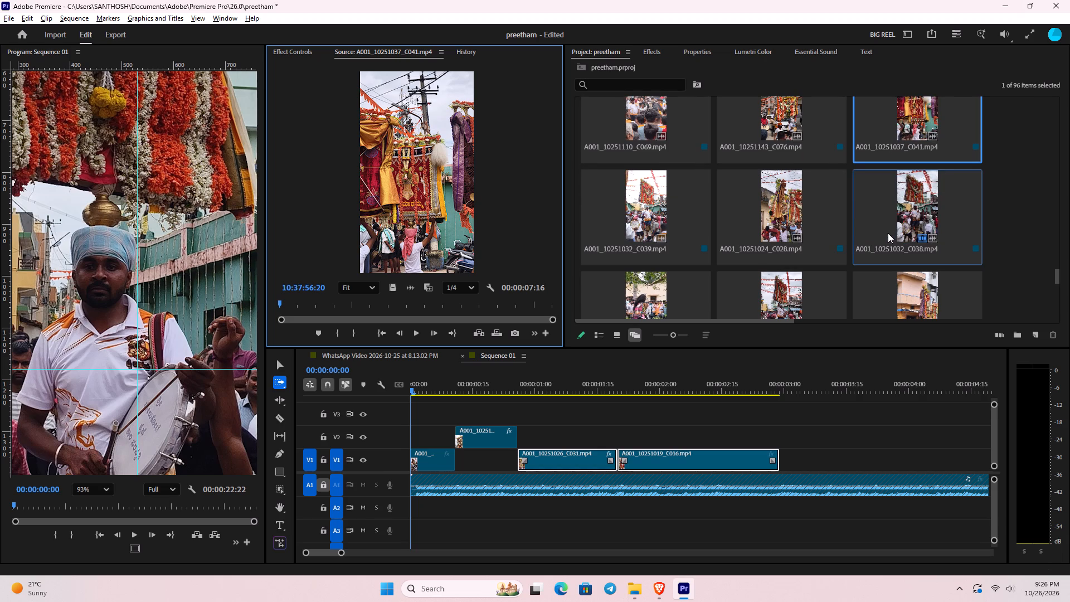
scroll(923, 334, down, 2)
scroll(864, 279, down, 4)
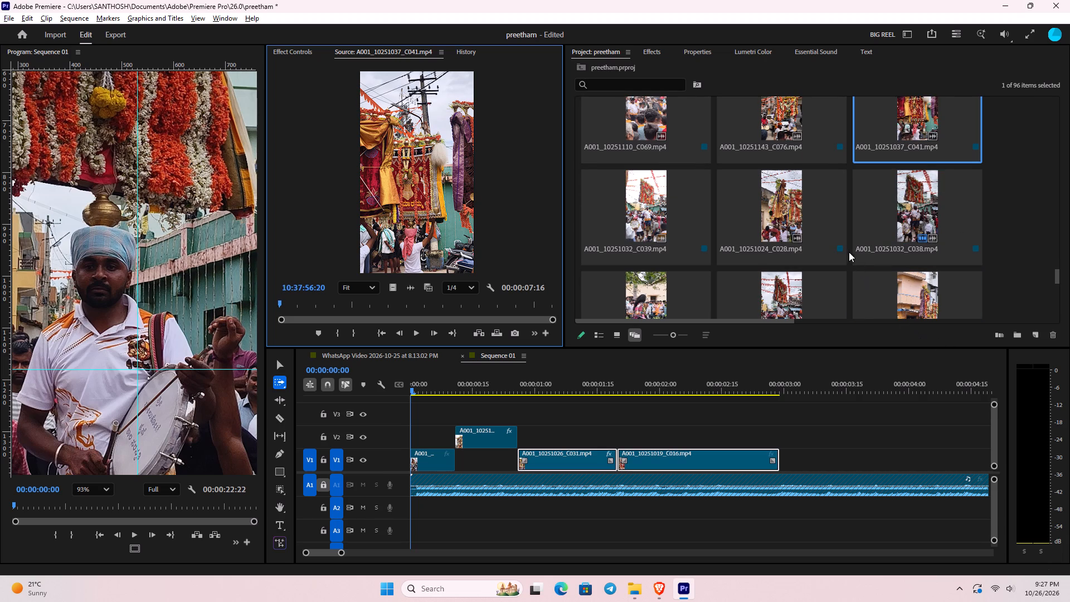
scroll(843, 252, down, 6)
scroll(841, 241, up, 13)
scroll(562, 70, down, 5)
scroll(840, 289, down, 7)
scroll(807, 234, down, 16)
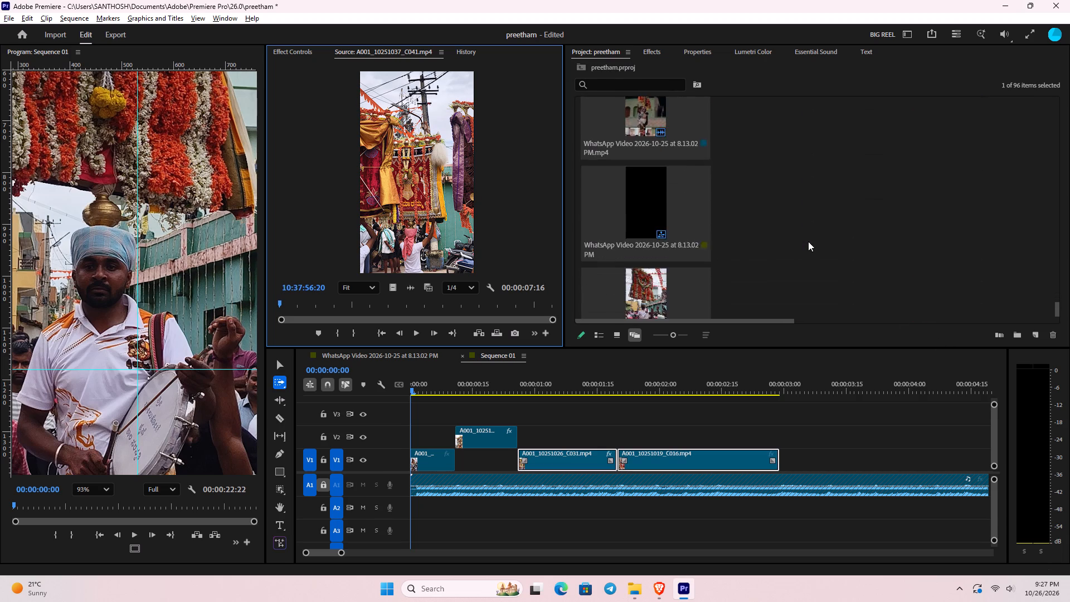
scroll(808, 241, up, 18)
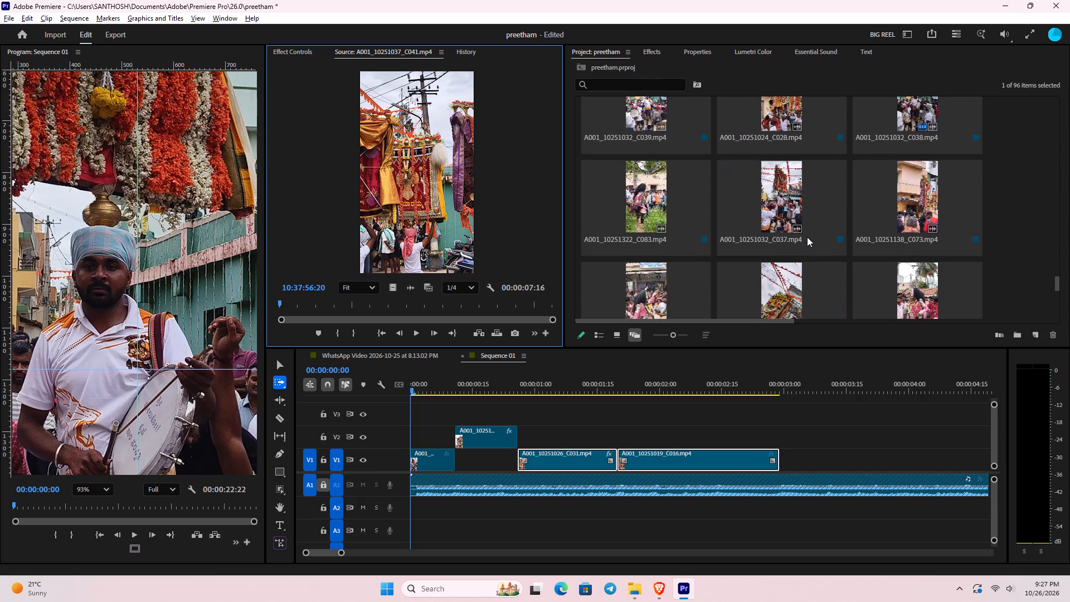
scroll(806, 237, up, 5)
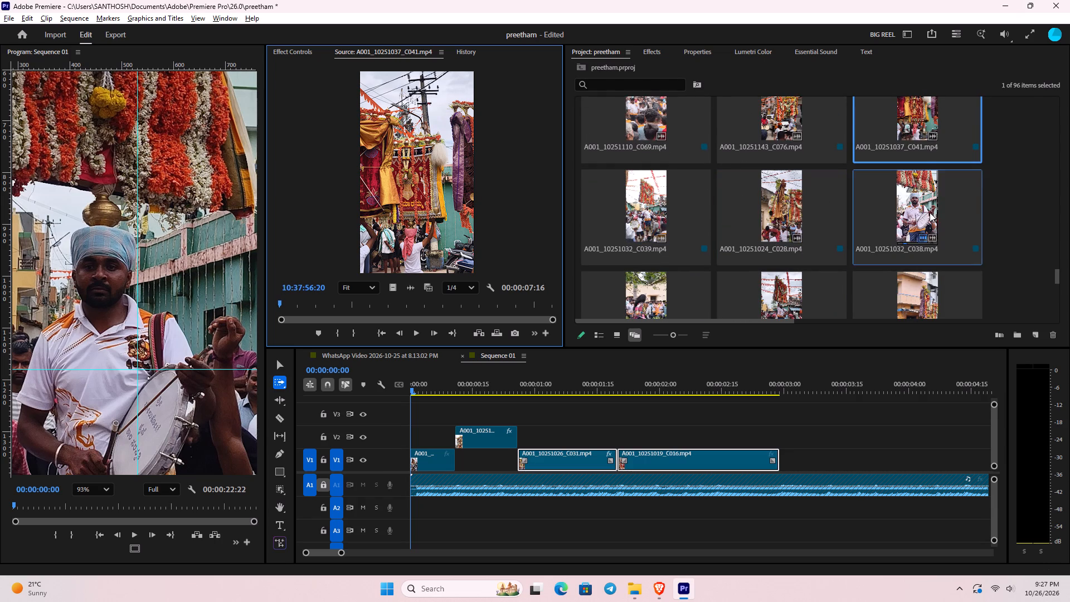
scroll(717, 209, up, 3)
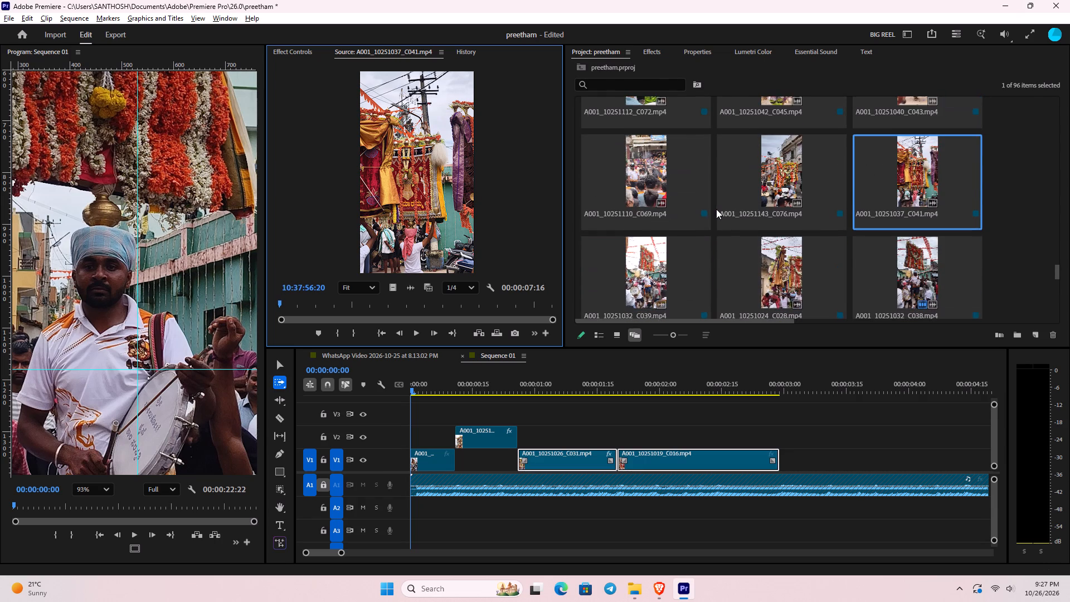
scroll(716, 209, up, 1)
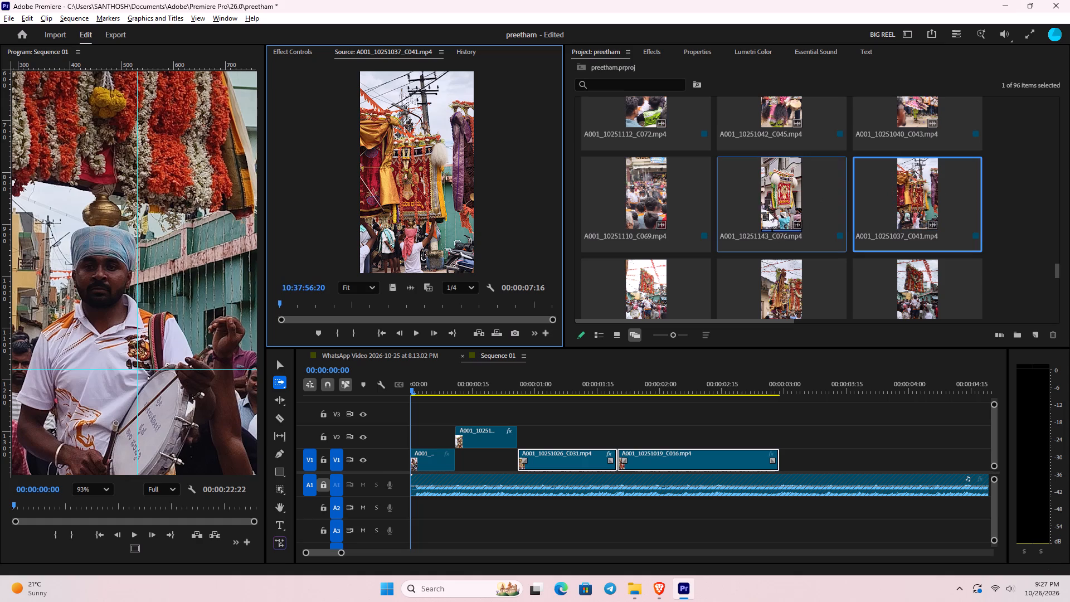
scroll(793, 189, up, 4)
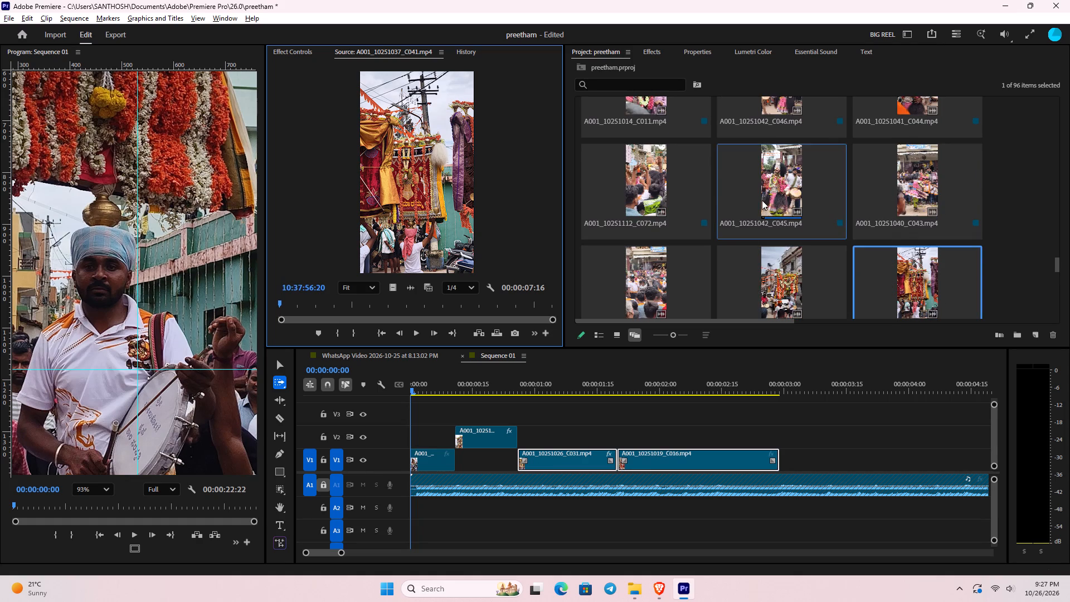
scroll(762, 199, up, 10)
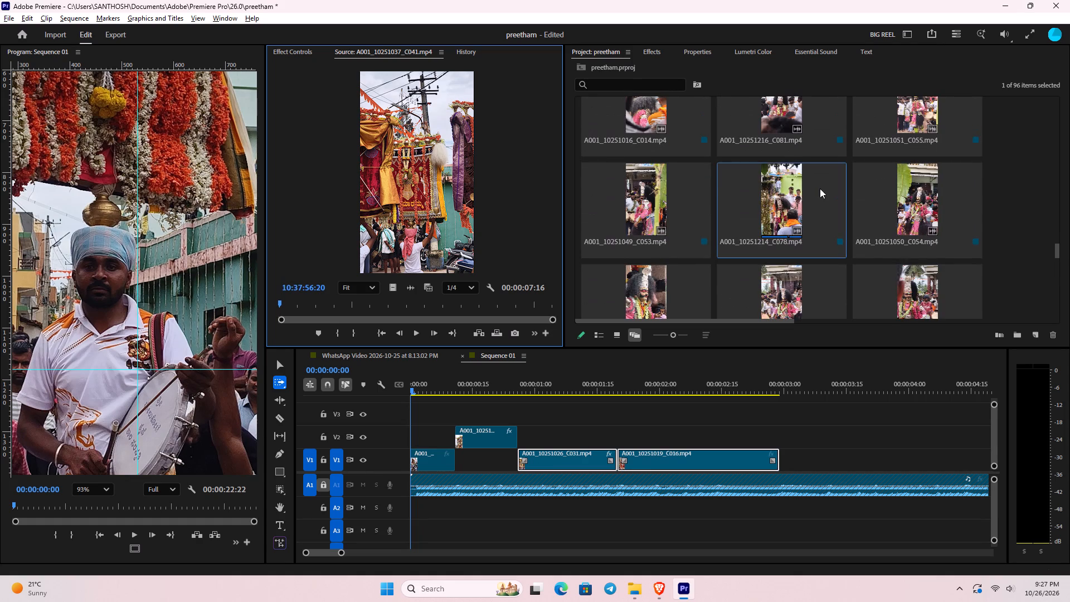
scroll(820, 188, up, 9)
scroll(782, 220, up, 3)
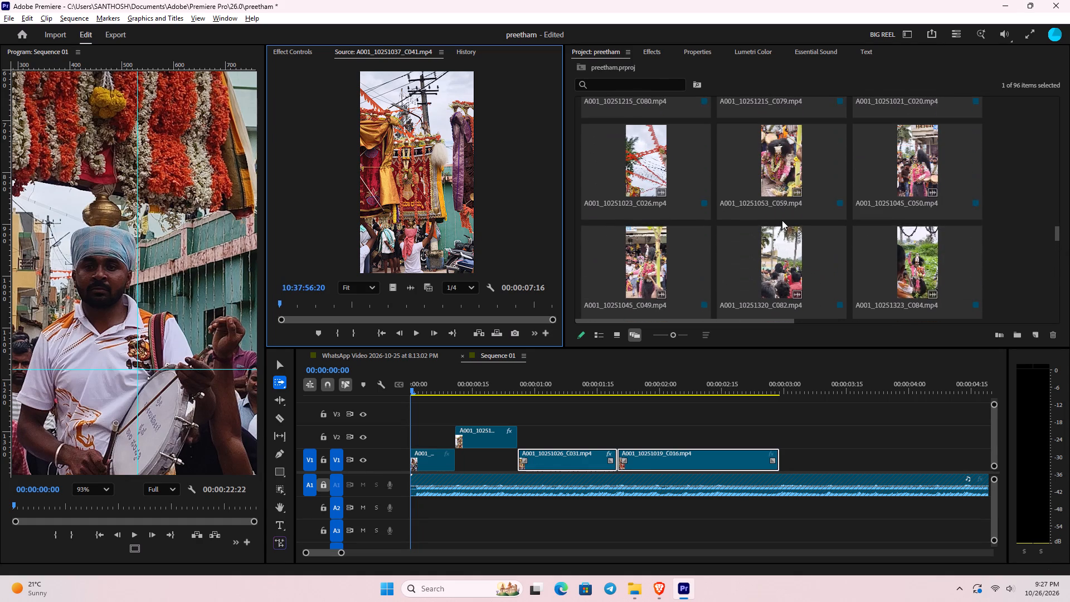
scroll(782, 220, up, 14)
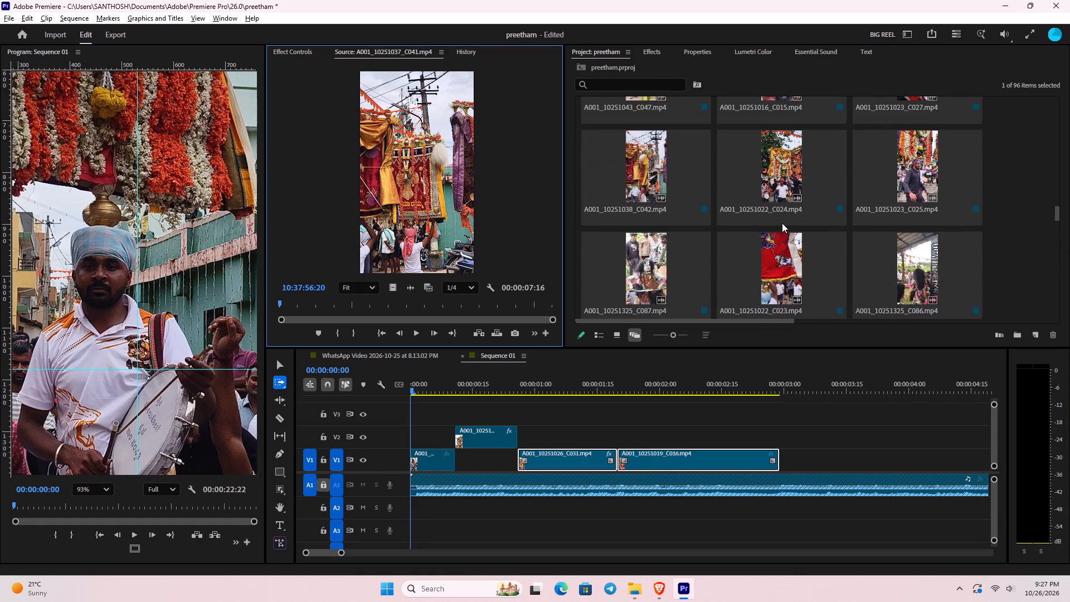
scroll(782, 223, up, 2)
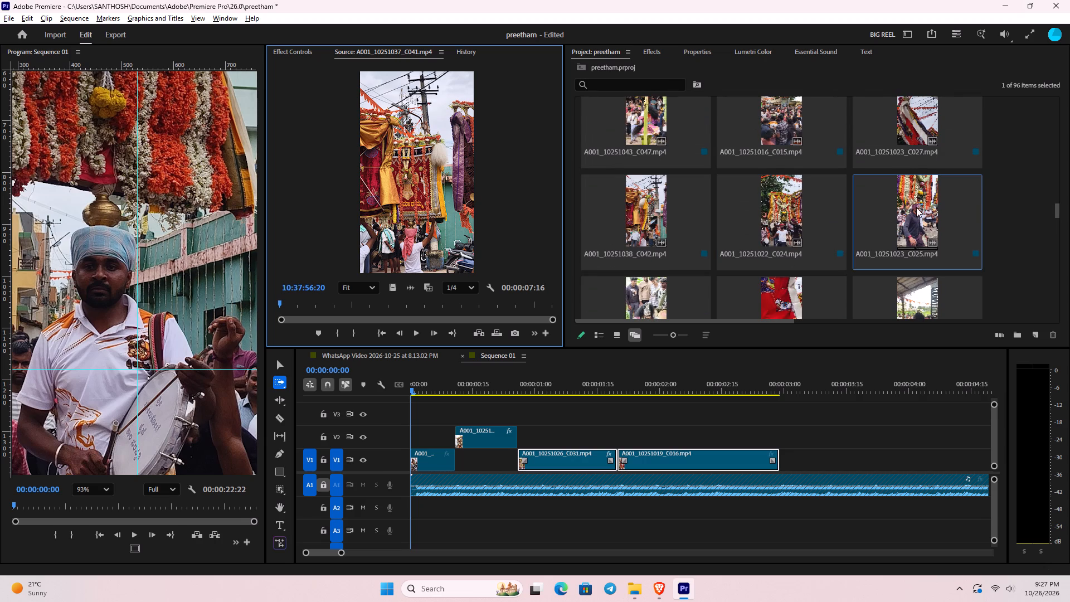
scroll(857, 232, up, 7)
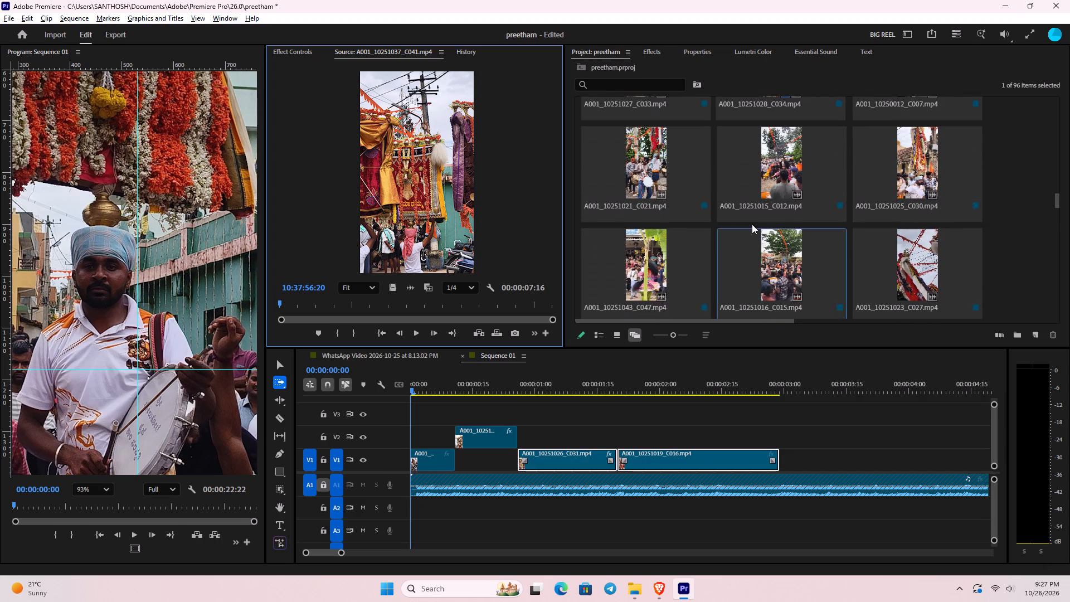
scroll(752, 221, up, 8)
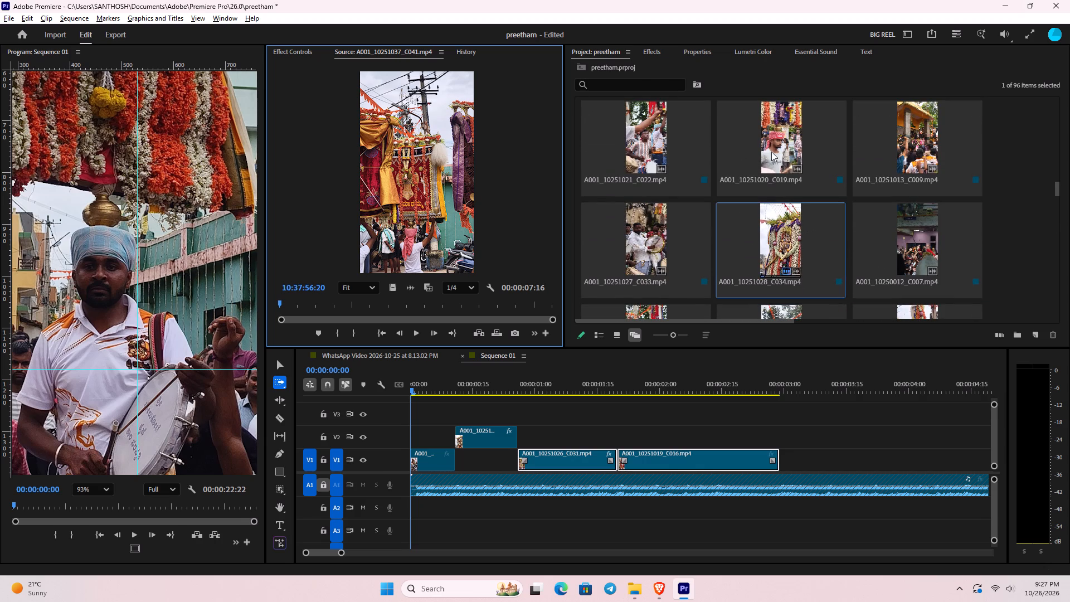
scroll(763, 134, up, 3)
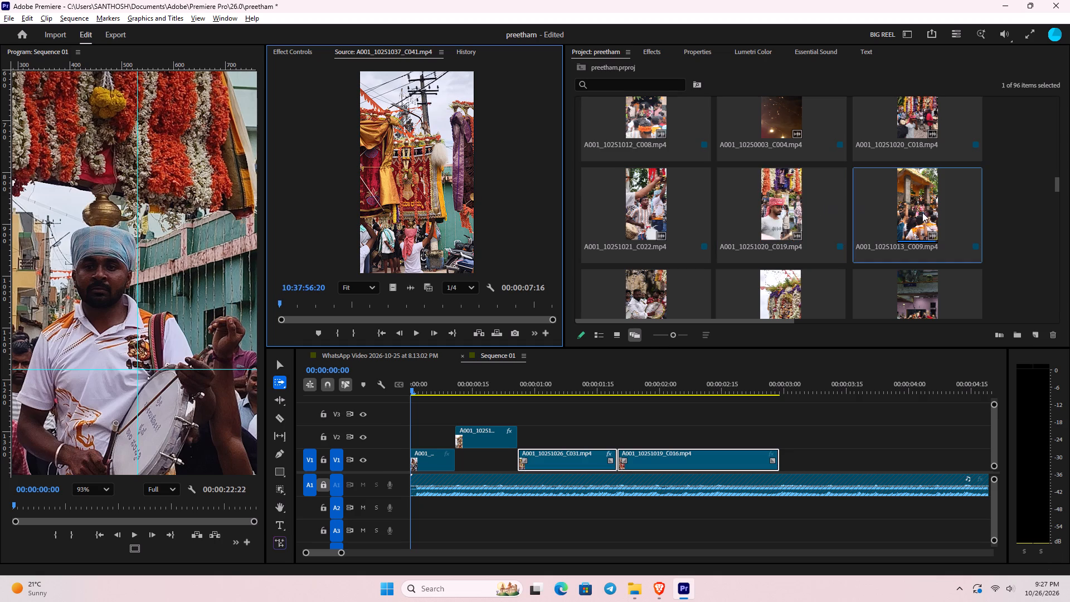
scroll(646, 220, up, 4)
scroll(695, 216, up, 5)
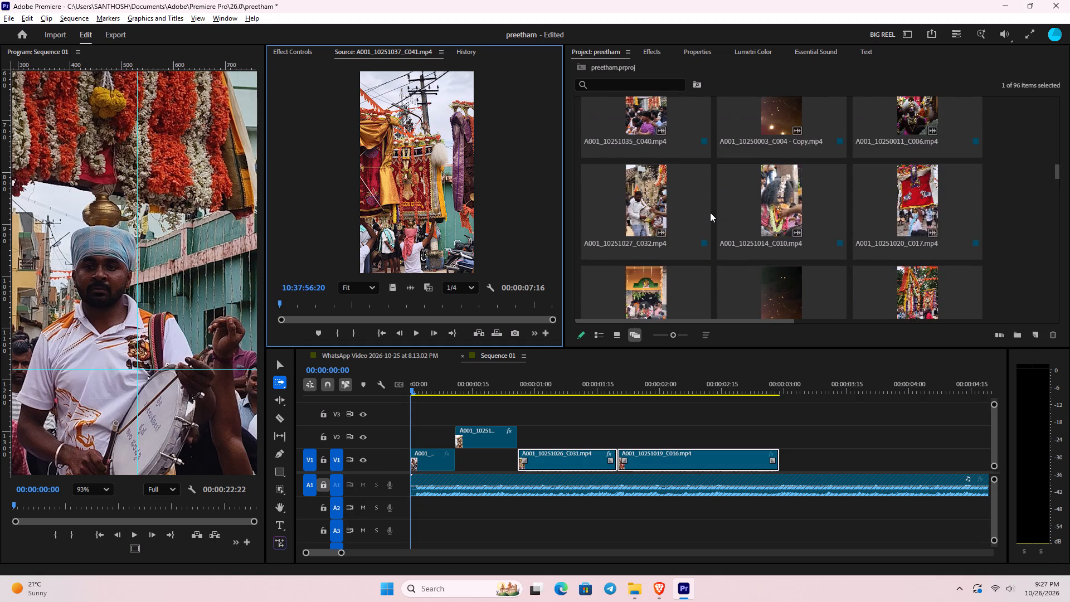
scroll(710, 212, up, 10)
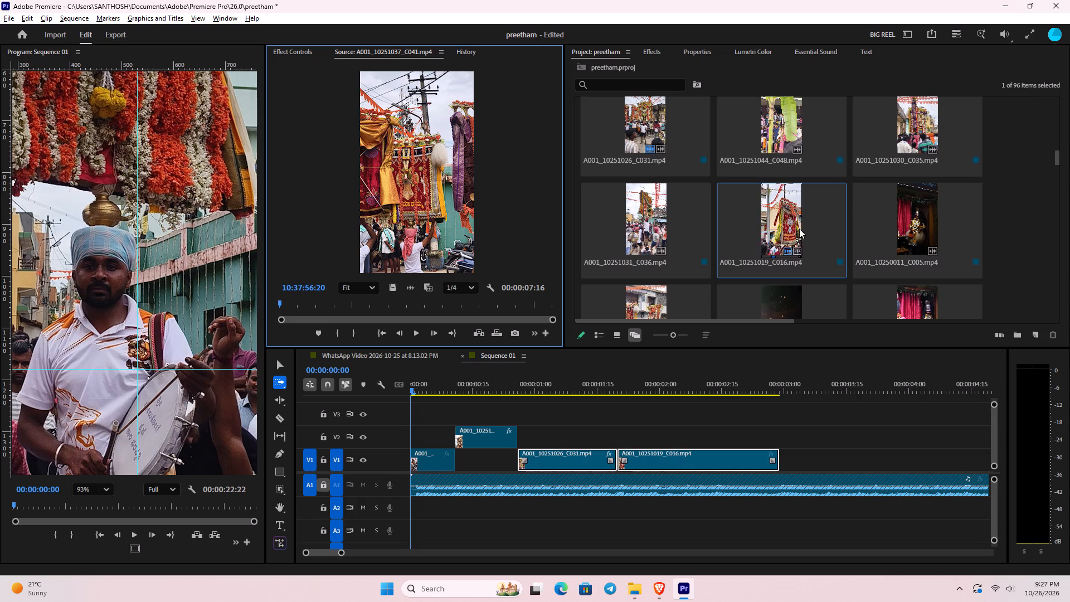
Select the A001_10251019_C016 clip in the project footage.
click(786, 227)
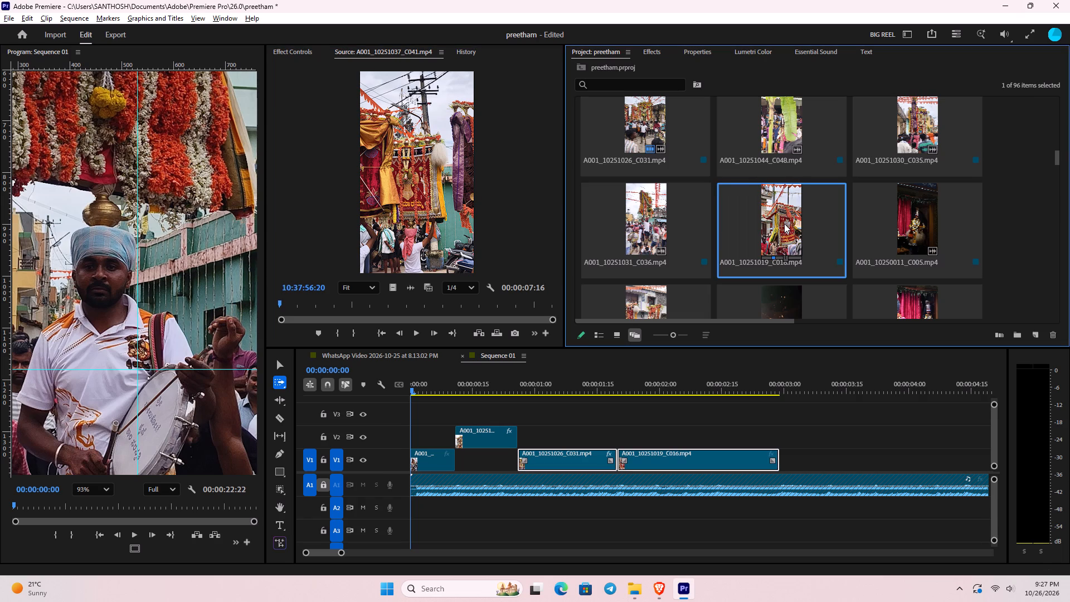
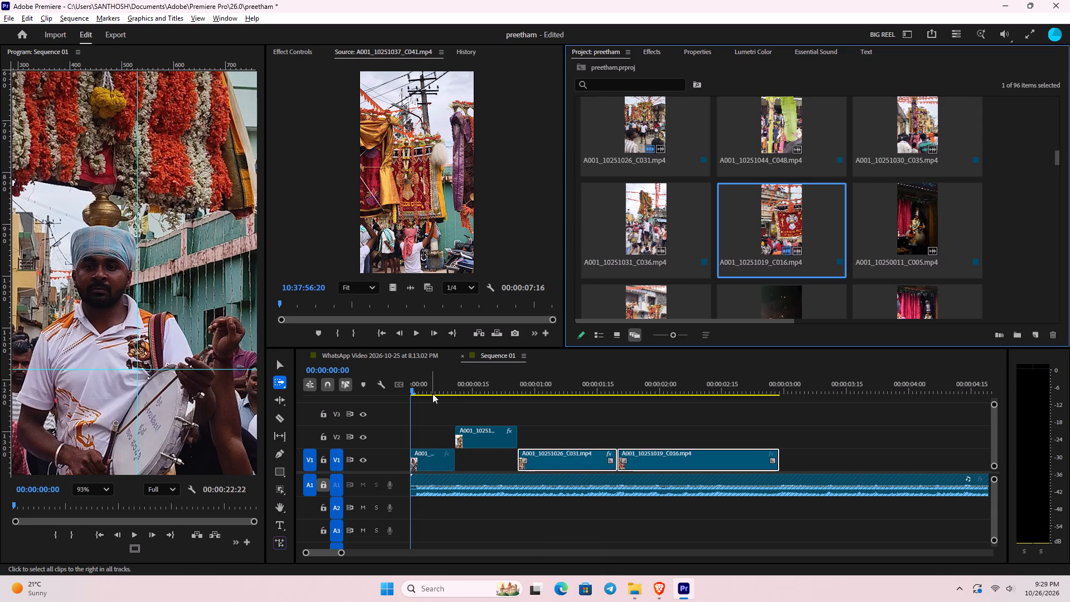
Return to the Selection tool and save the project.
key(v)
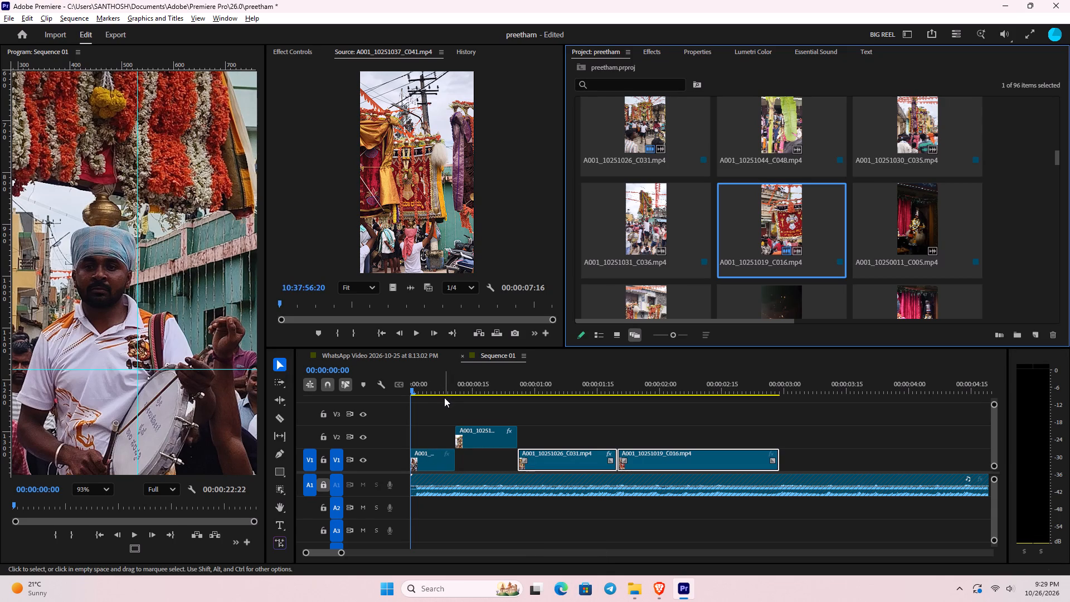
key(ctrl+s)
Play and scrub through the opening clips from the sequence start to review the cuts and framing.
key(space)
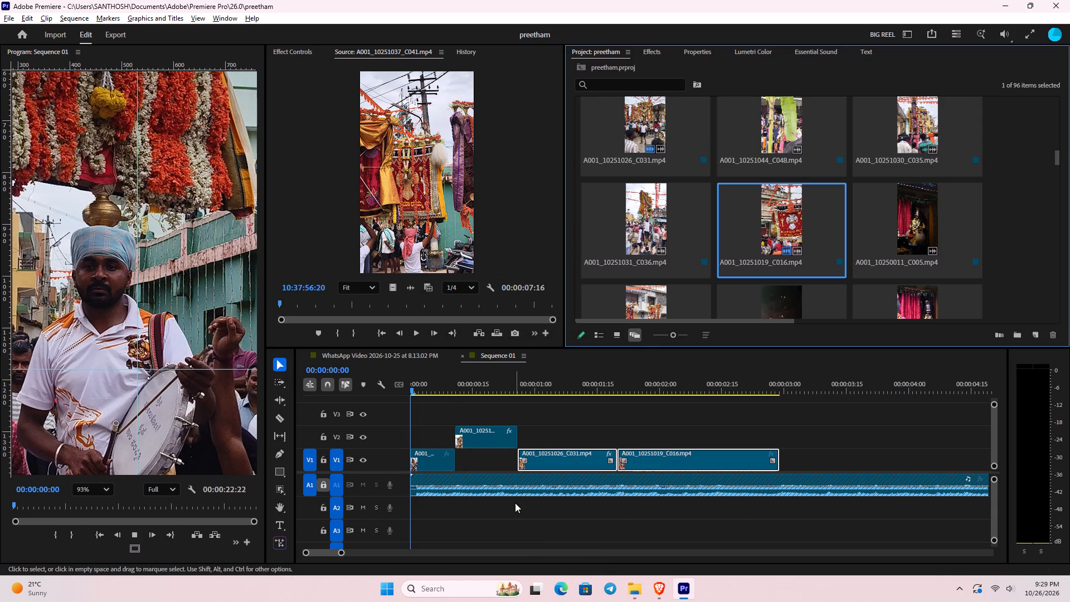
key(space)
click(449, 411)
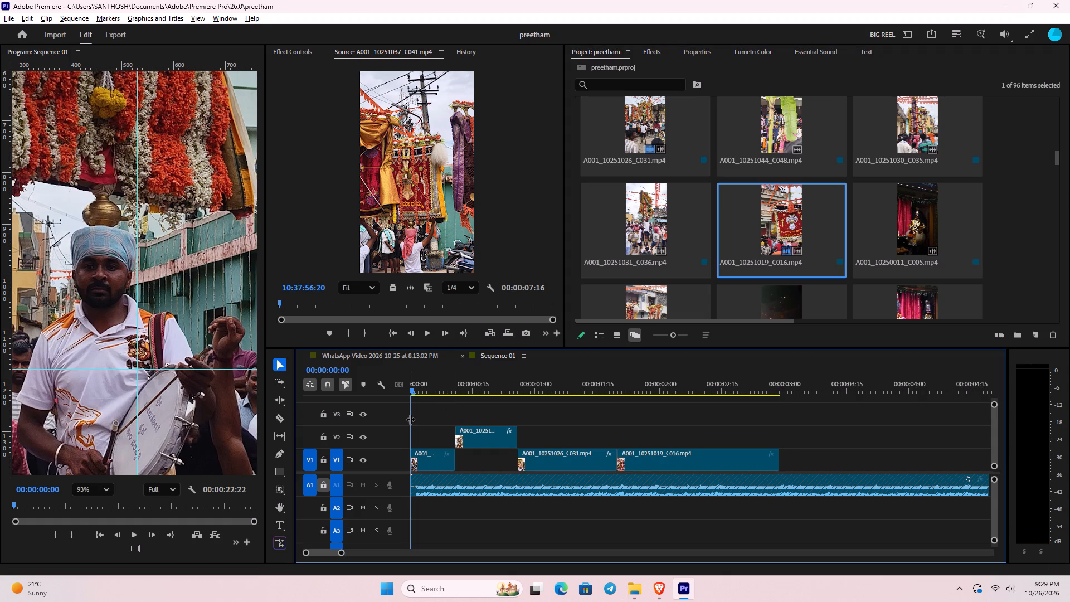
key(space)
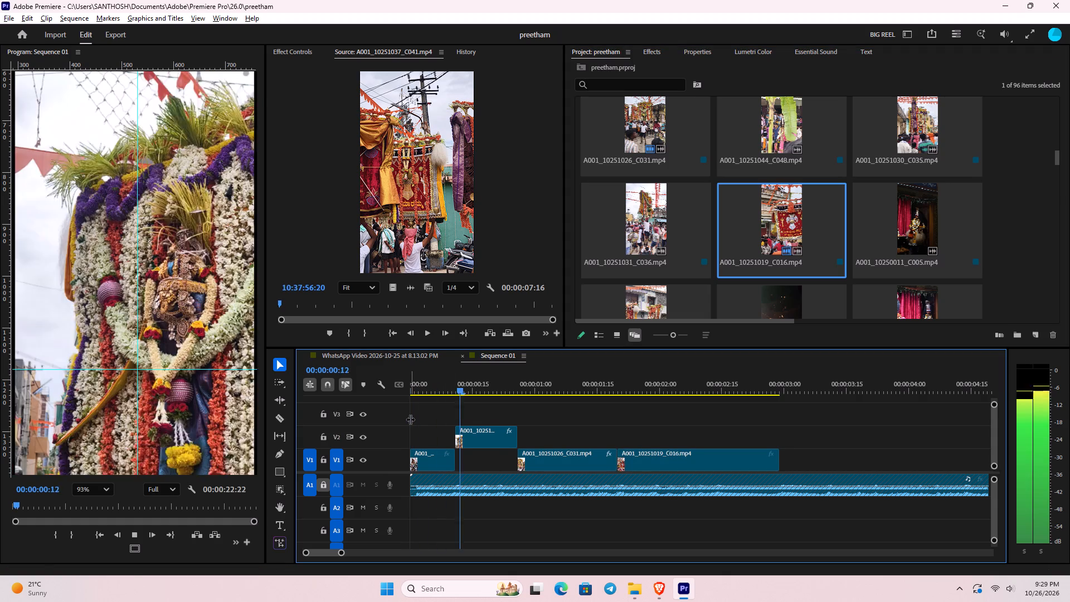
key(space)
drag(491, 378, 353, 405)
key(space)
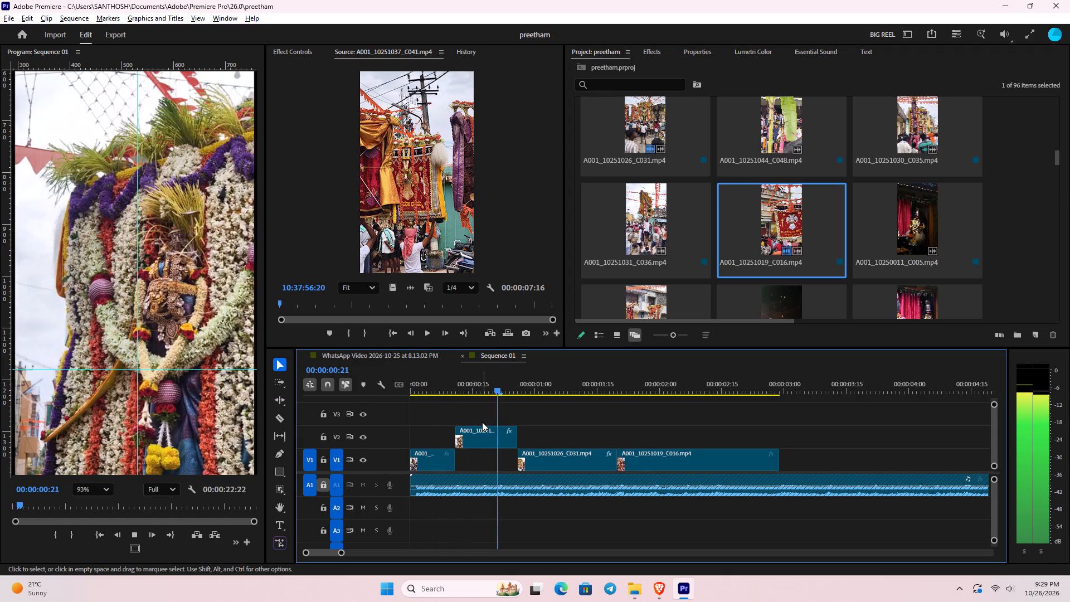
key(space)
key(space)
key(space)
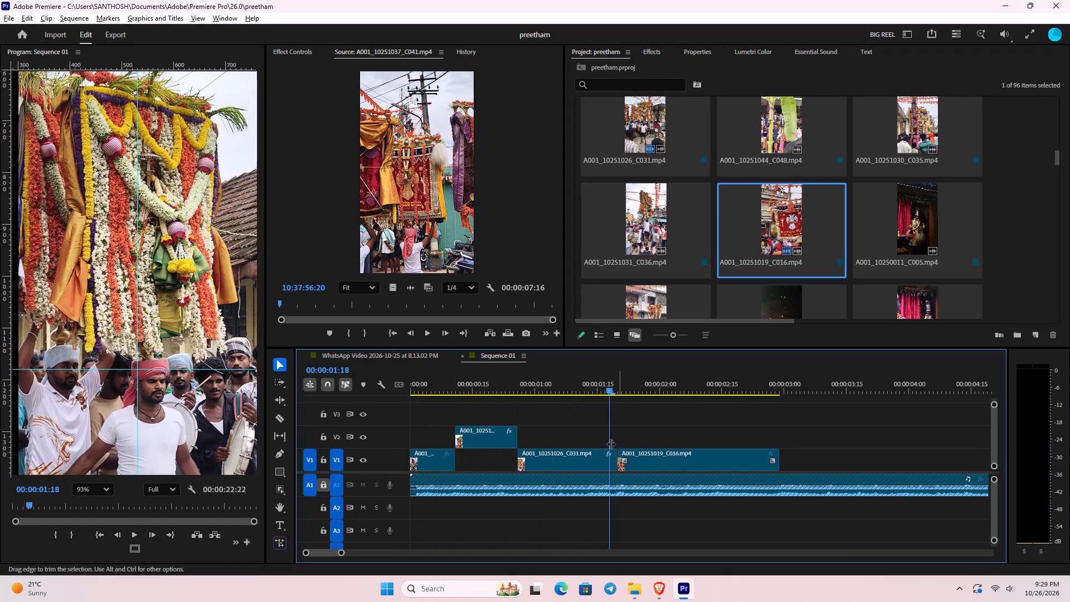
click(144, 358)
right_click(561, 458)
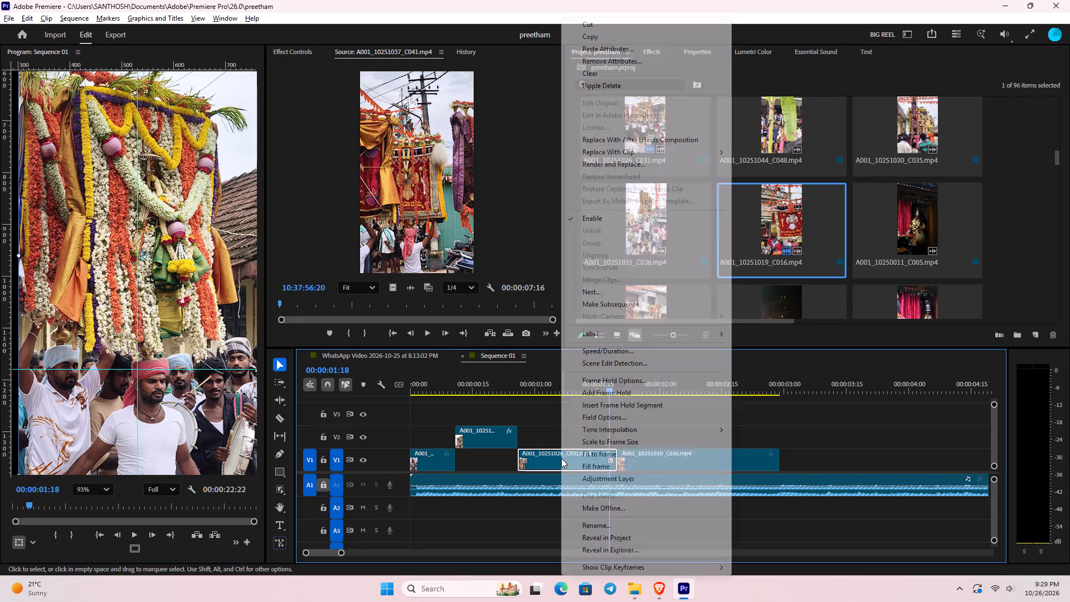
click(514, 424)
drag(595, 384, 478, 407)
double_click(162, 371)
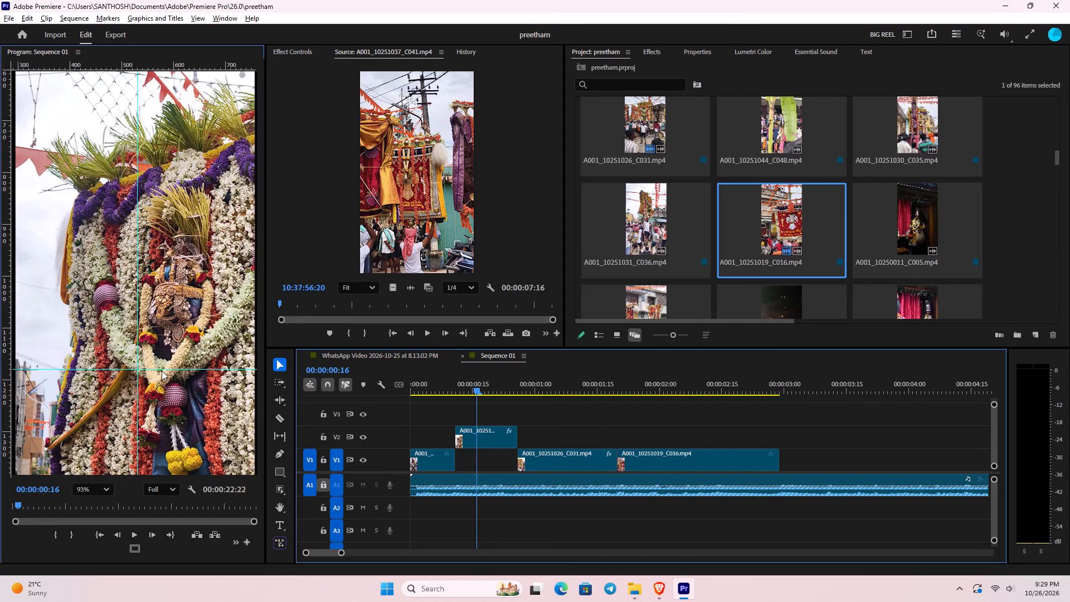
drag(465, 378, 380, 401)
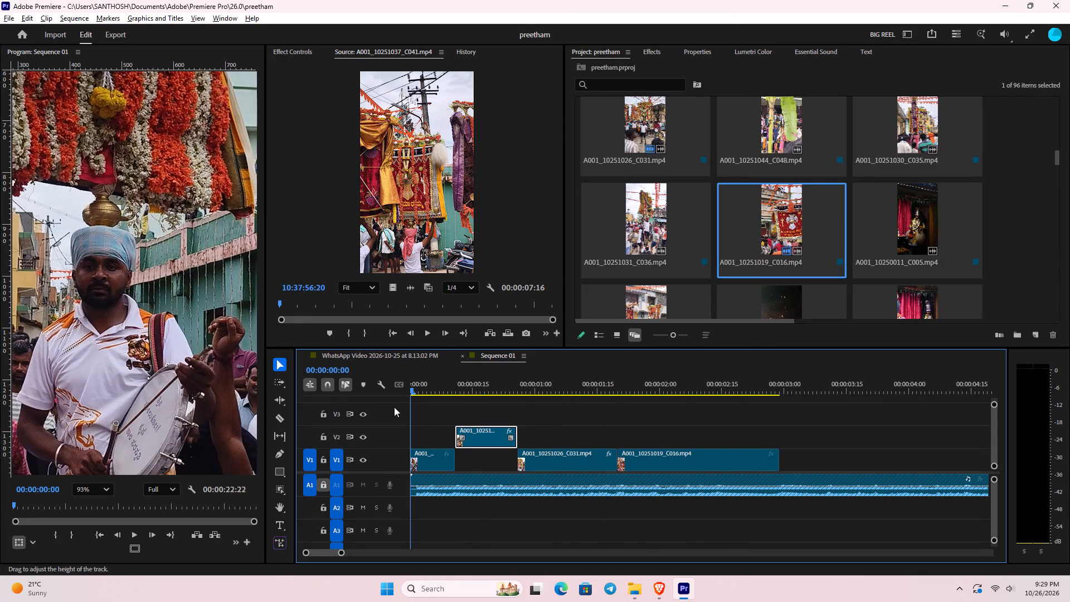
Toggle Scale to Frame Size on the opening V1 clip, A001_10251032_C038.
click(437, 467)
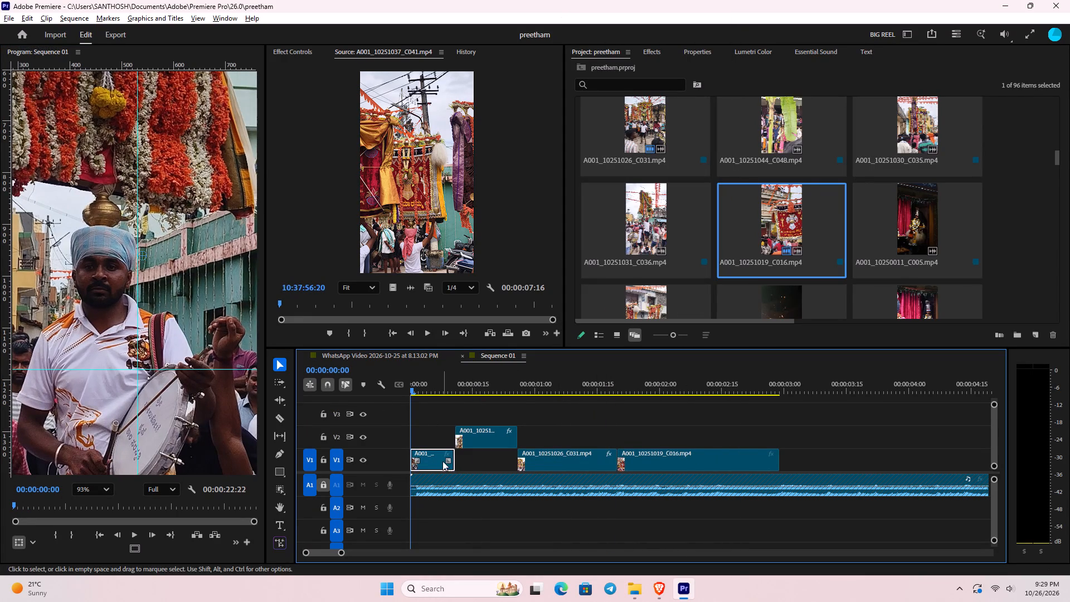
right_click(414, 458)
click(447, 455)
right_click(432, 456)
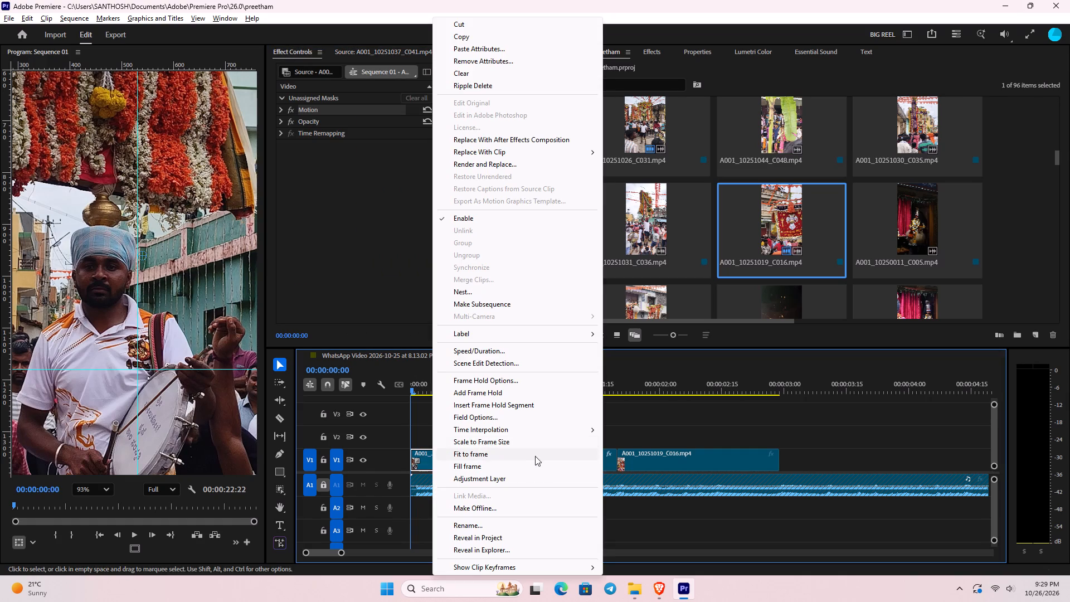
click(498, 440)
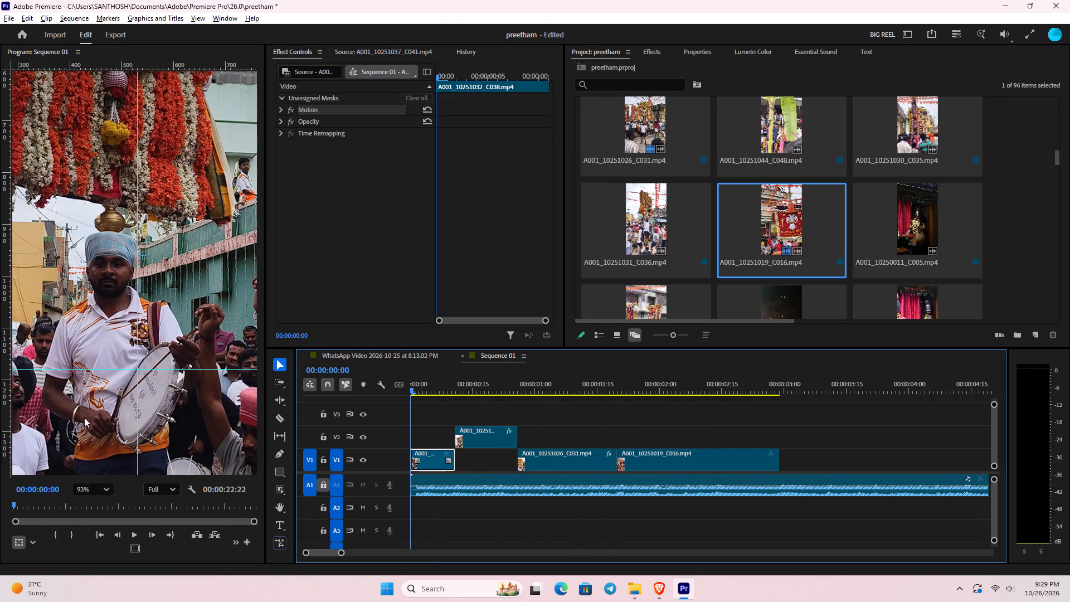
Reposition the opening C038 picture lower in the frame so the drummer's face sits near the guide crossing.
double_click(150, 372)
drag(207, 324, 235, 430)
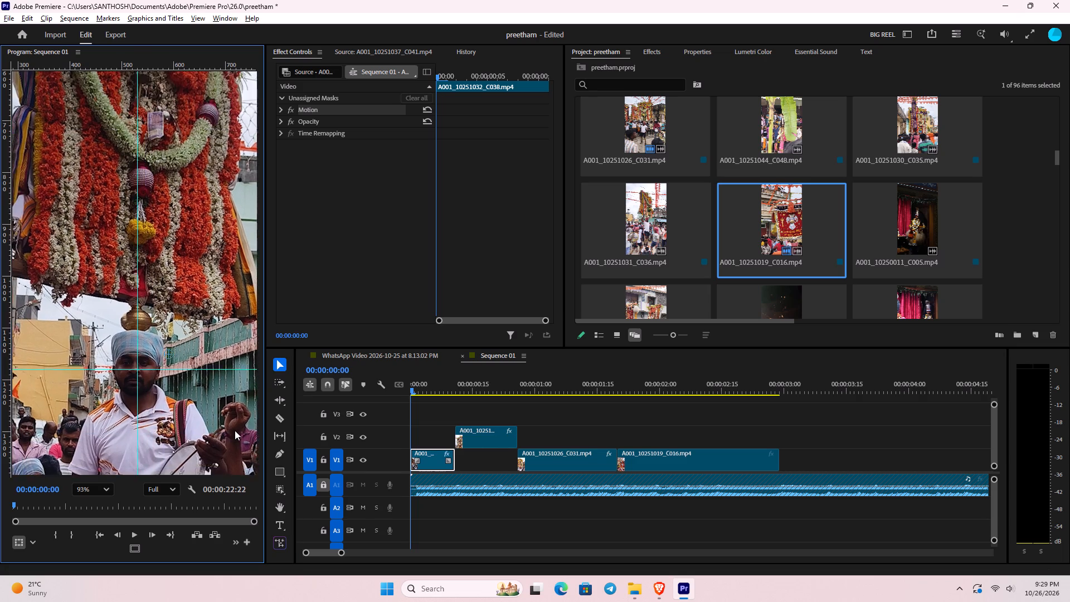
drag(235, 430, 240, 415)
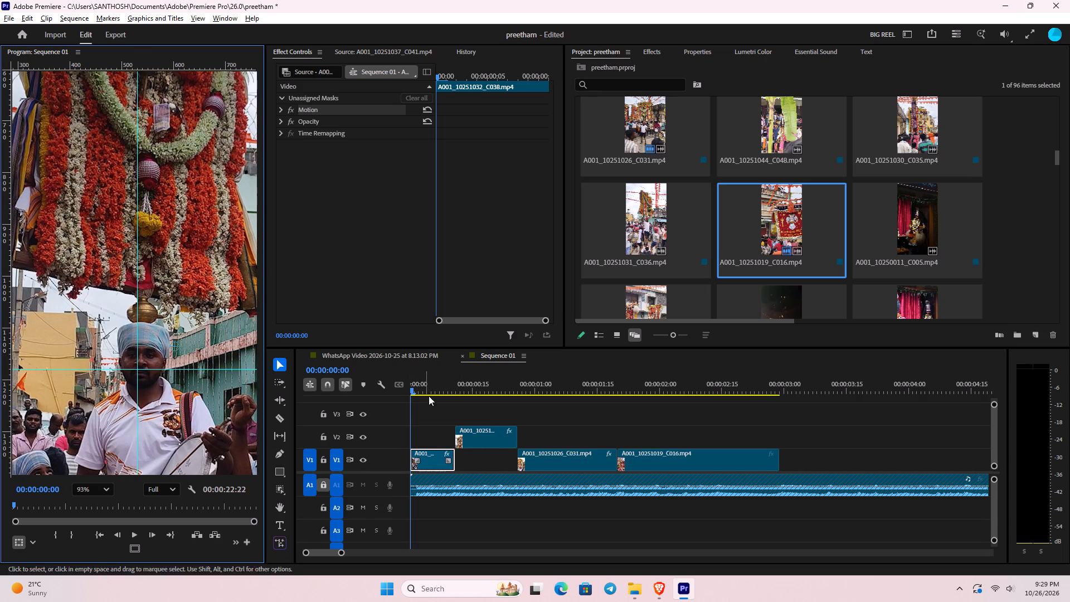
Create a new sequence from the Social Media Portrait 9x16 30 fps preset.
click(416, 357)
click(495, 363)
click(496, 362)
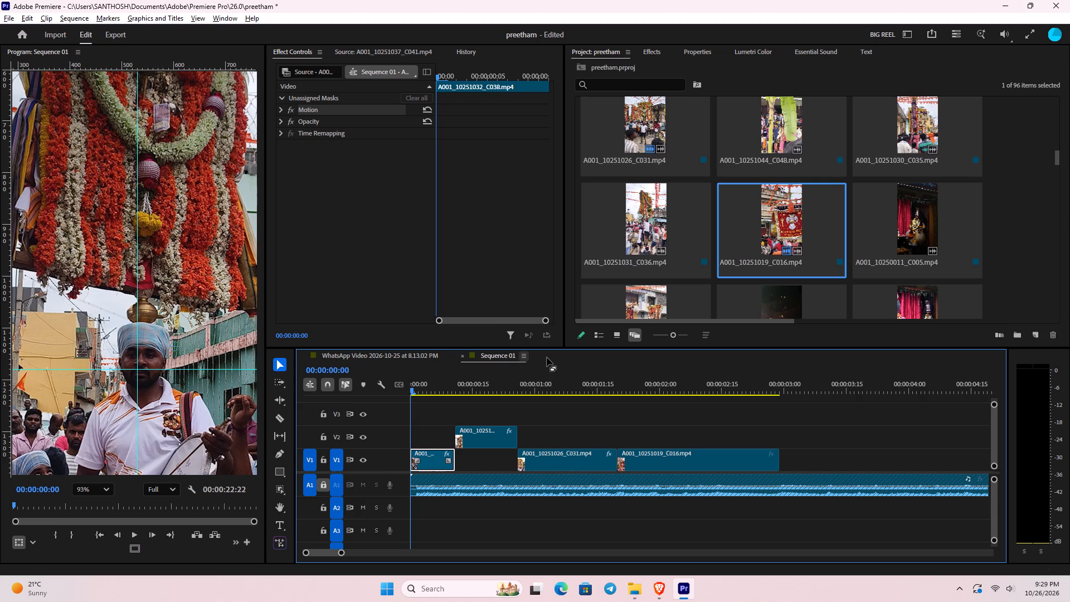
key(ctrl+n)
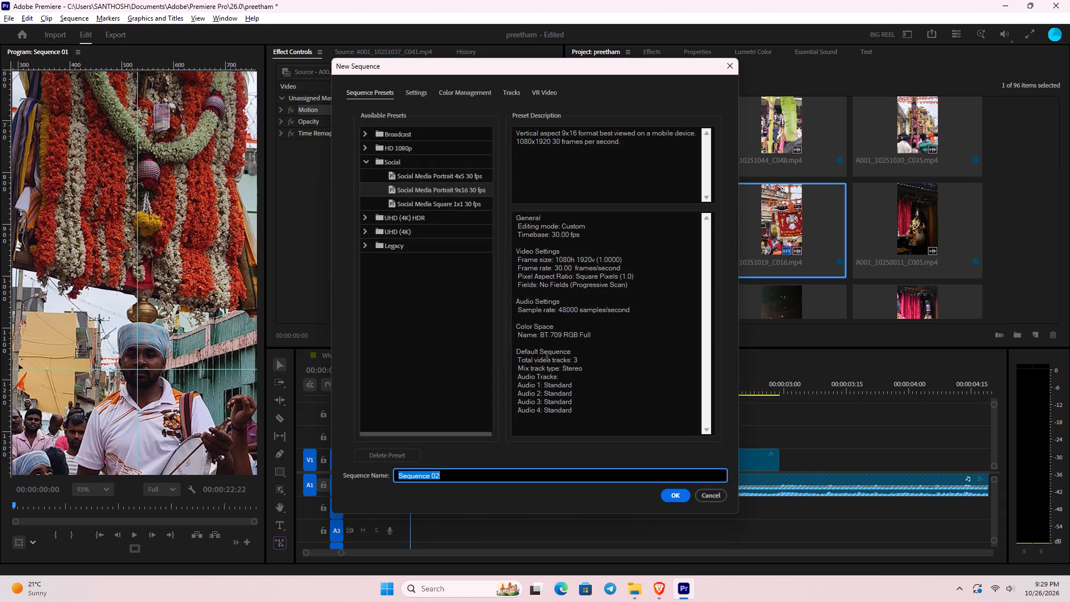
click(684, 499)
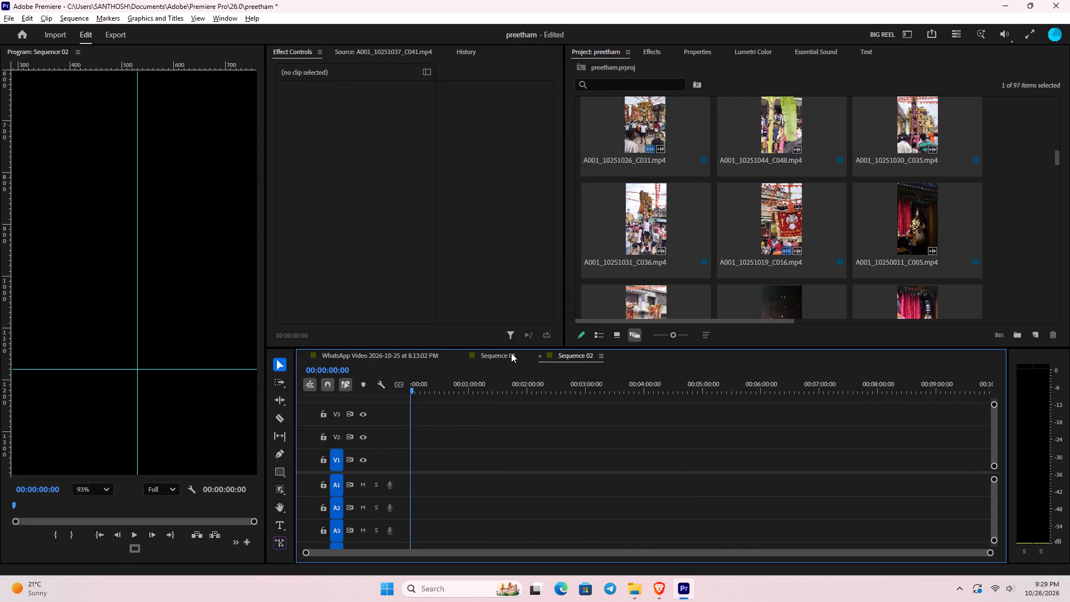
Open the C038 clip from Sequence 01 as source and place its video on V1 of Sequence 02, matching the sequence settings to it.
click(411, 352)
click(479, 353)
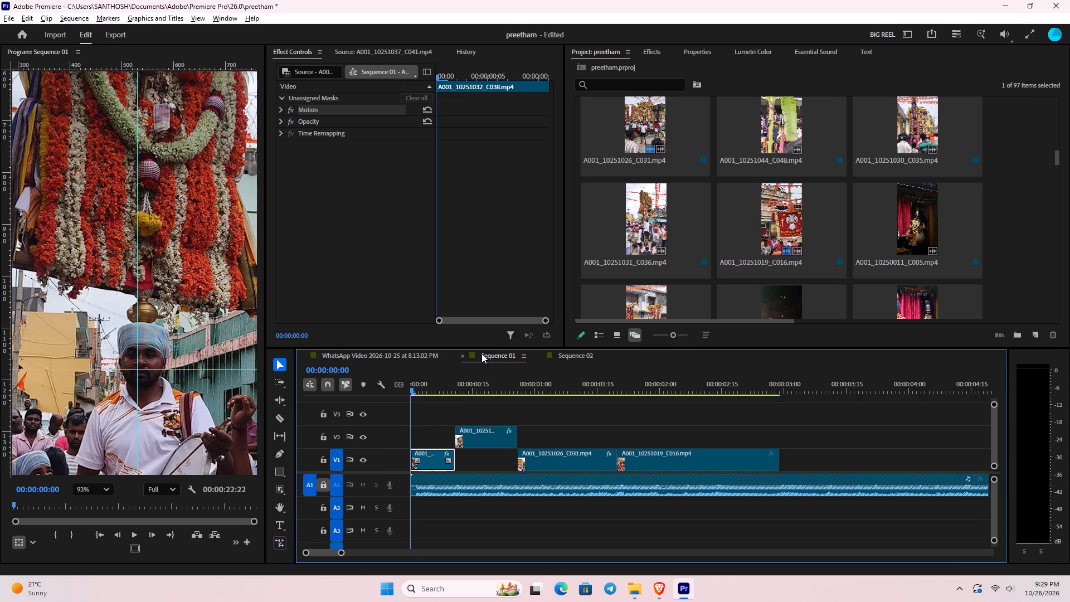
double_click(438, 448)
double_click(432, 454)
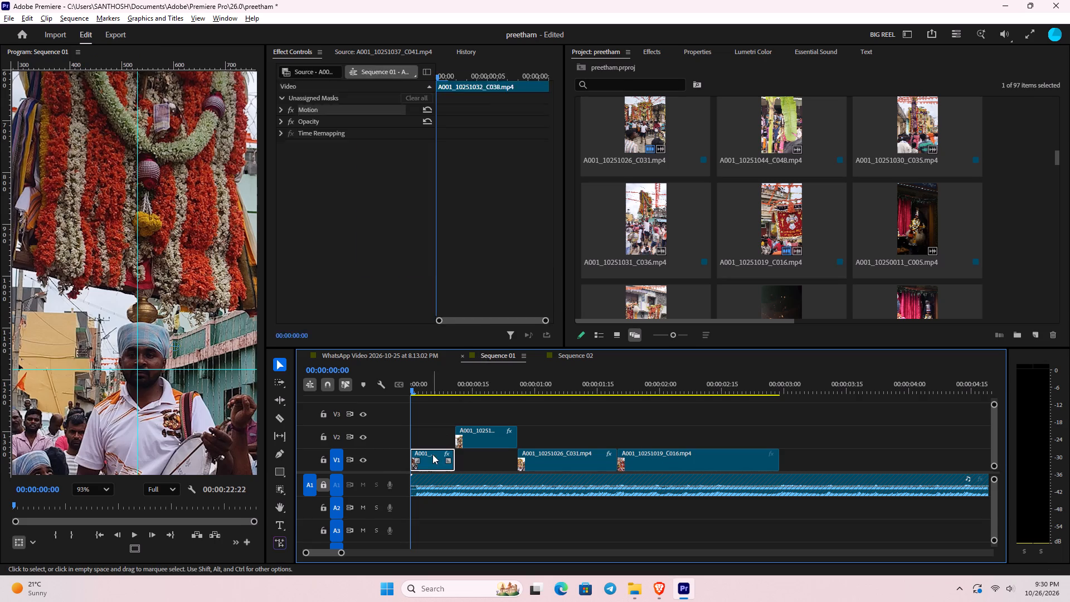
click(581, 354)
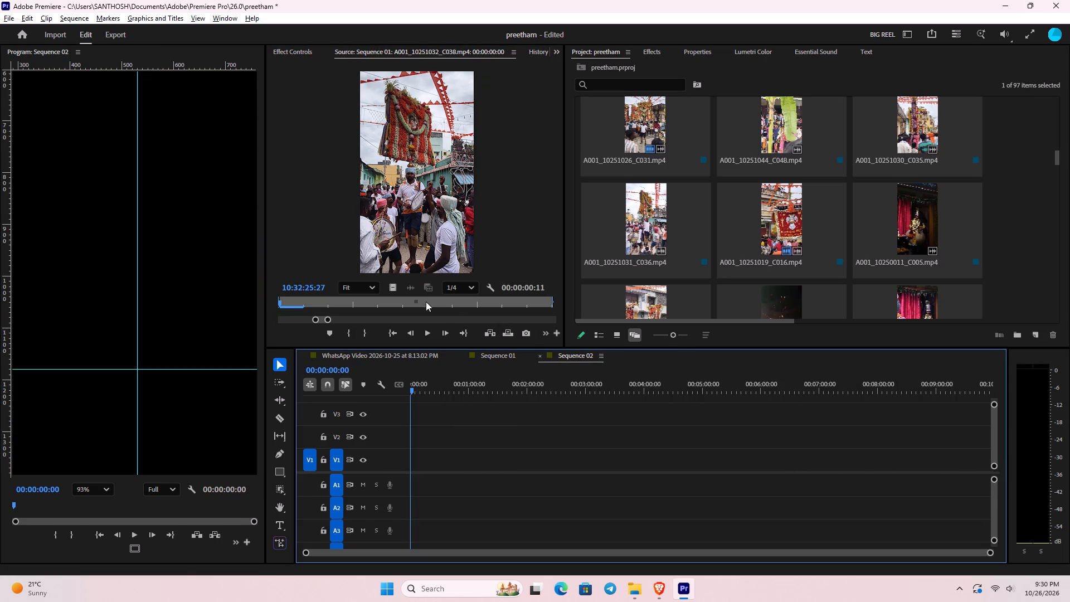
drag(395, 288, 423, 459)
click(545, 341)
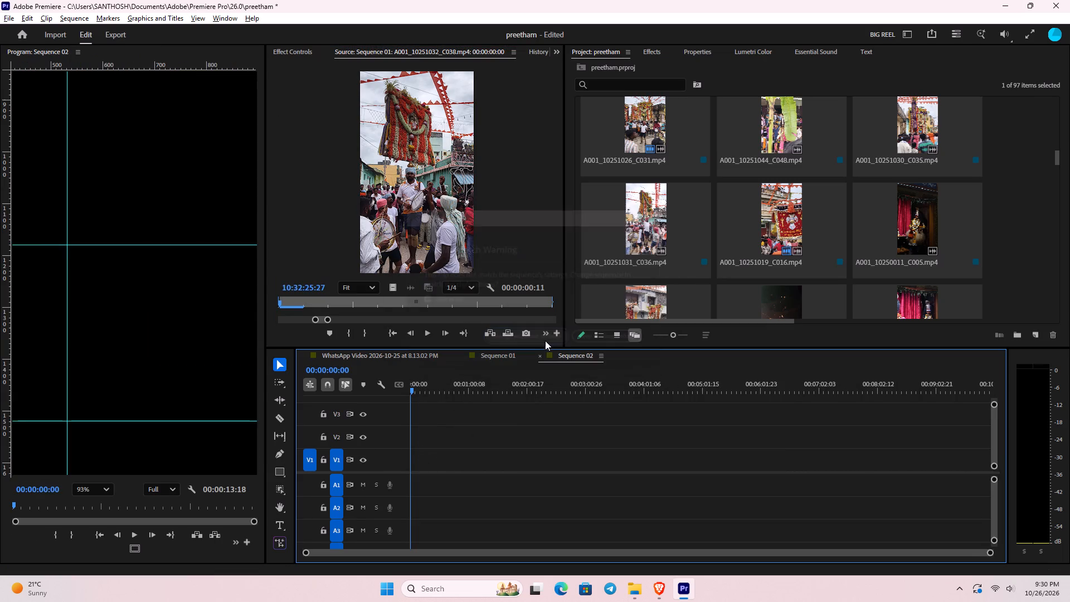
Move the C038 clip on V1 to the very start of Sequence 02.
drag(450, 409, 519, 426)
key(equal)
key(equal)
key(equal)
key(equal)
key(equal)
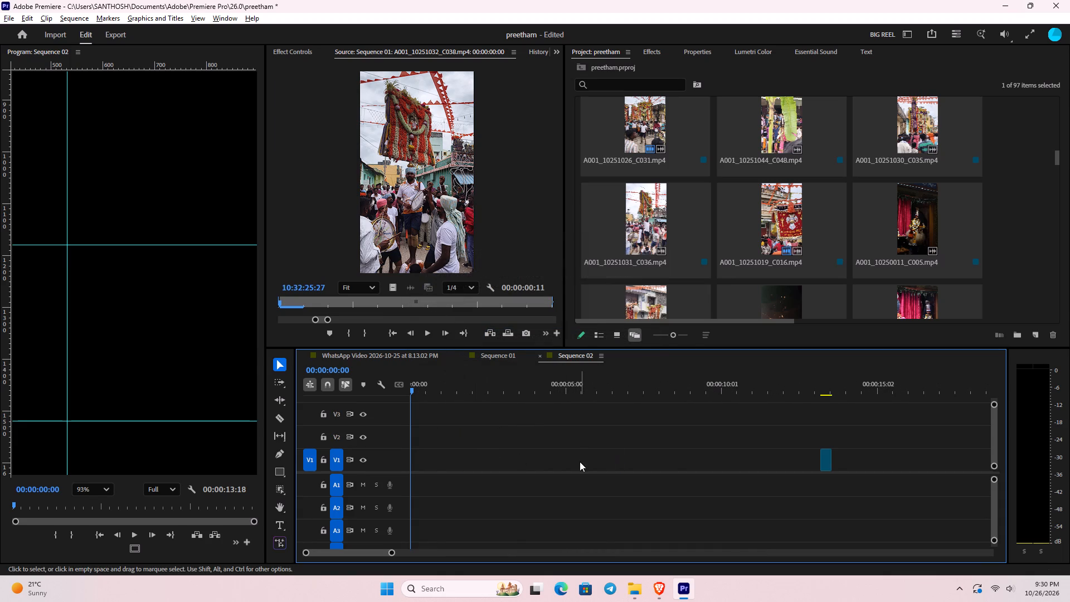
key(v)
drag(824, 469, 466, 457)
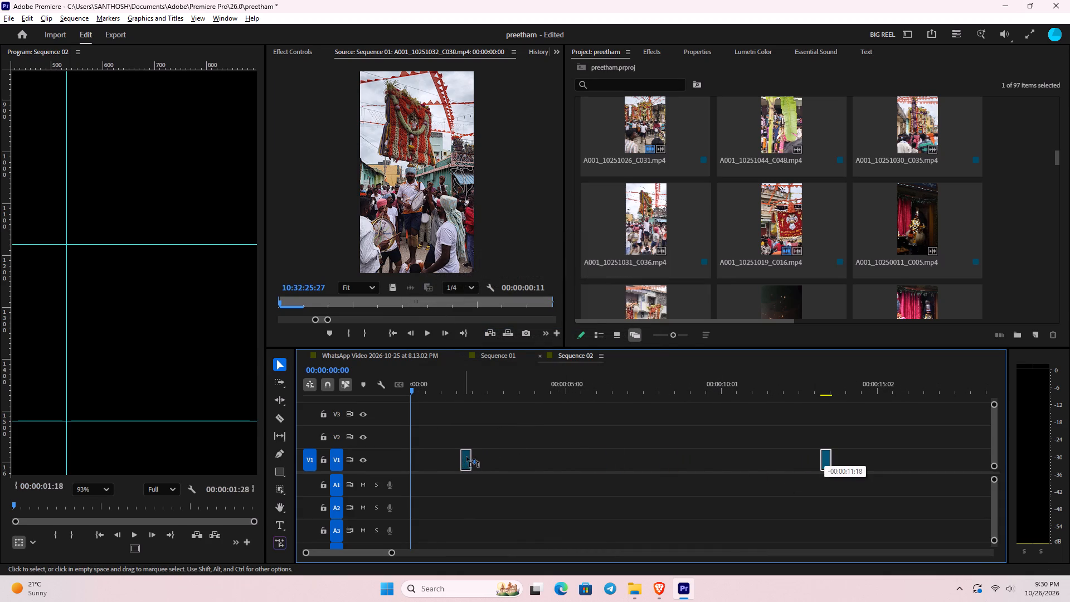
drag(466, 457, 408, 468)
text(==)
key(equal)
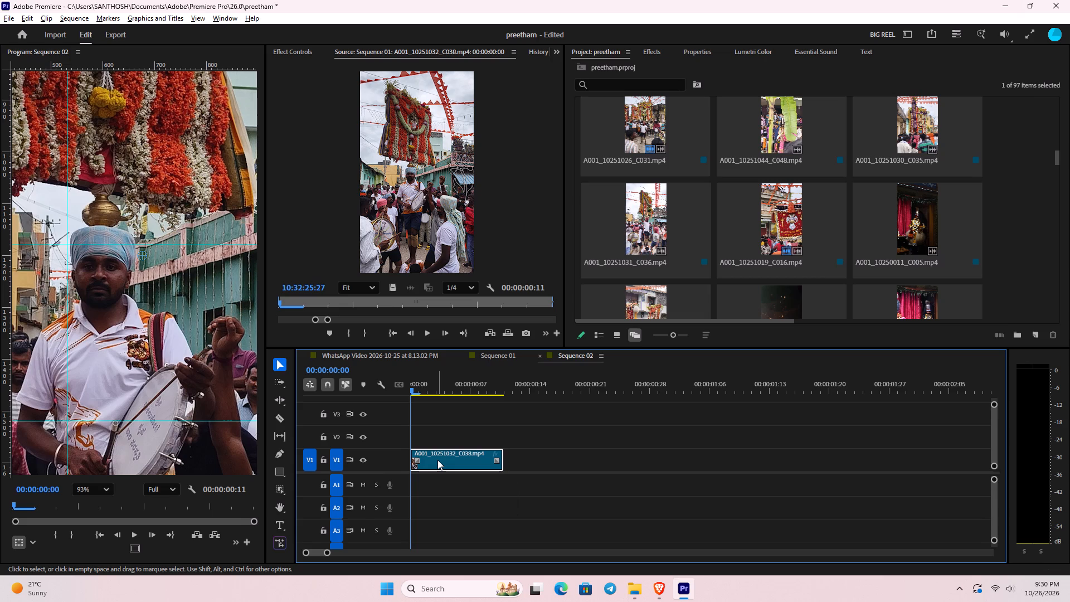
Play the C038 clip in Sequence 02 to check its framing, and return to the start.
key(space)
key(space)
key(space)
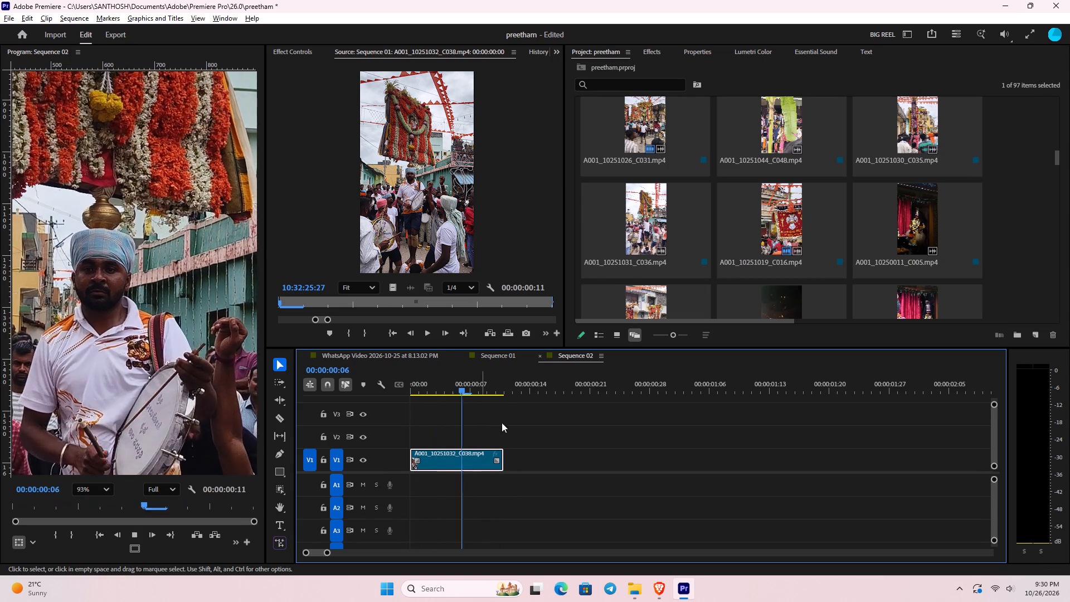
key(space)
key(space)
key(space)
drag(487, 387, 357, 410)
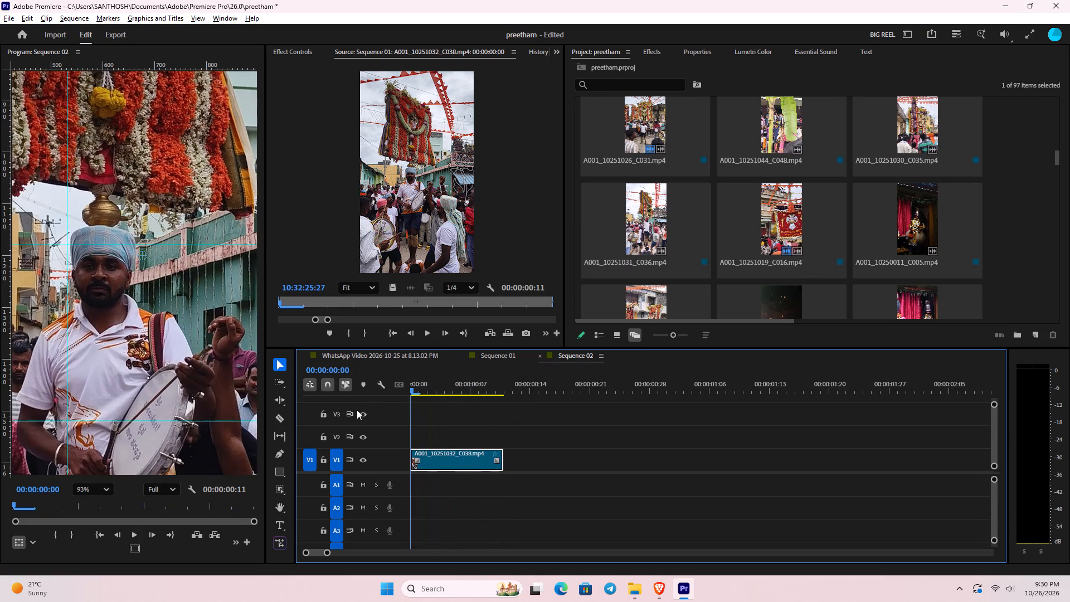
drag(357, 410, 391, 427)
Try Fit to Frame and Fill Frame on the C038 clip in Sequence 02, and select its picture for reframing.
drag(455, 480, 460, 475)
double_click(468, 467)
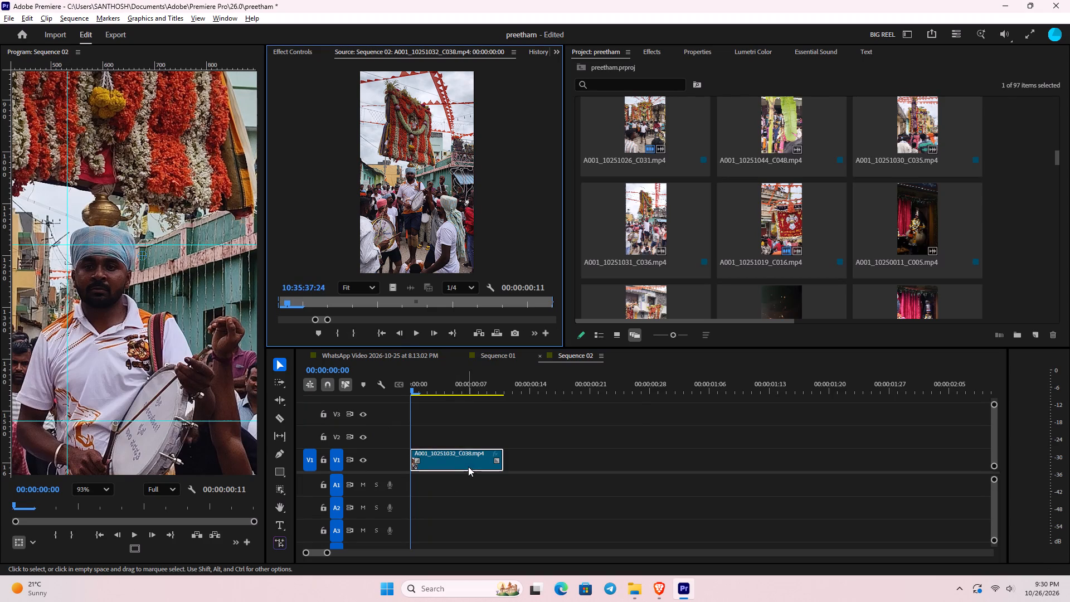
right_click(470, 464)
click(515, 451)
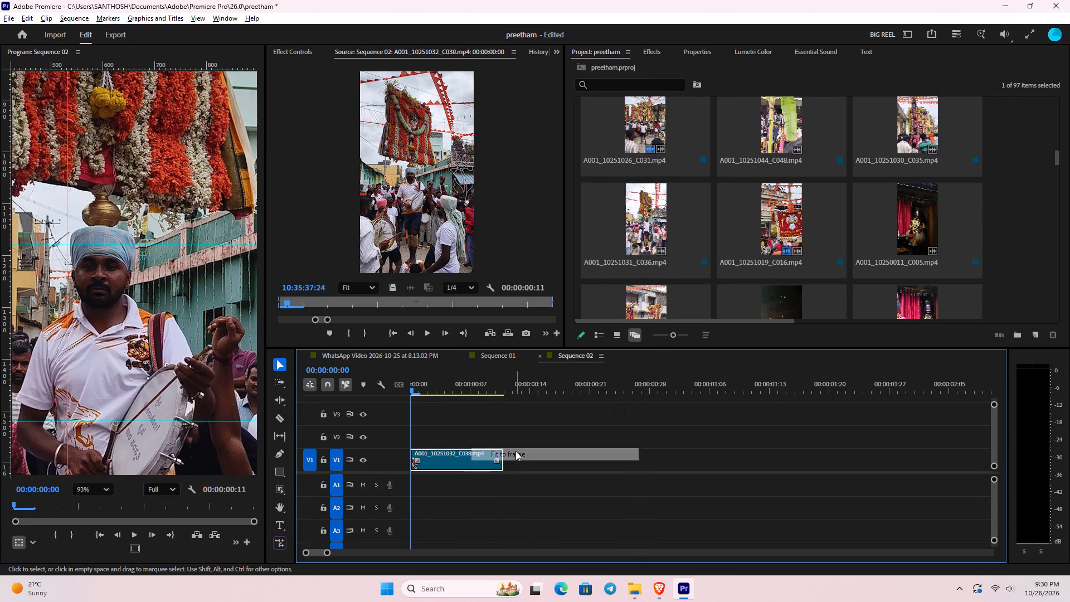
right_click(470, 464)
click(493, 464)
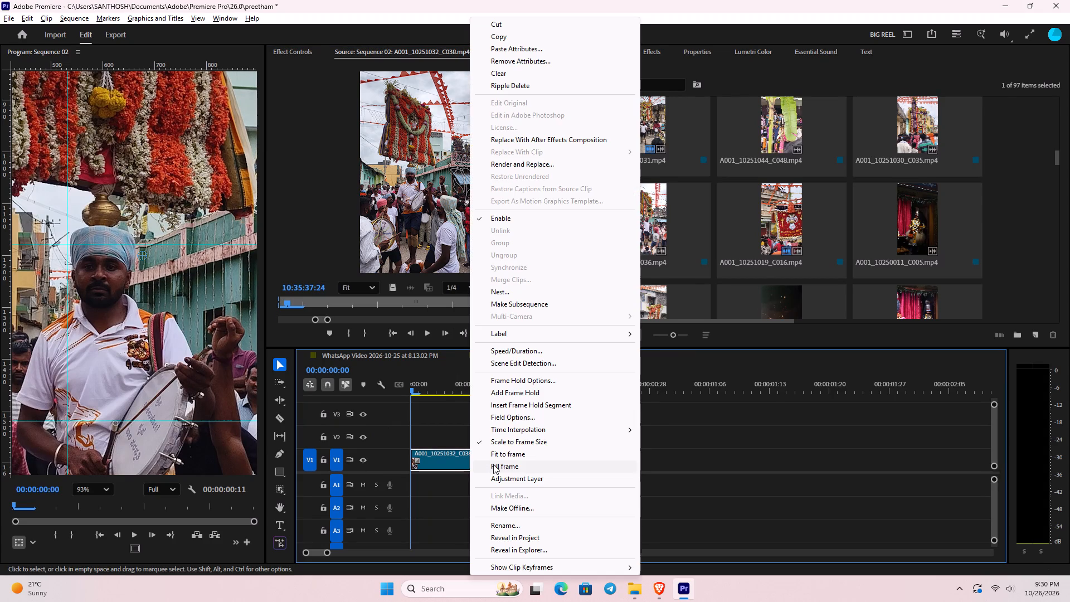
click(470, 459)
double_click(129, 347)
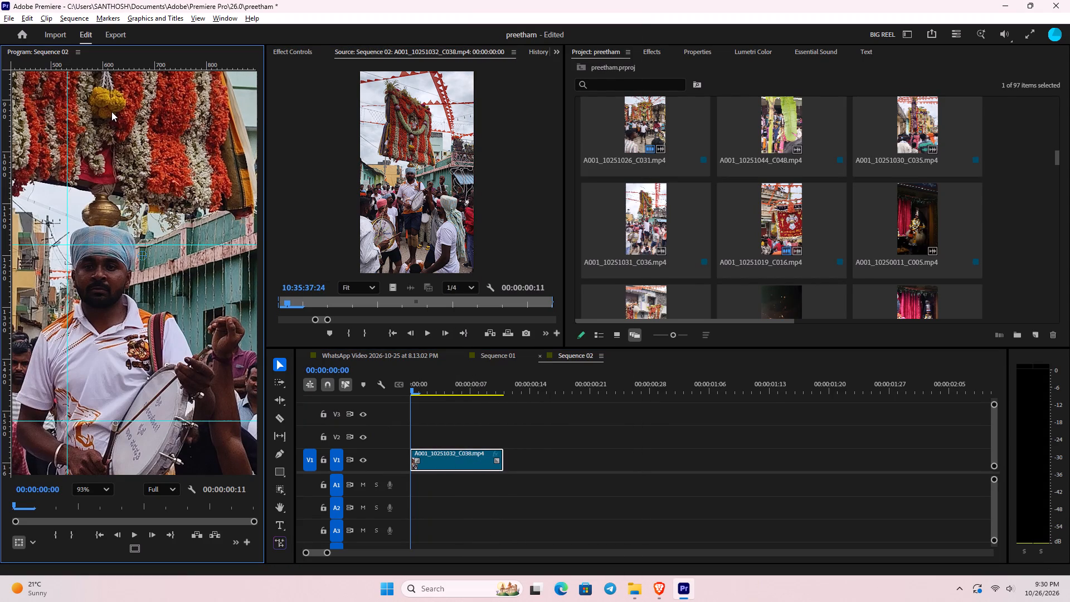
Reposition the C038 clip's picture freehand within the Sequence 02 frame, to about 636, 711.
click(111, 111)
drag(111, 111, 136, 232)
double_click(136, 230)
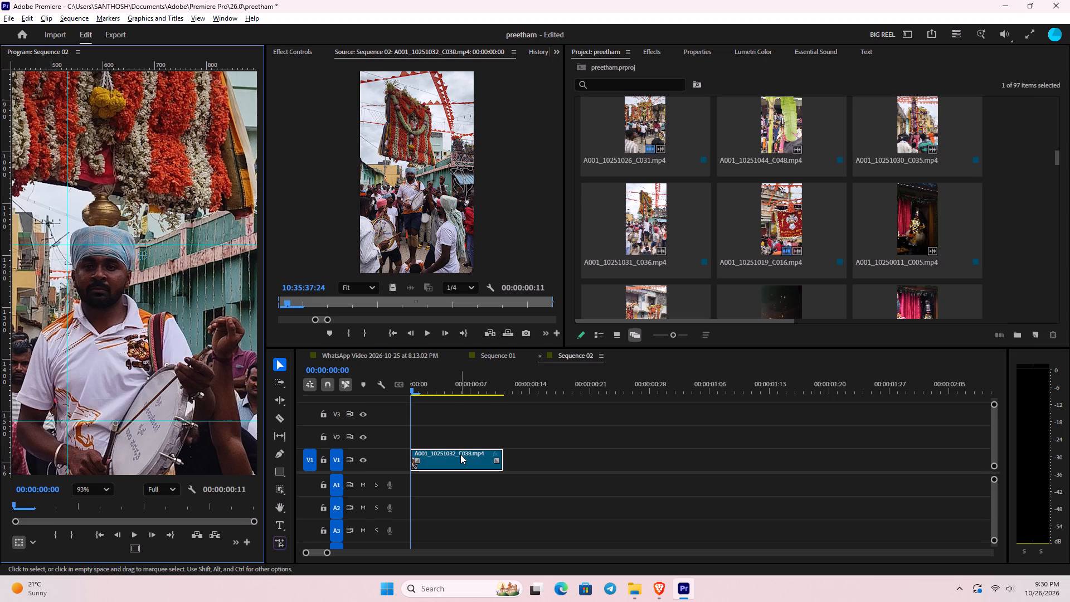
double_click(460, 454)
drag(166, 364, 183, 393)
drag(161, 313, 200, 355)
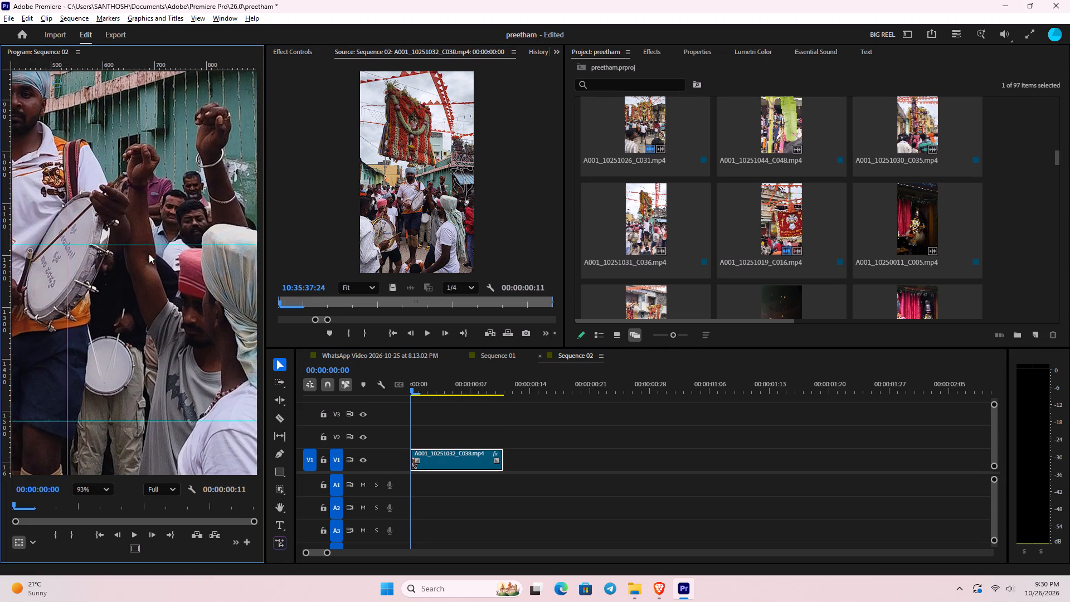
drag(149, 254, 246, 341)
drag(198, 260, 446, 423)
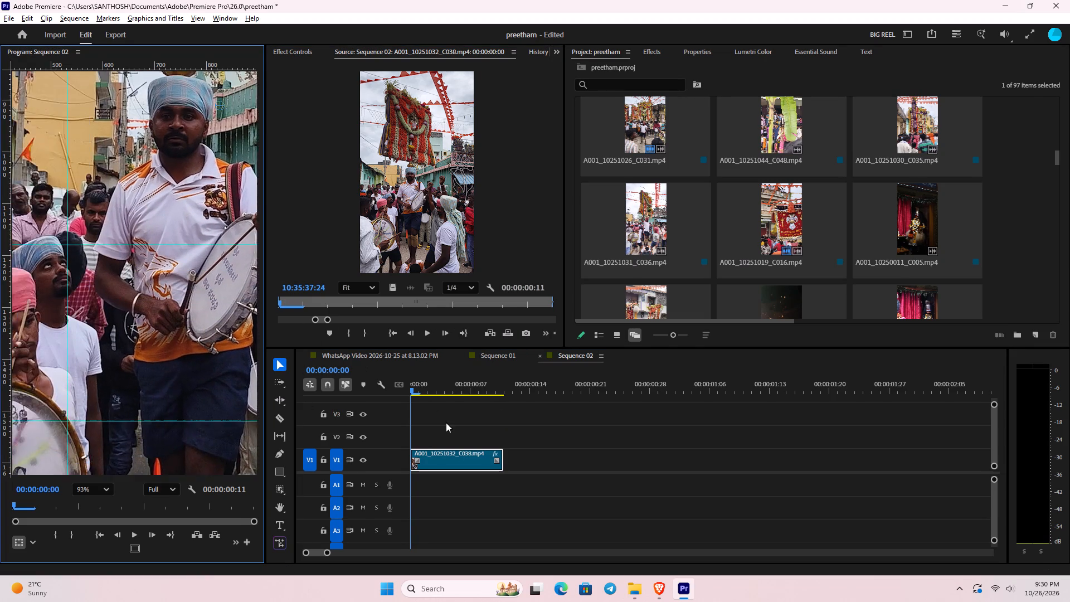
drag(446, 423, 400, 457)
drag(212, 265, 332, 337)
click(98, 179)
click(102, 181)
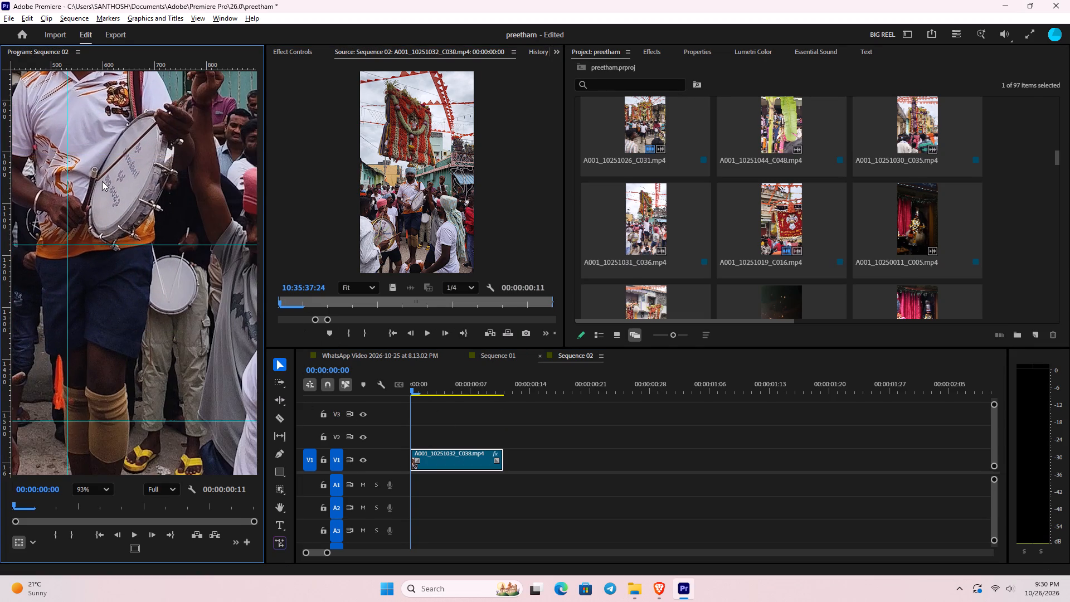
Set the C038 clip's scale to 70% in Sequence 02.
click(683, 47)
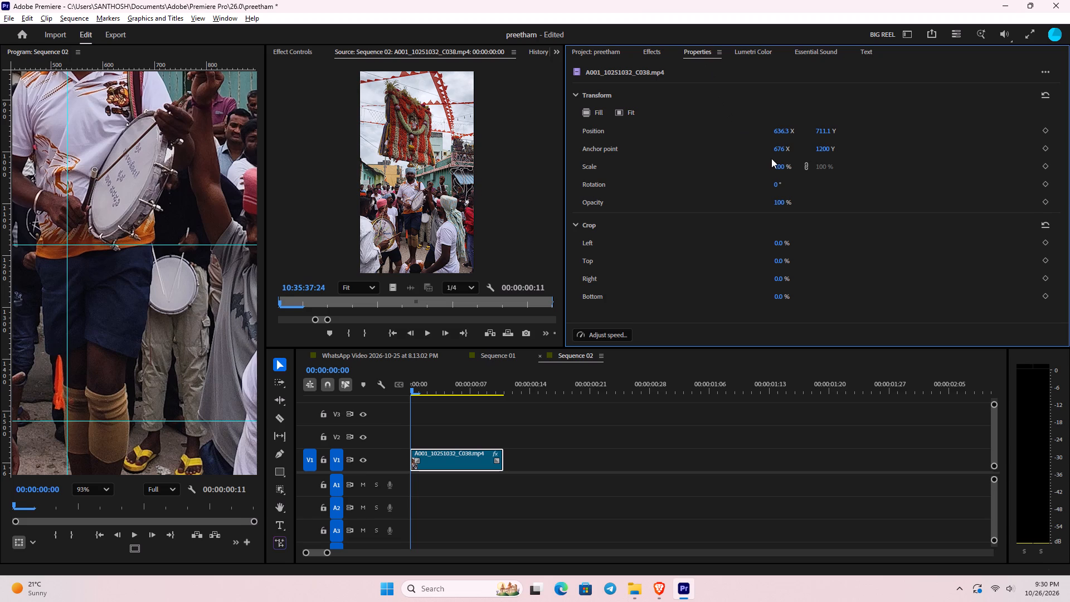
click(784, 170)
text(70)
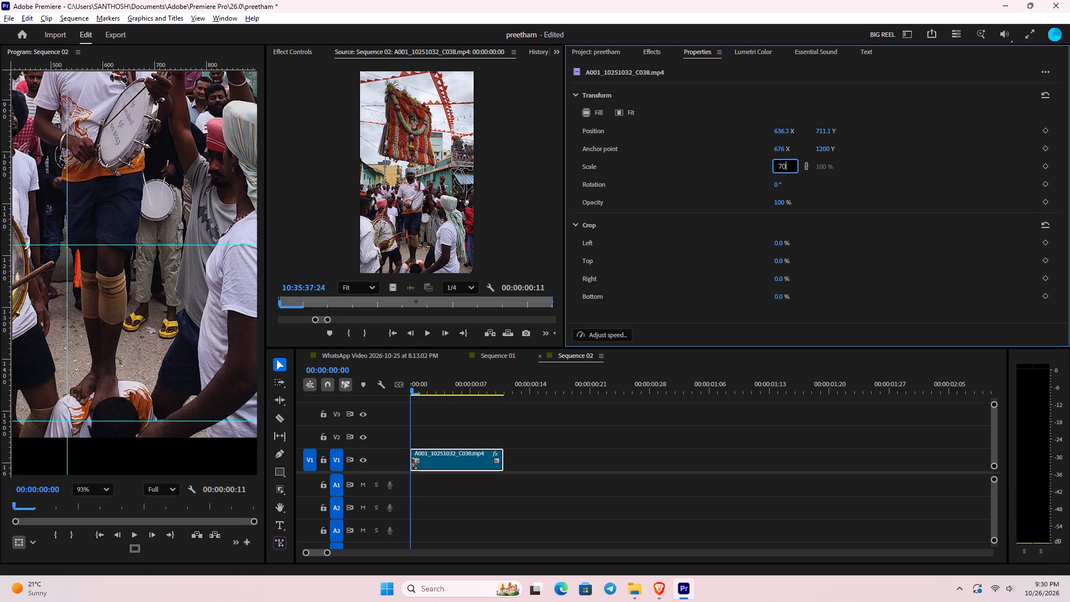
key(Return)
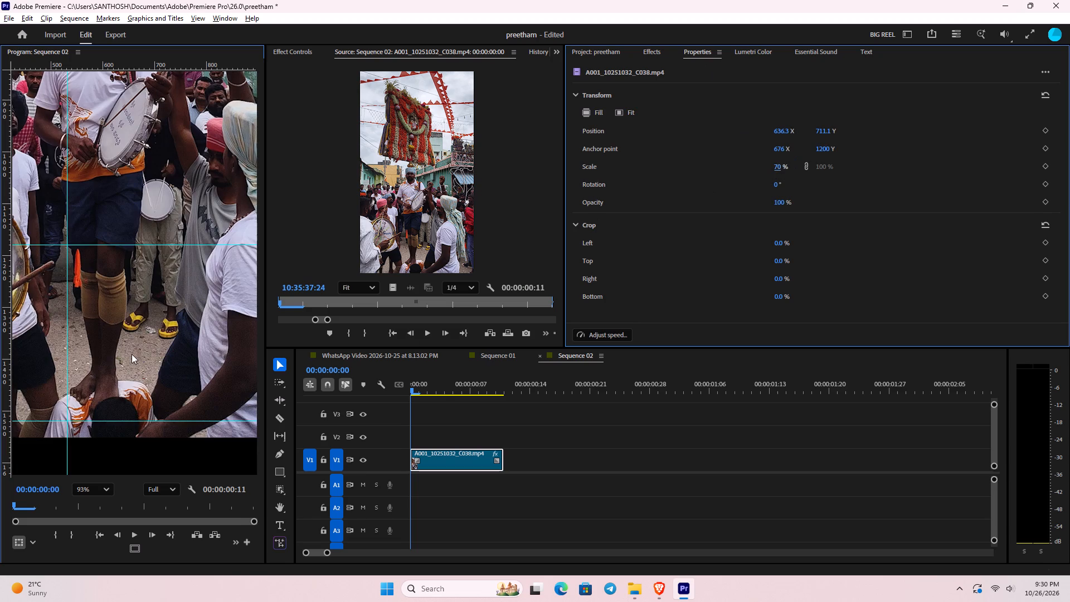
Set the C038 clip's scale to 50% in Sequence 02.
double_click(132, 354)
click(789, 167)
click(781, 171)
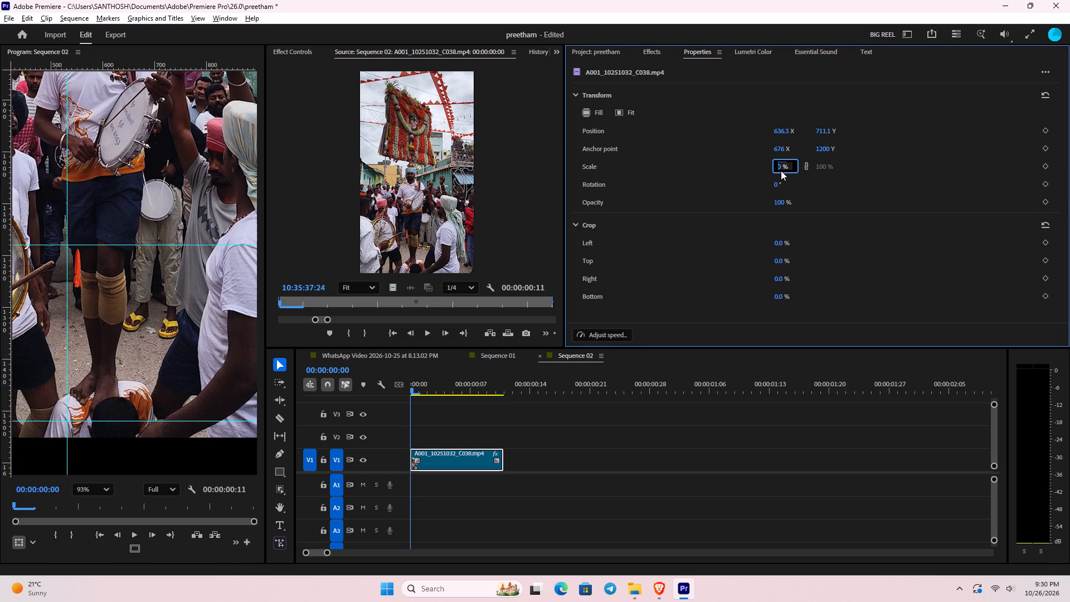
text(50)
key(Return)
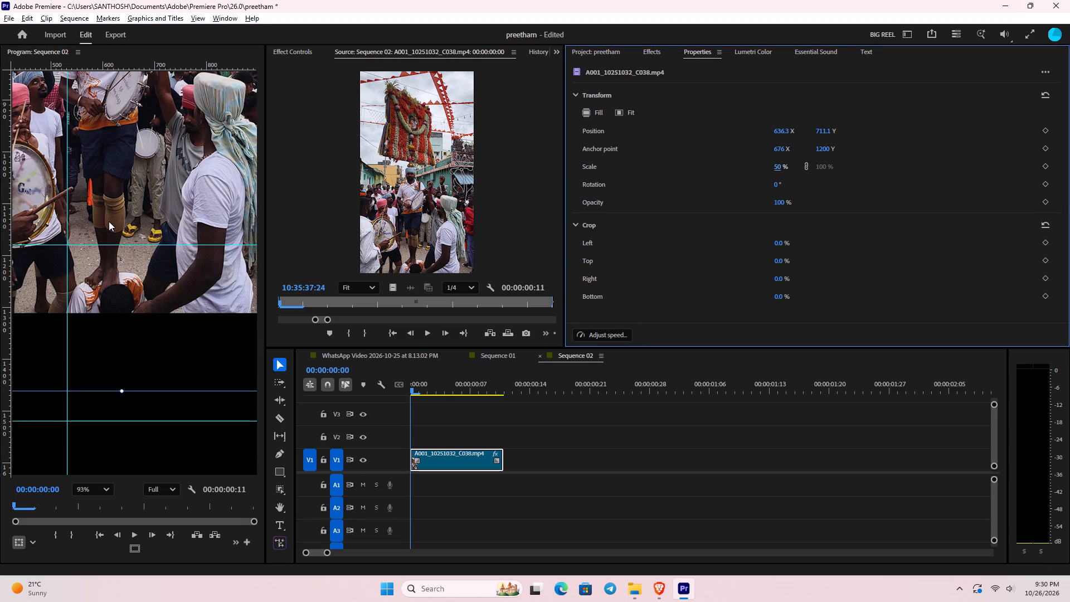
Move the scaled C038 picture freehand within the Sequence 02 frame, to about 490, 500.
double_click(109, 221)
drag(129, 208, 194, 425)
drag(160, 259, 181, 233)
drag(173, 159, 269, 291)
Close Premiere.
drag(1063, 2, 1056, 6)
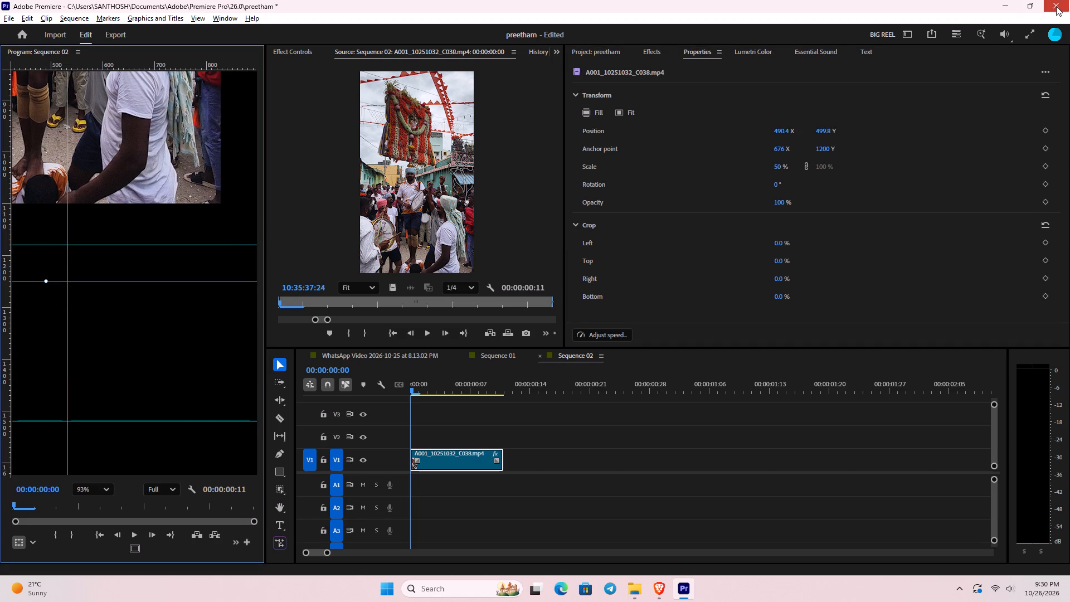
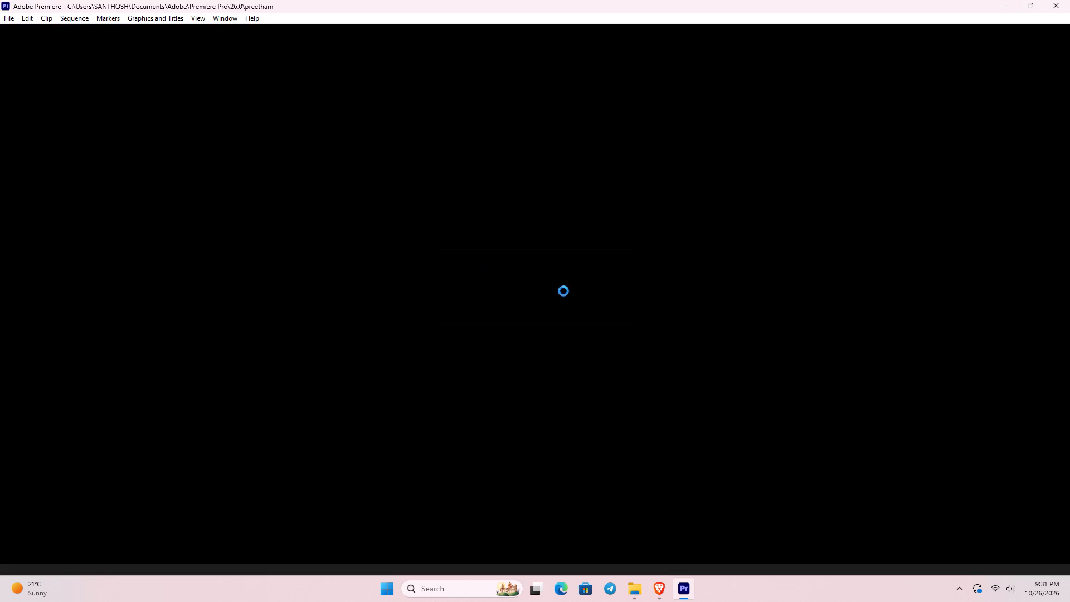
Save the project.
key(ctrl+s)
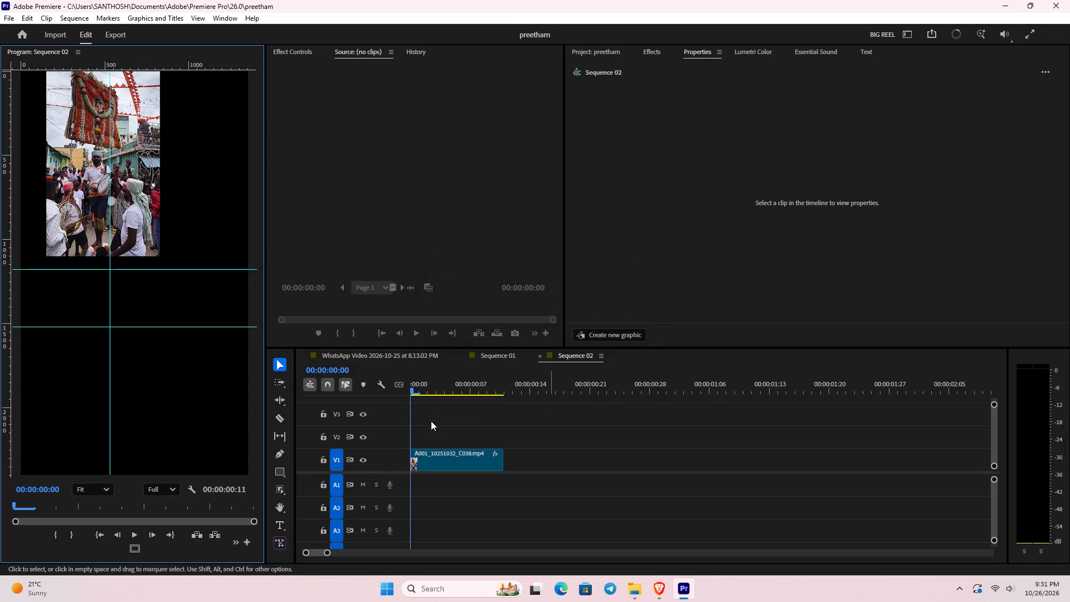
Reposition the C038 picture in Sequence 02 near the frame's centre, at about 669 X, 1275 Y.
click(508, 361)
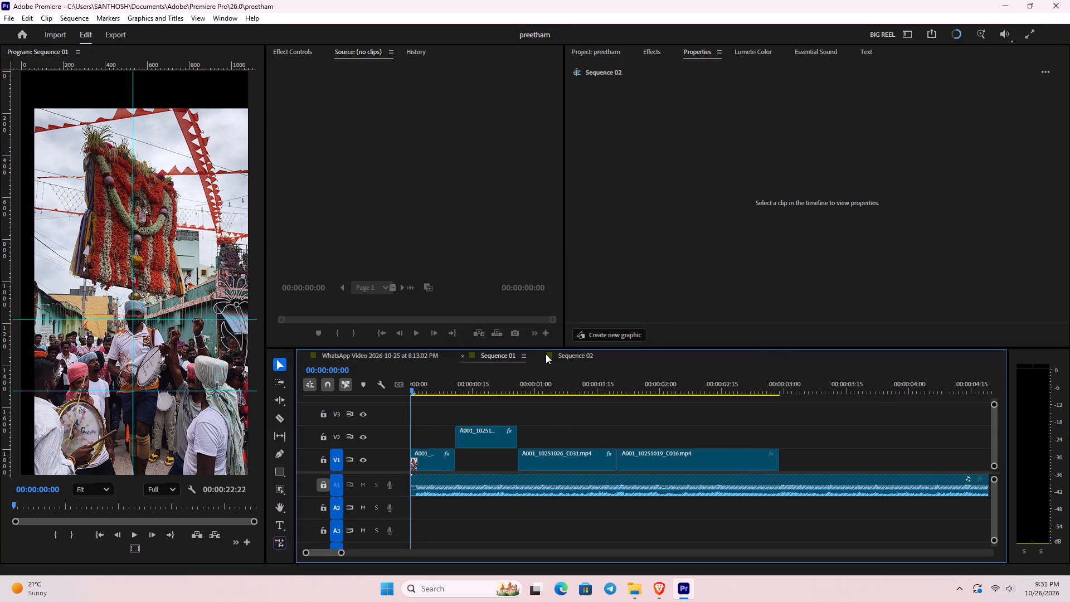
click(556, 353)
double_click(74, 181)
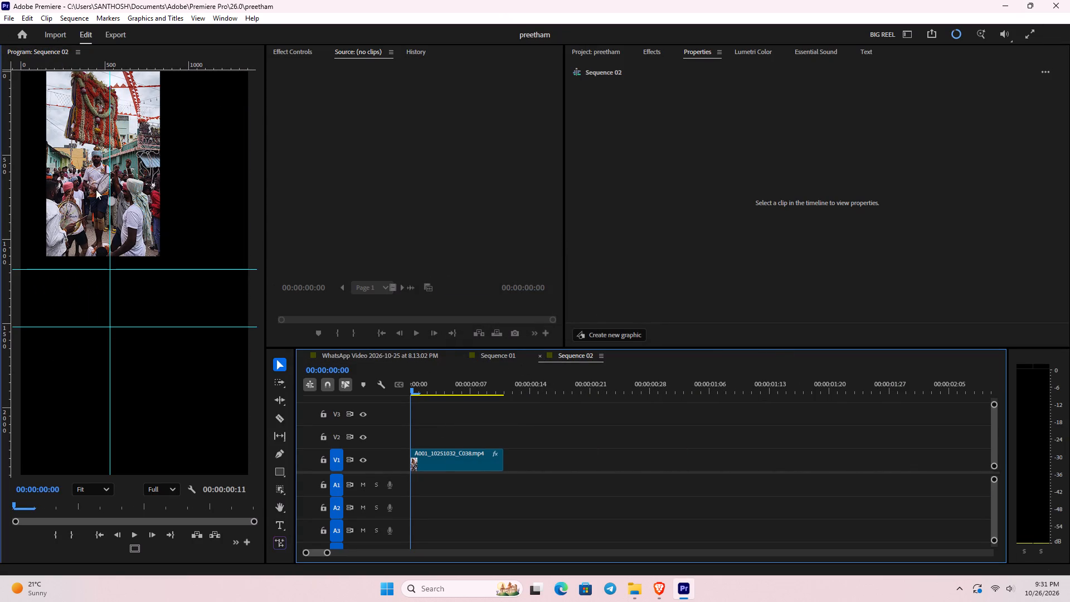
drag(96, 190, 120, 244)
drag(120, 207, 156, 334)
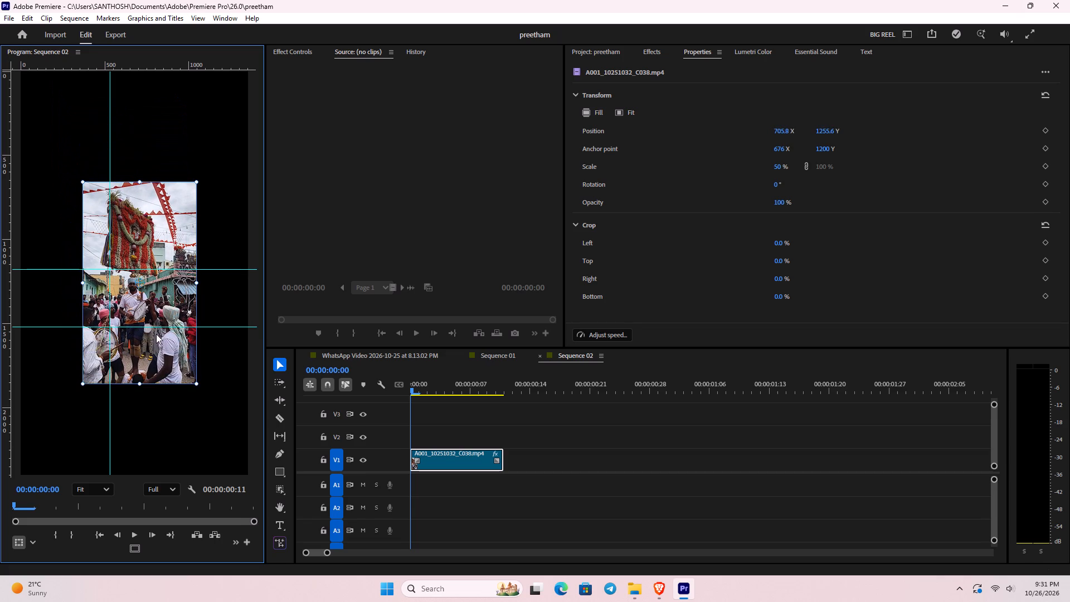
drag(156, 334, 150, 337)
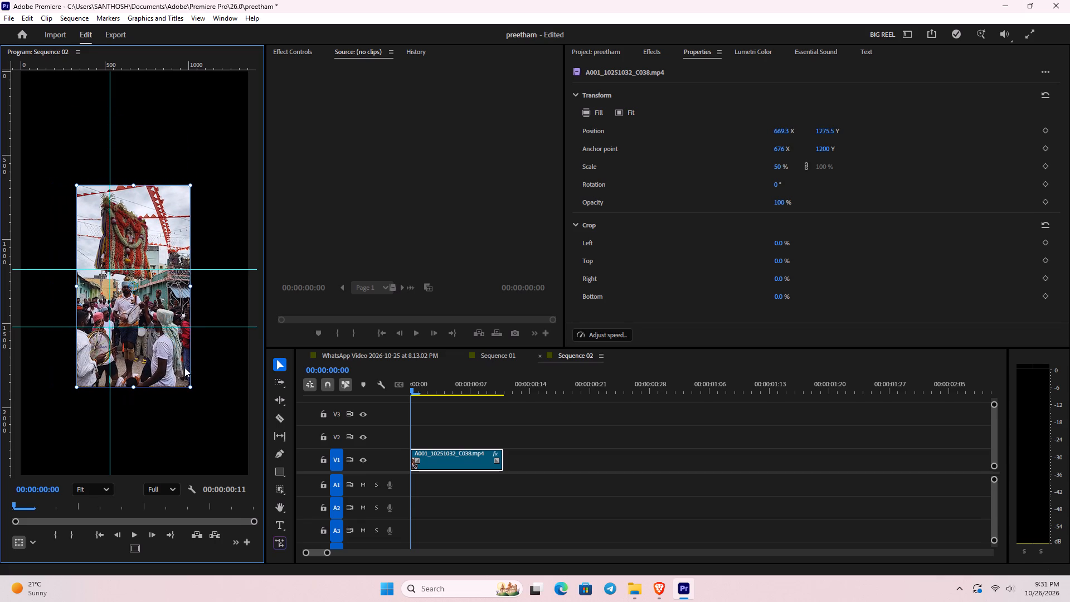
Play Sequence 02 and the opening of Sequence 01 to compare their framing, and return Sequence 01 to the start.
key(space)
key(space)
key(space)
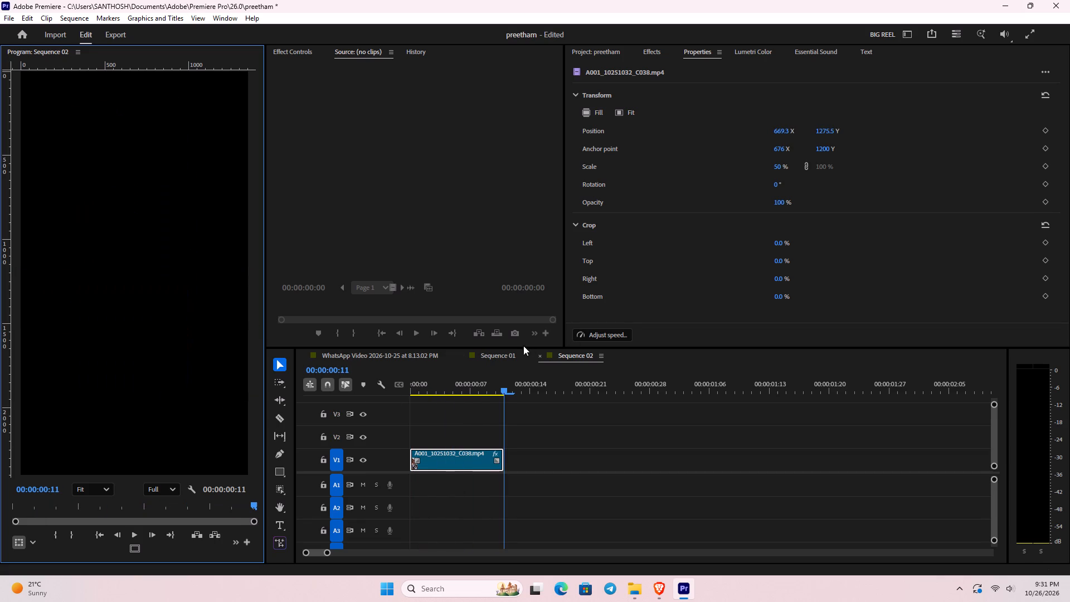
click(497, 358)
key(space)
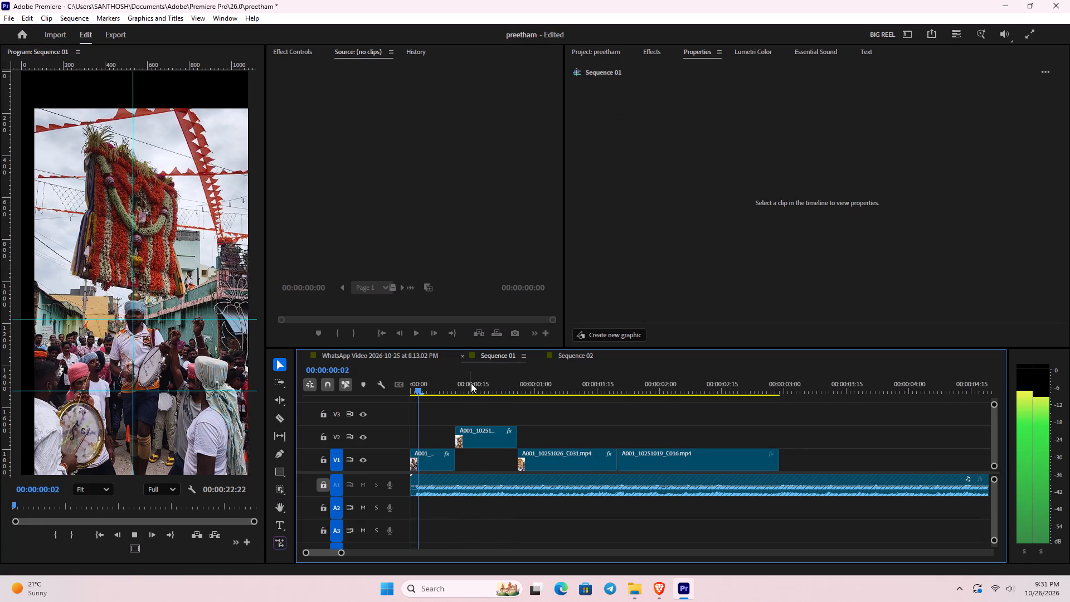
key(space)
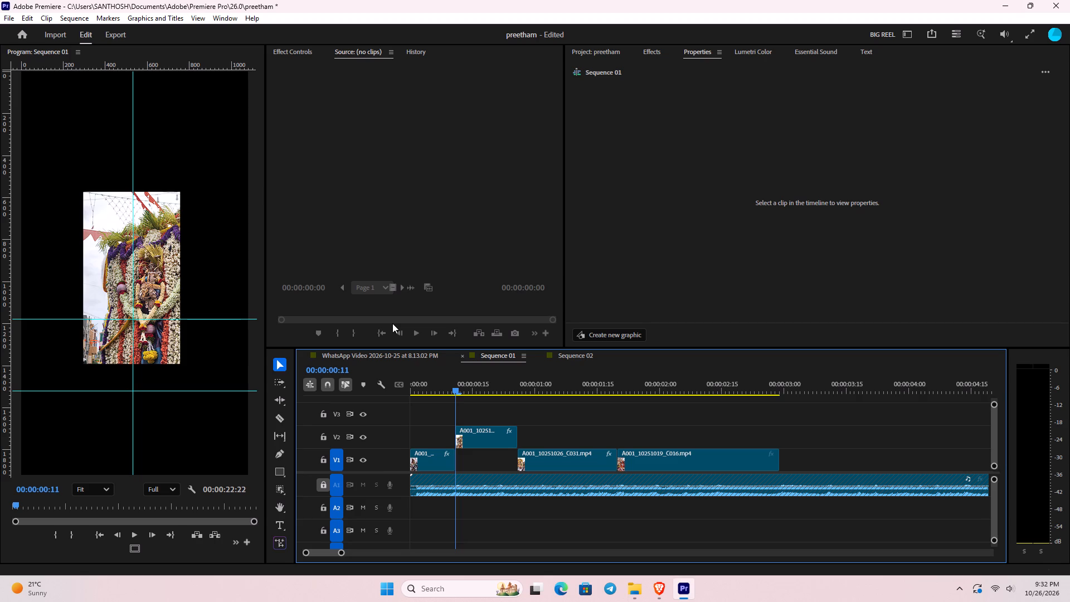
drag(461, 373, 384, 399)
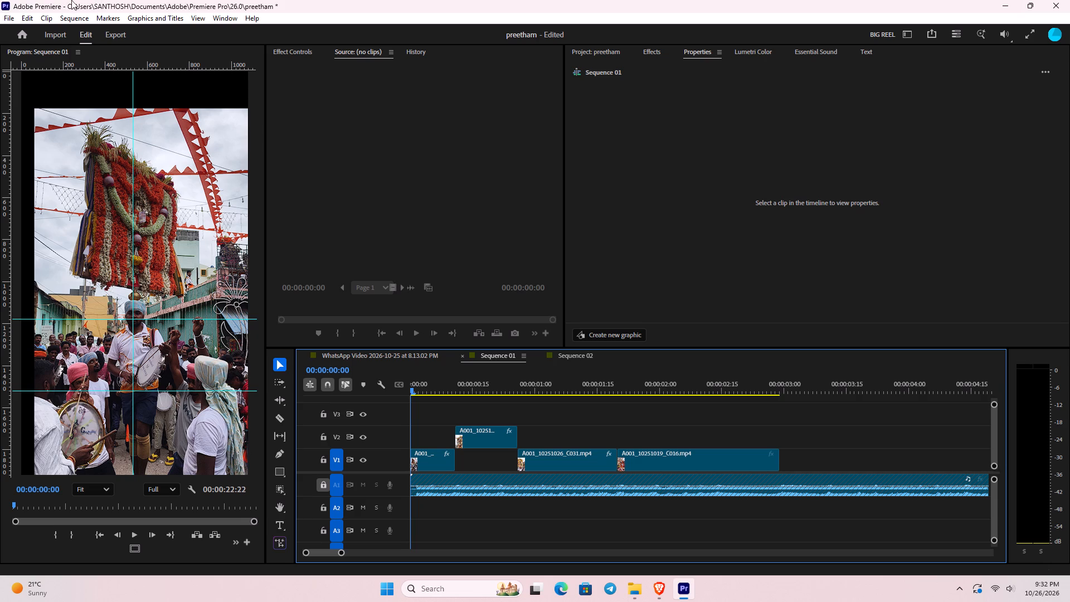
Set the Default Media Scaling preference to Scale to frame size.
click(25, 17)
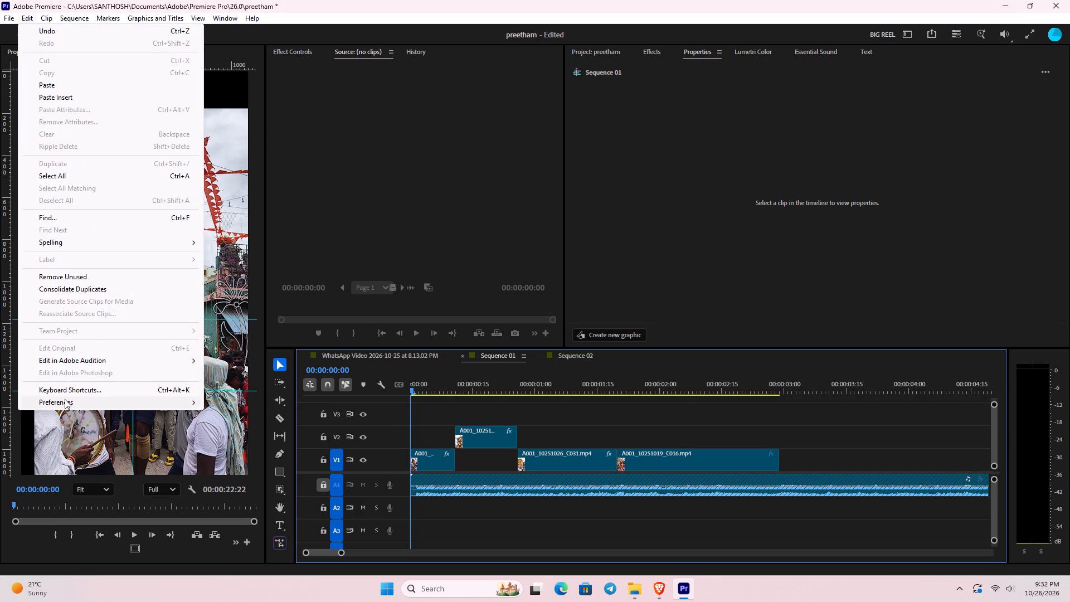
click(64, 401)
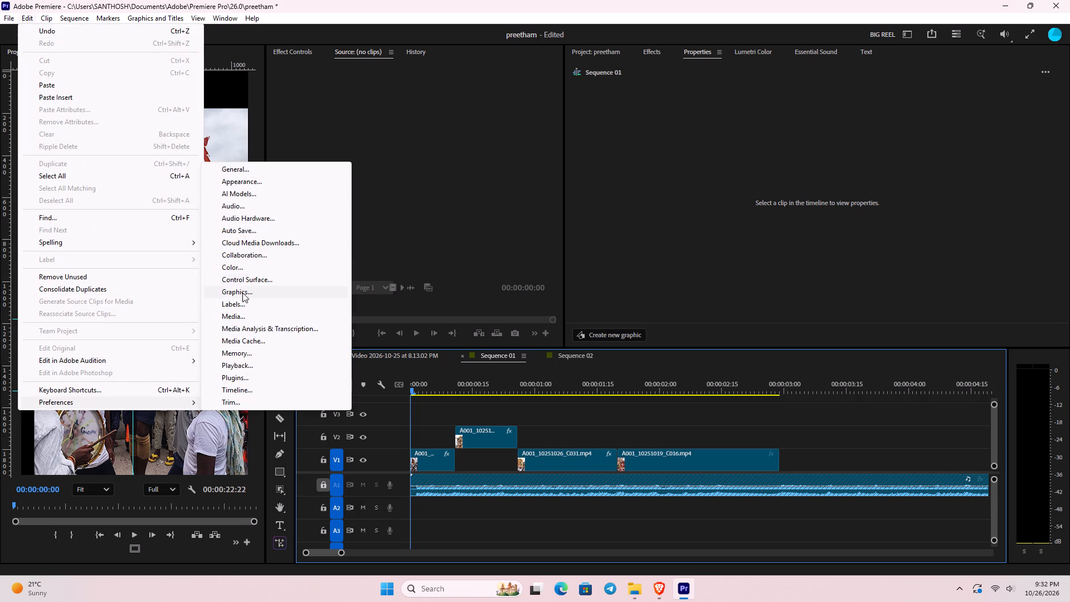
click(242, 318)
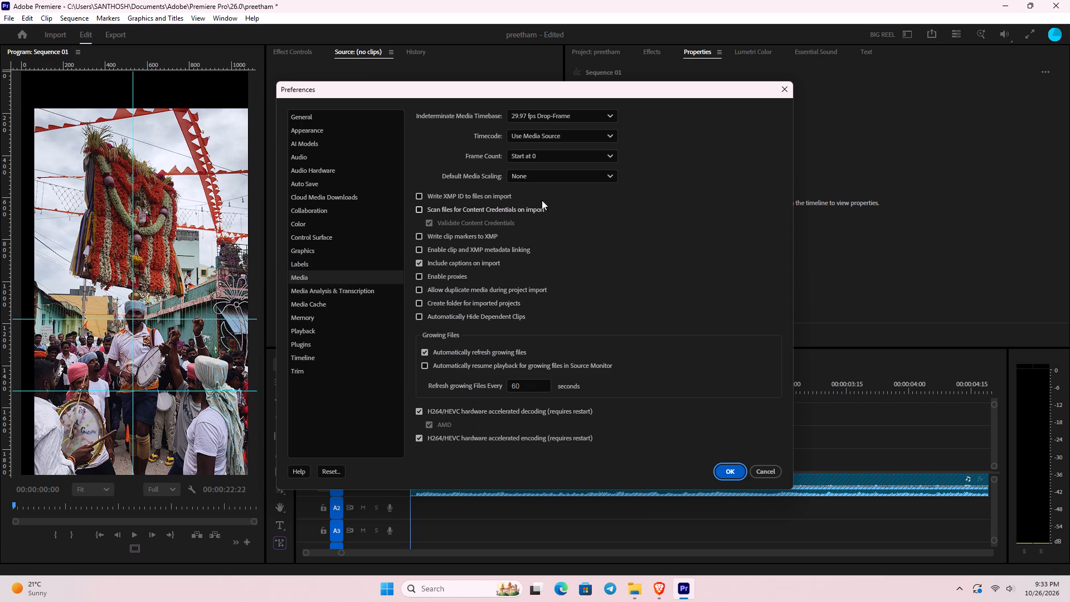
click(549, 172)
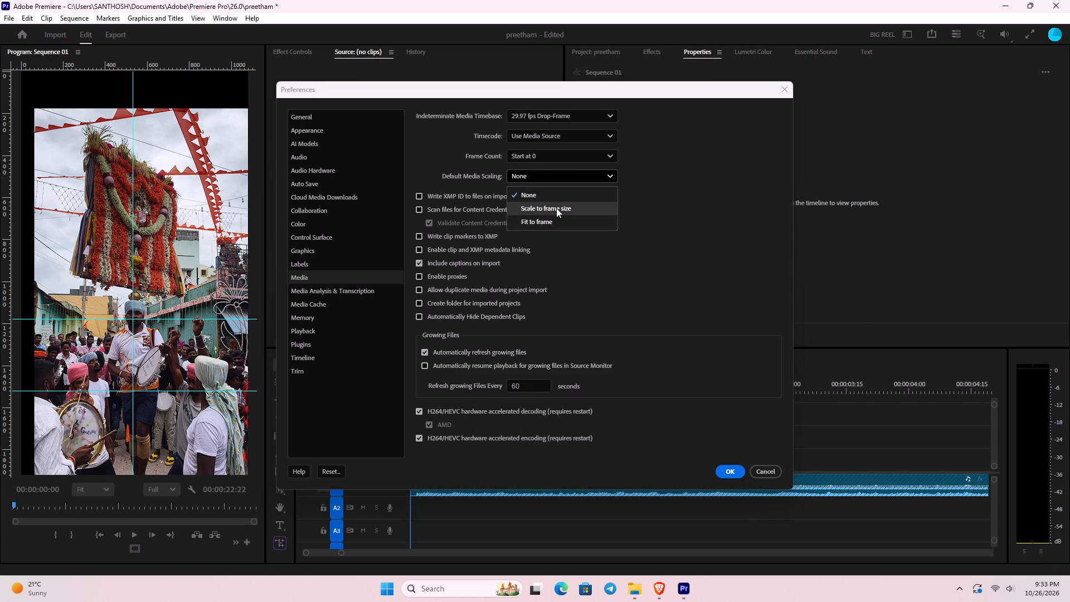
click(556, 208)
click(729, 473)
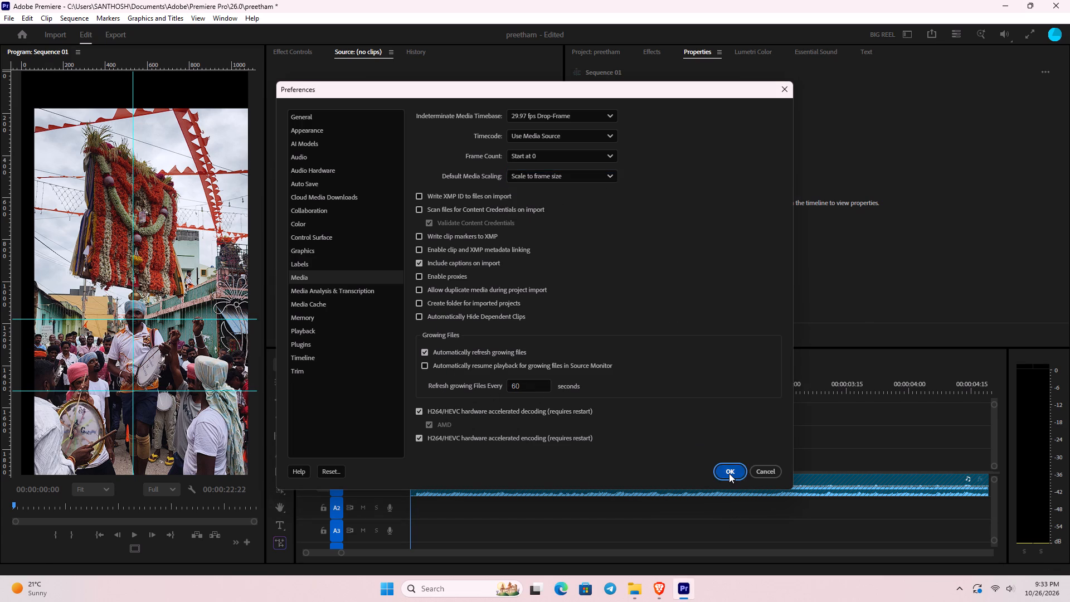
Play the opening clips of Sequence 01 to check their framing with the new scaling preference.
key(space)
key(space)
key(space)
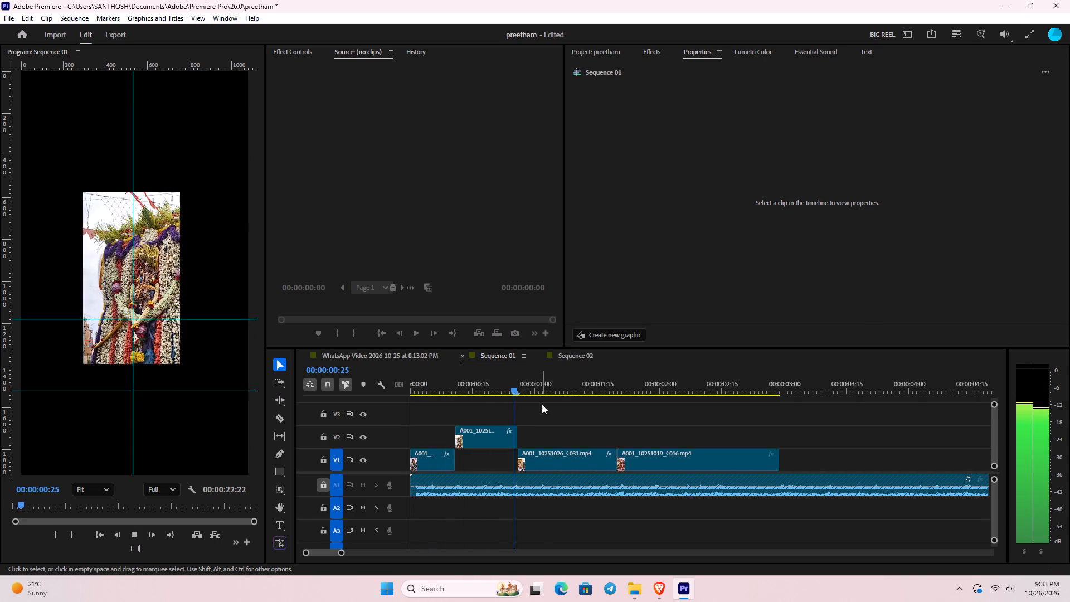
key(space)
key(space)
key(space)
key(space)
key(space)
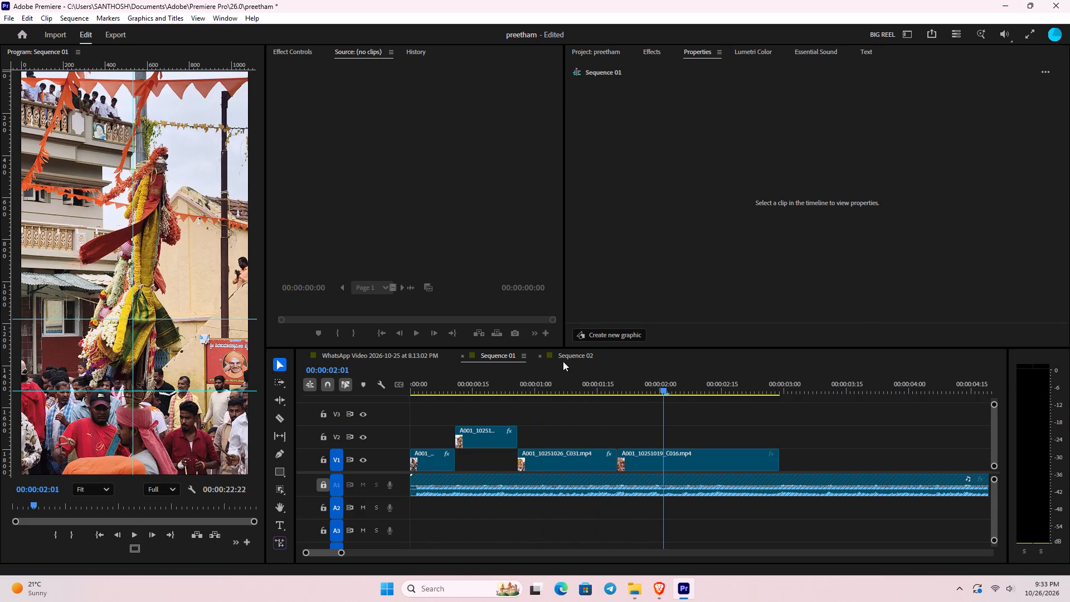
Delete the C038 clip from V1 of Sequence 02.
click(565, 357)
drag(521, 385, 390, 415)
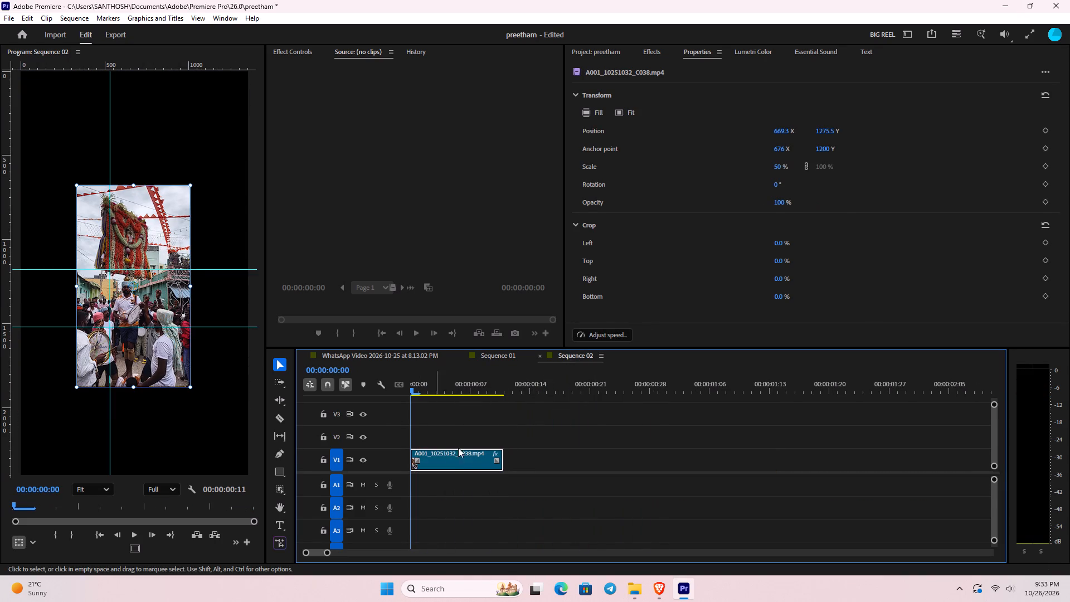
click(470, 459)
key(Delete)
Open the C038 clip from Sequence 01 as source and place its video at the very start of V1 in Sequence 02.
click(504, 362)
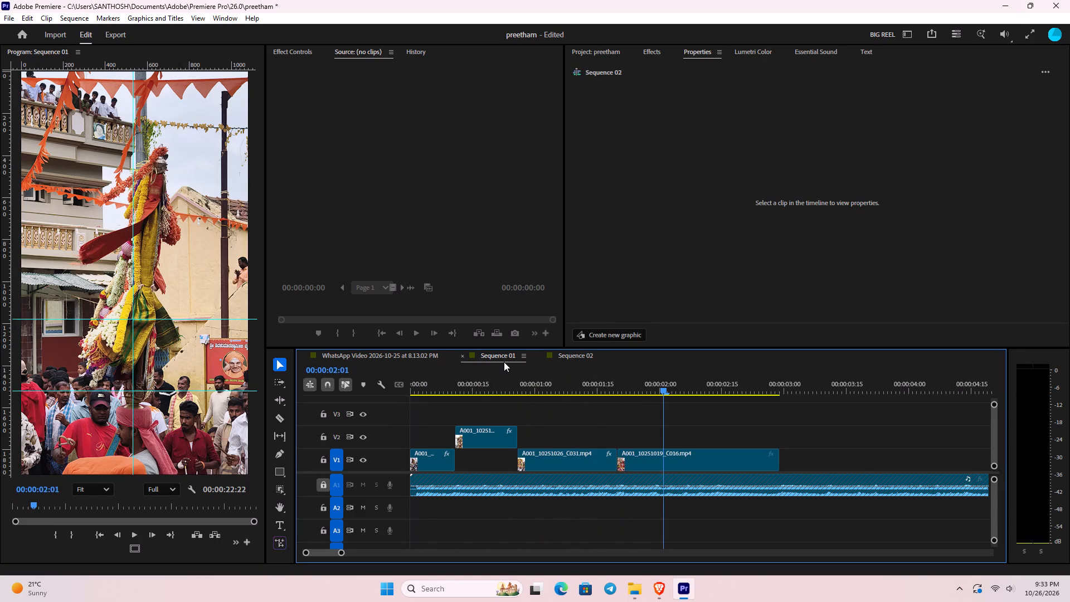
drag(643, 381, 398, 396)
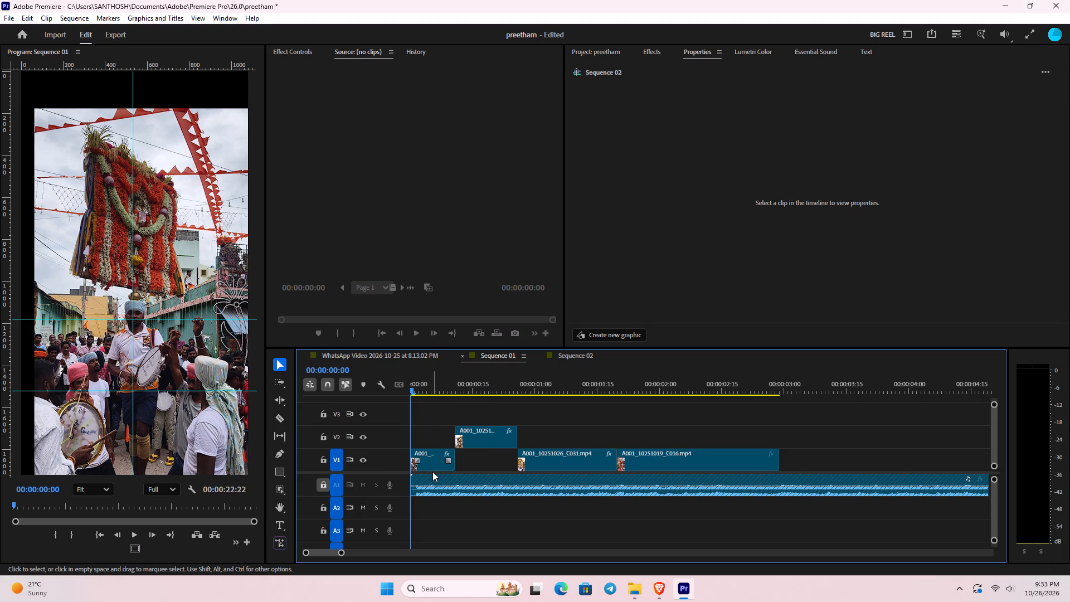
double_click(430, 470)
click(567, 353)
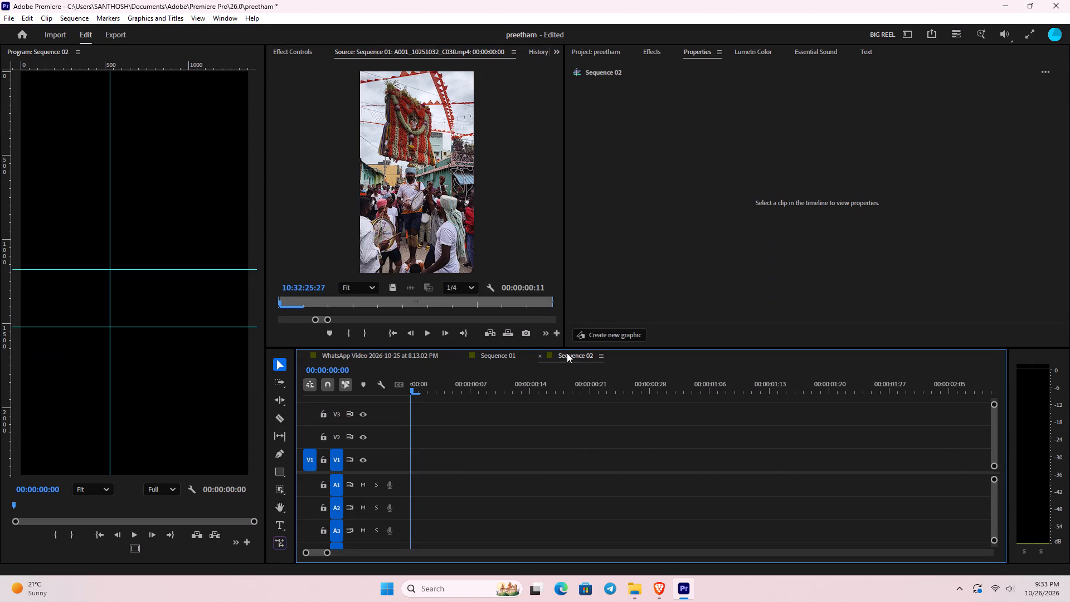
drag(414, 243, 419, 434)
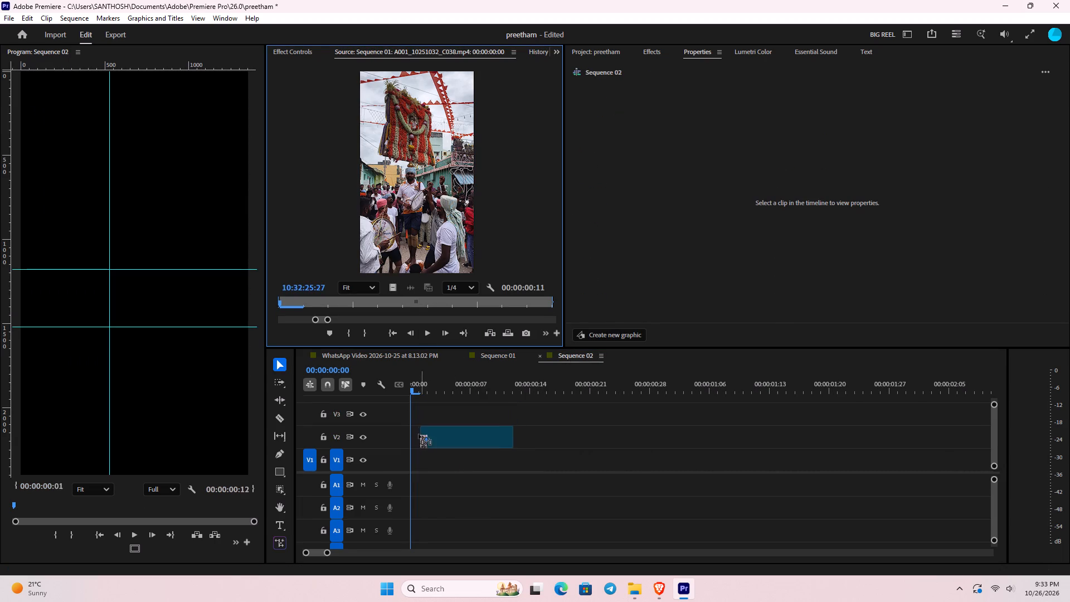
drag(419, 434, 408, 459)
Play the C038 clip in Sequence 02 to check its framing, and return to the start.
key(space)
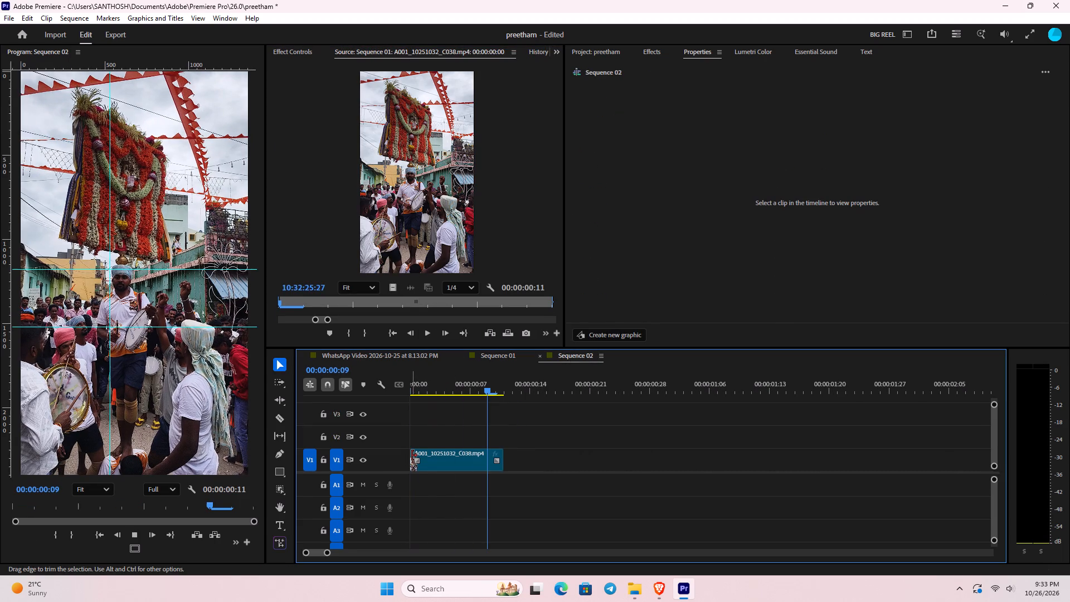
key(space)
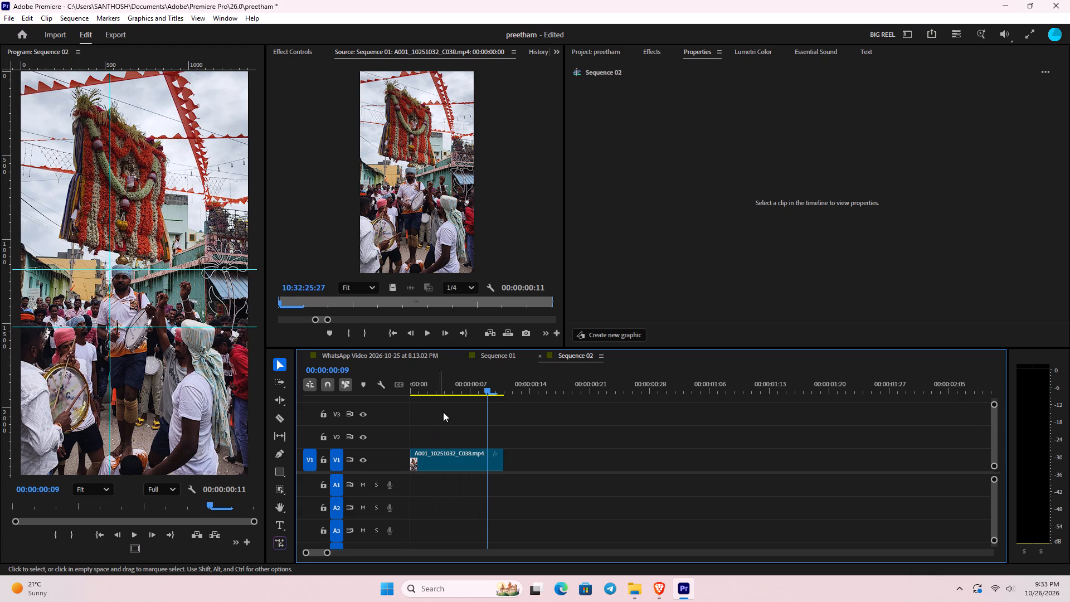
drag(485, 372, 250, 427)
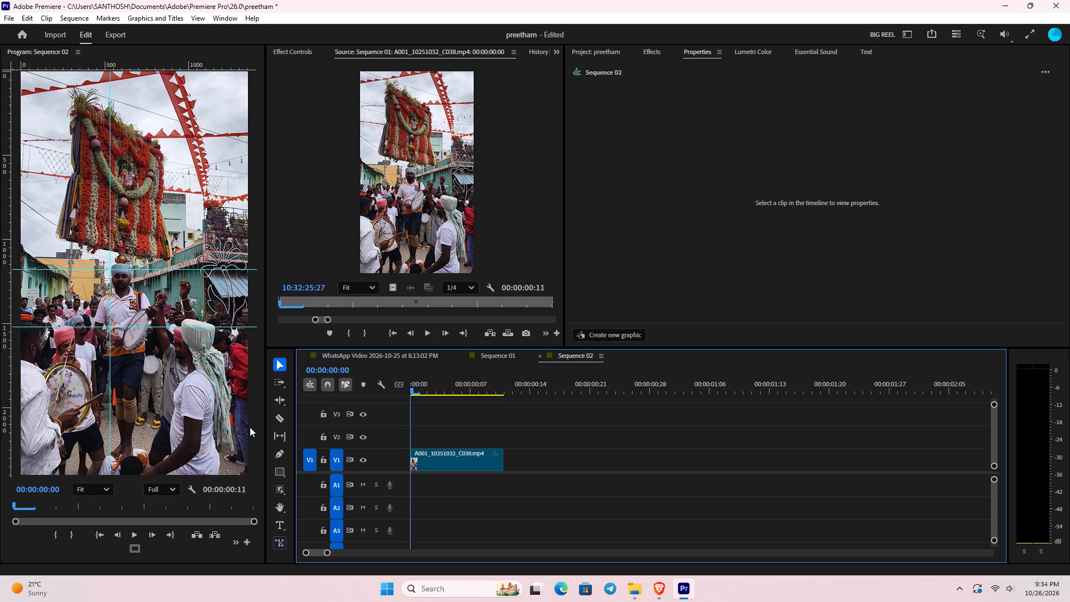
Unlock A1 in Sequence 01 and move its WhatsApp audio clip to the start of A1 in Sequence 02.
click(483, 359)
click(455, 484)
click(456, 483)
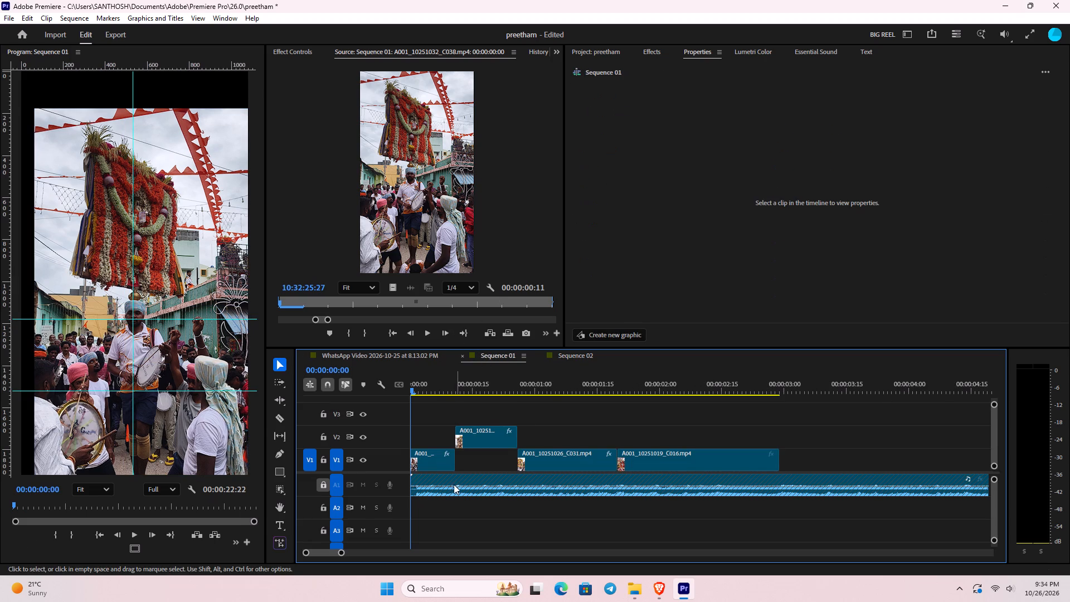
click(317, 485)
click(432, 491)
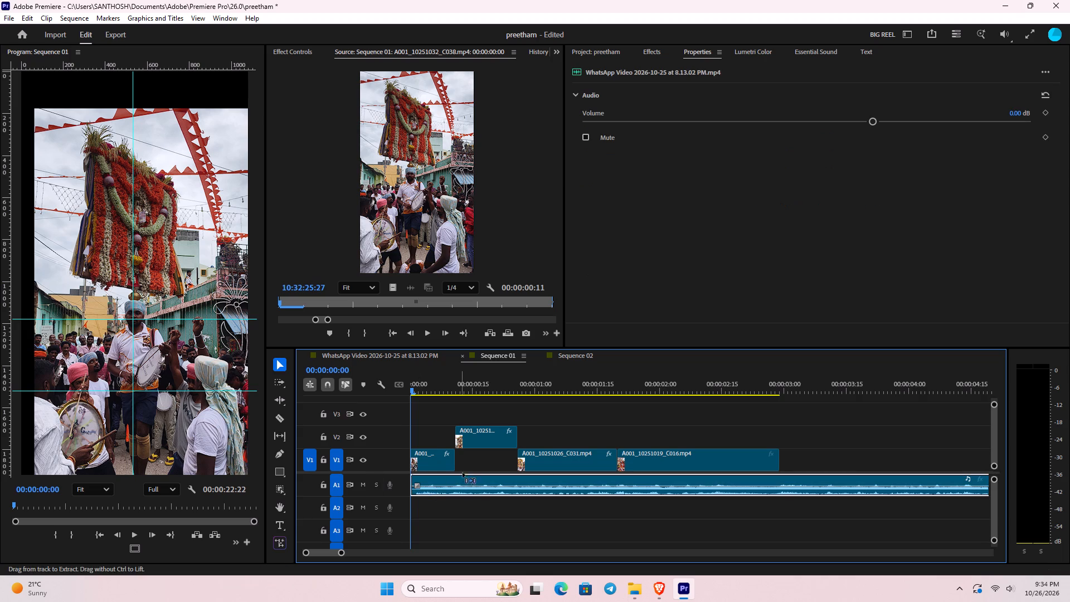
key(ctrl+x)
click(588, 352)
click(450, 479)
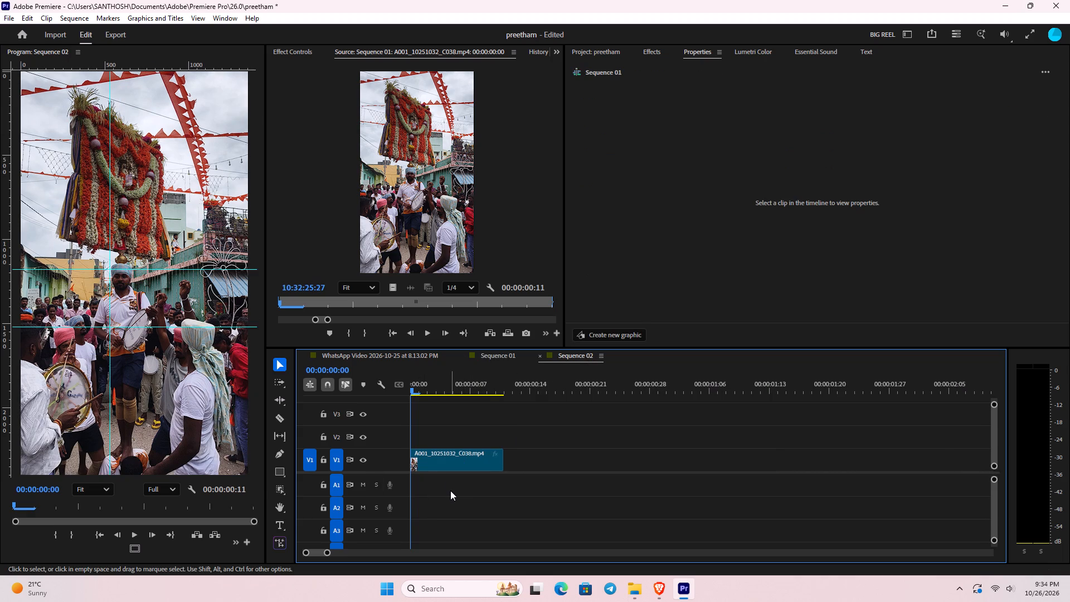
right_click(450, 491)
key(ctrl+v)
Play the opening of Sequence 02 to check the C038 clip against the audio, and return to the start.
drag(718, 385, 0, 462)
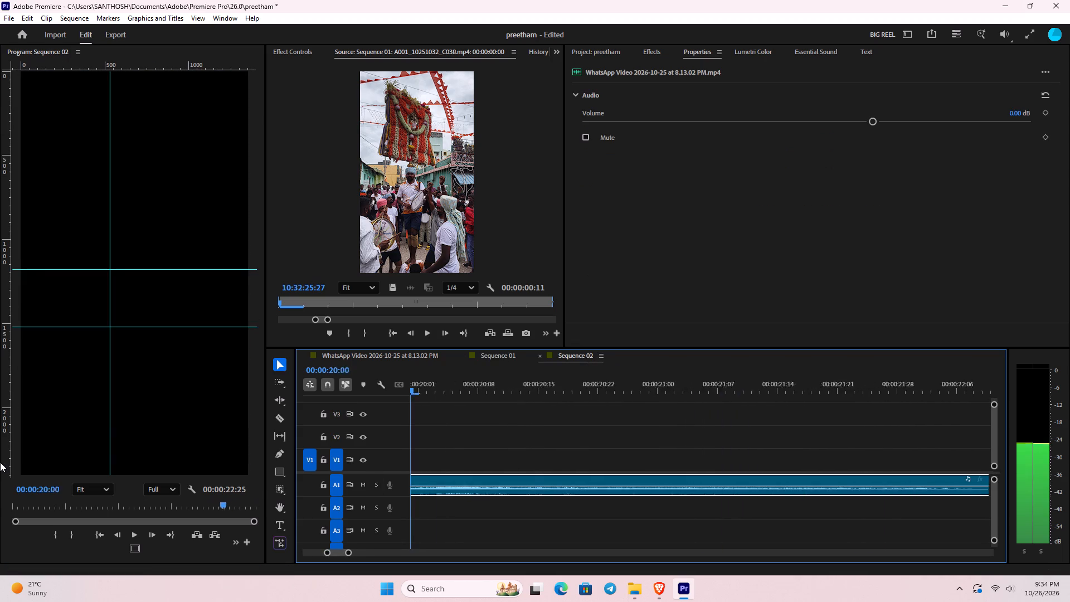
drag(0, 462, 446, 484)
key(minus)
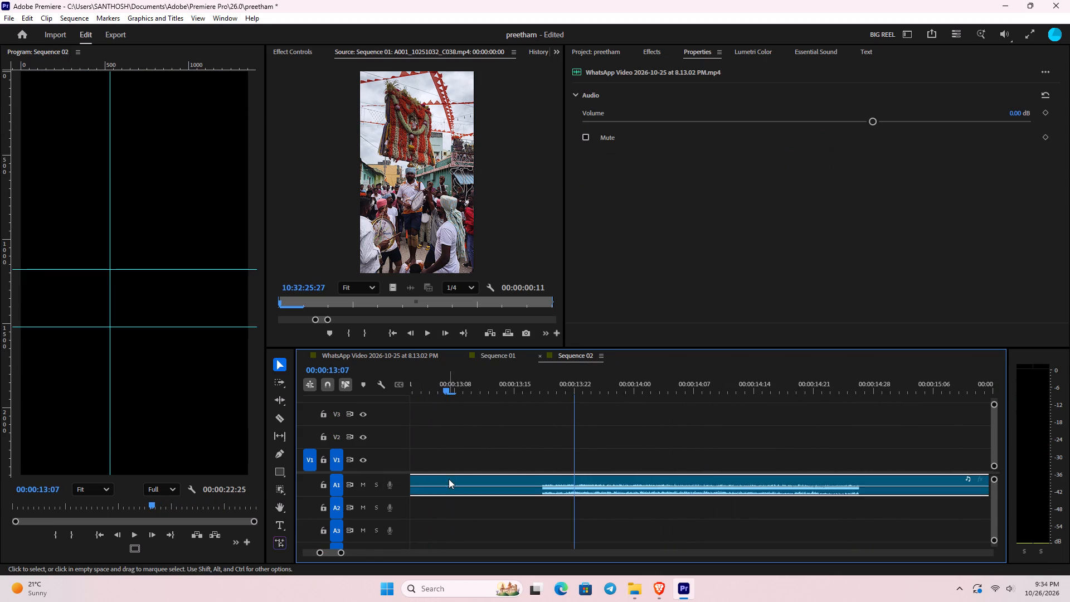
key(minus)
key(minus)
key(minus)
key(minus)
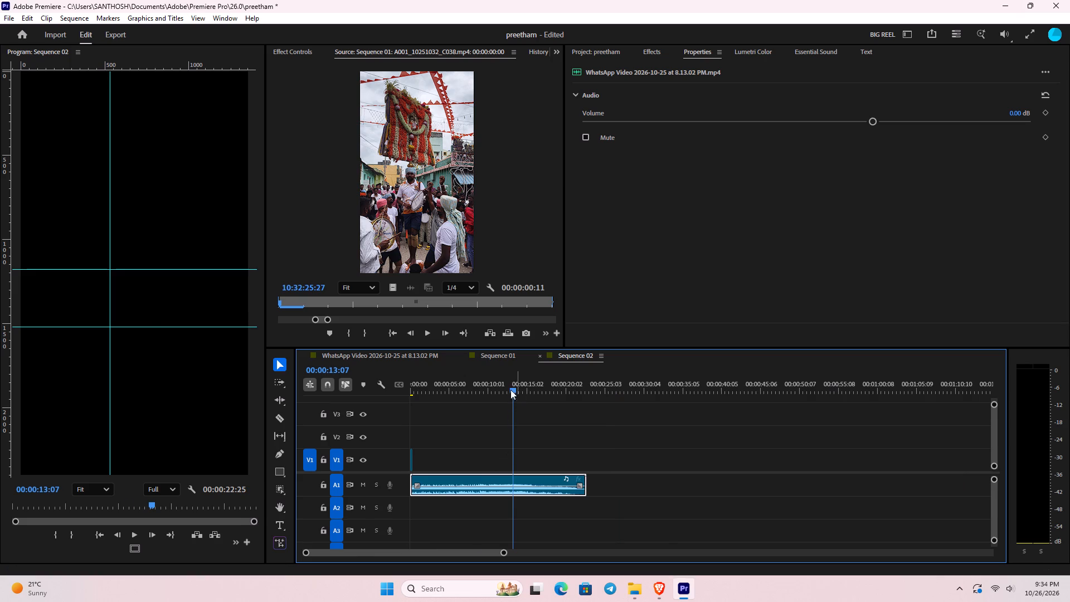
drag(510, 390, 68, 459)
key(equal)
key(equal)
key(equal)
key(equal)
key(equal)
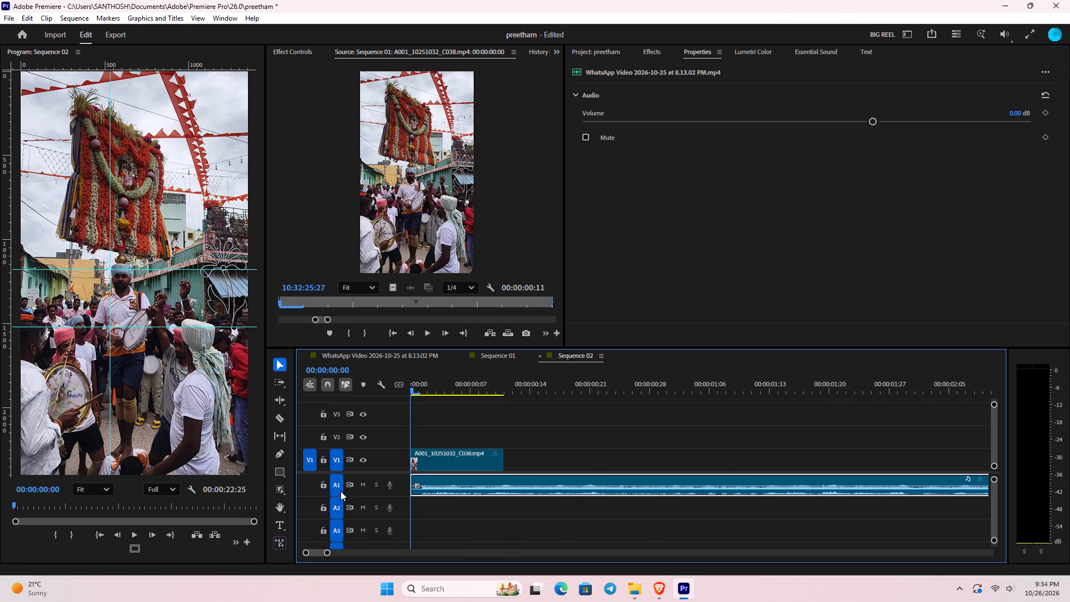
key(space)
key(space)
drag(456, 400, 234, 467)
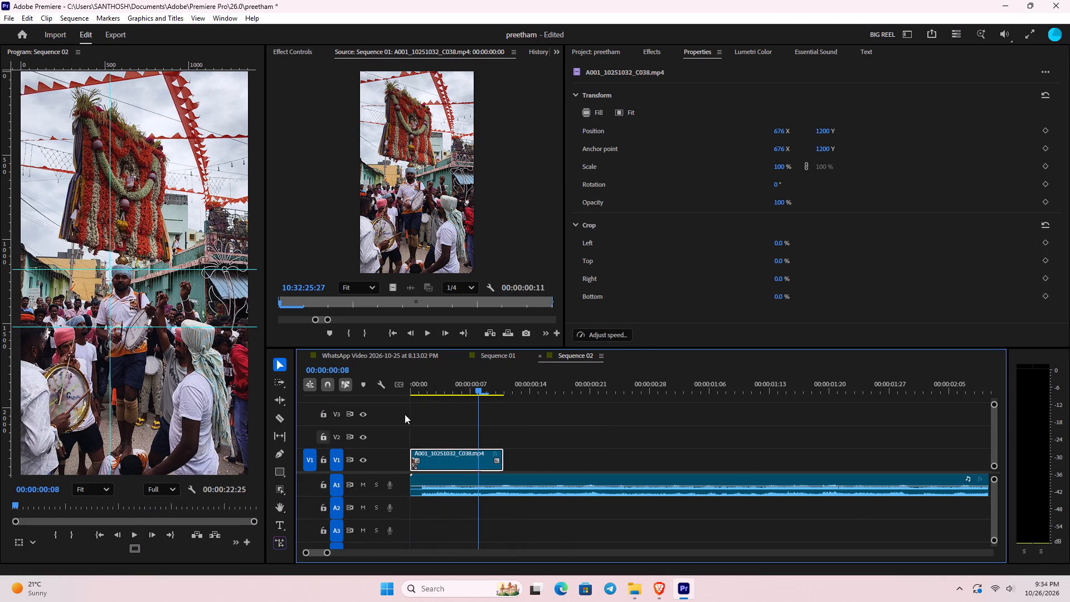
click(592, 414)
drag(469, 385, 353, 409)
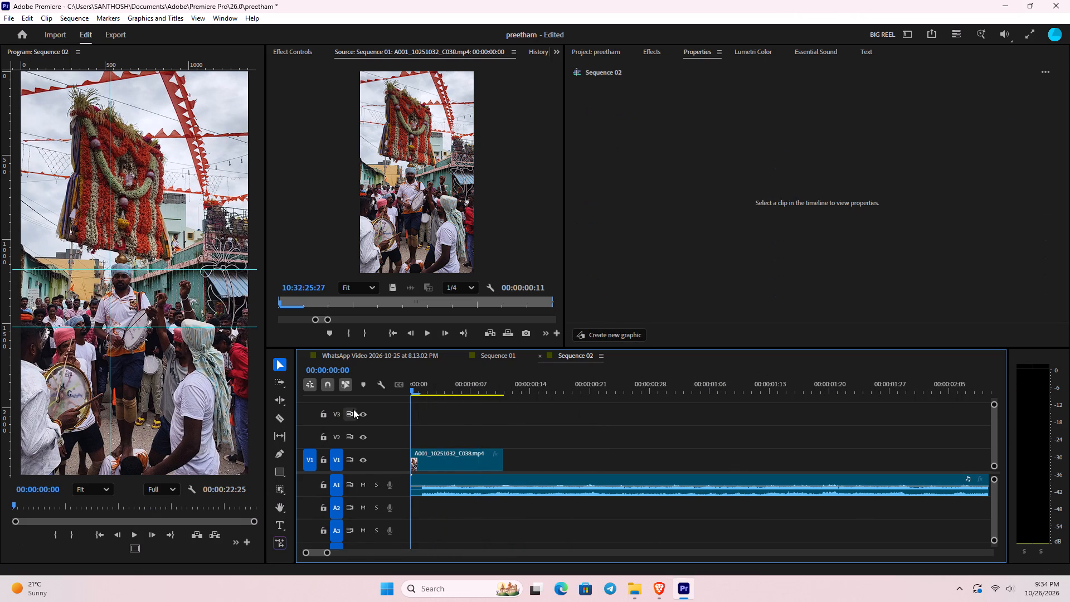
click(502, 454)
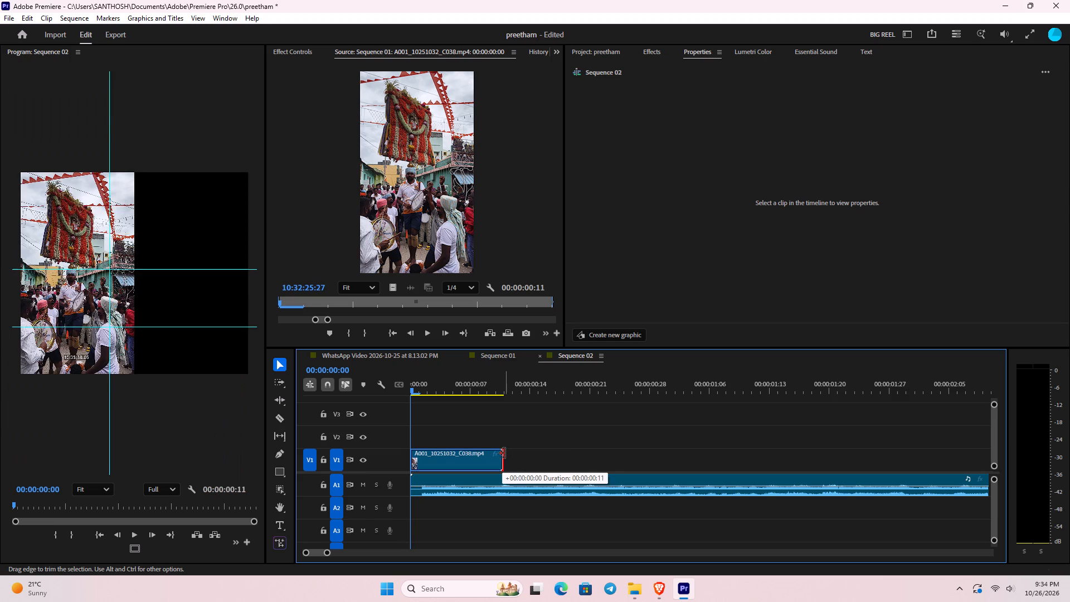
Open the C034 clip from Sequence 01 as source and place its video directly after the C038 clip on V1 in Sequence 02.
click(473, 354)
key(space)
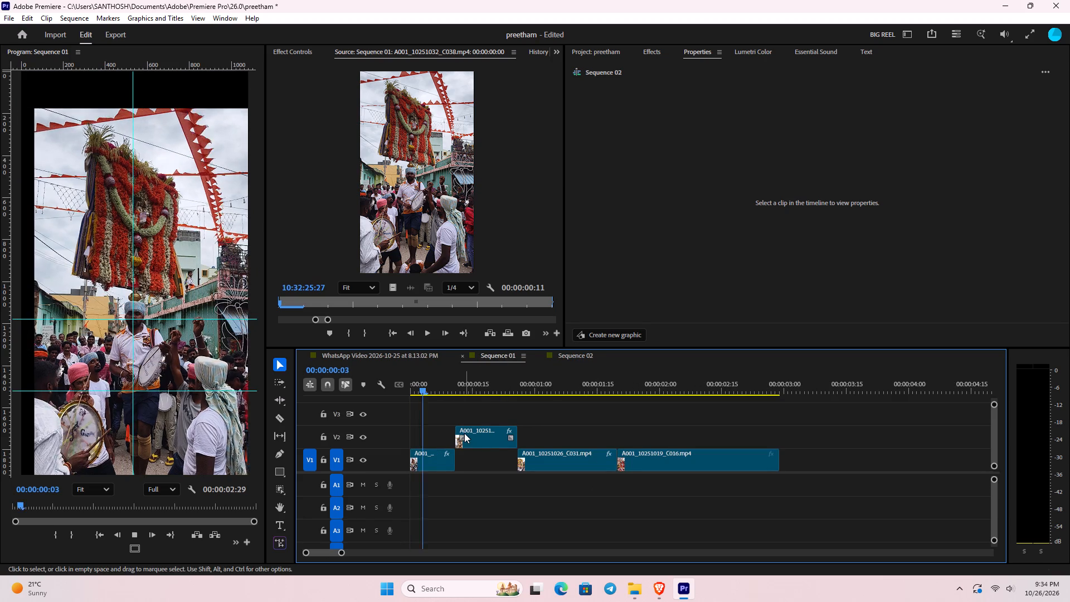
key(space)
drag(453, 393, 478, 401)
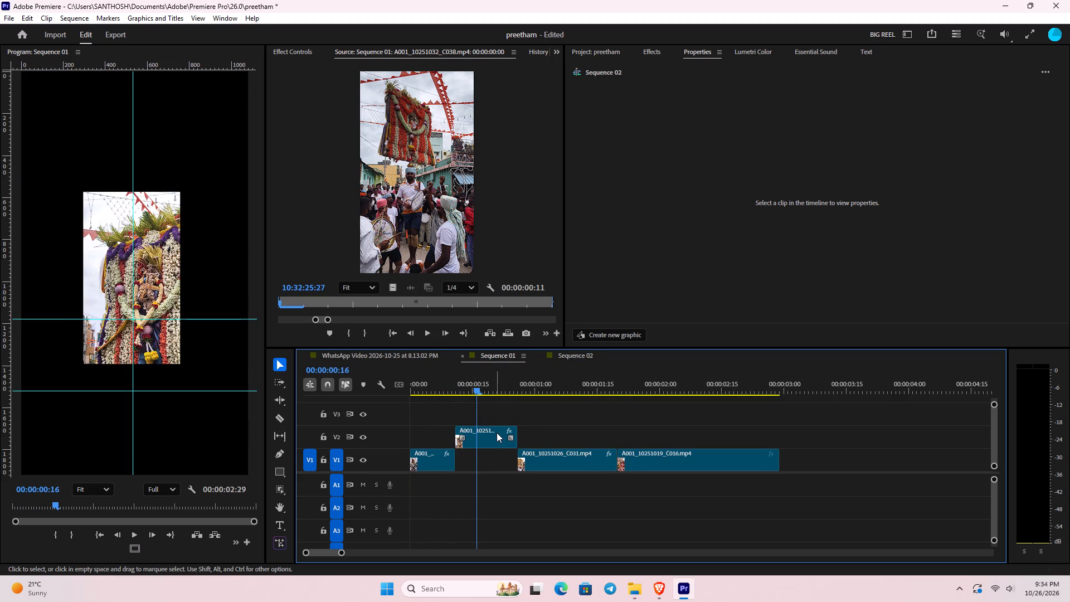
click(497, 433)
double_click(497, 433)
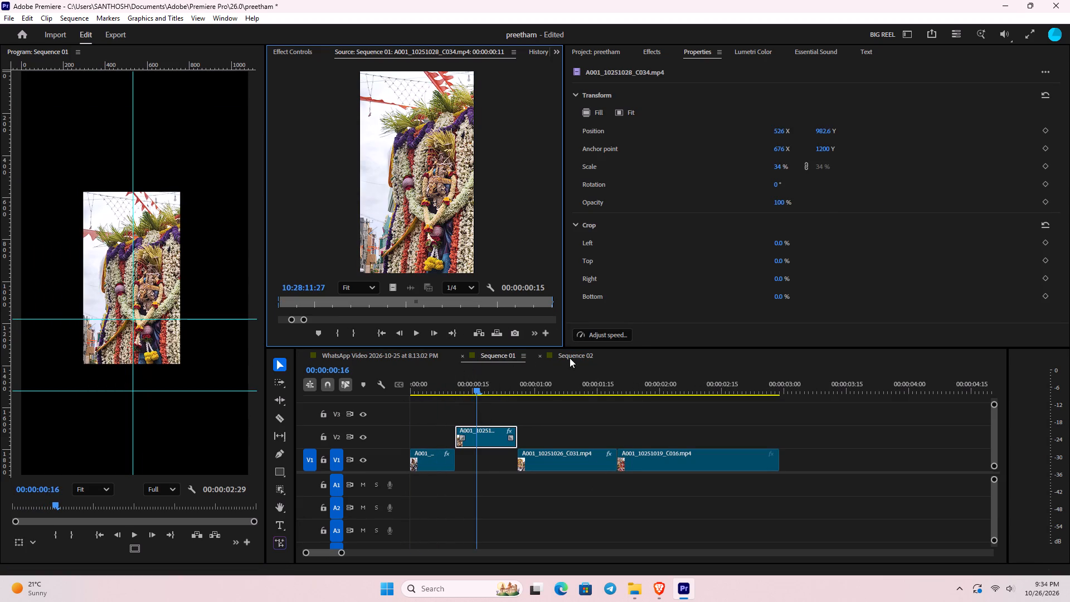
click(570, 358)
drag(391, 288, 478, 354)
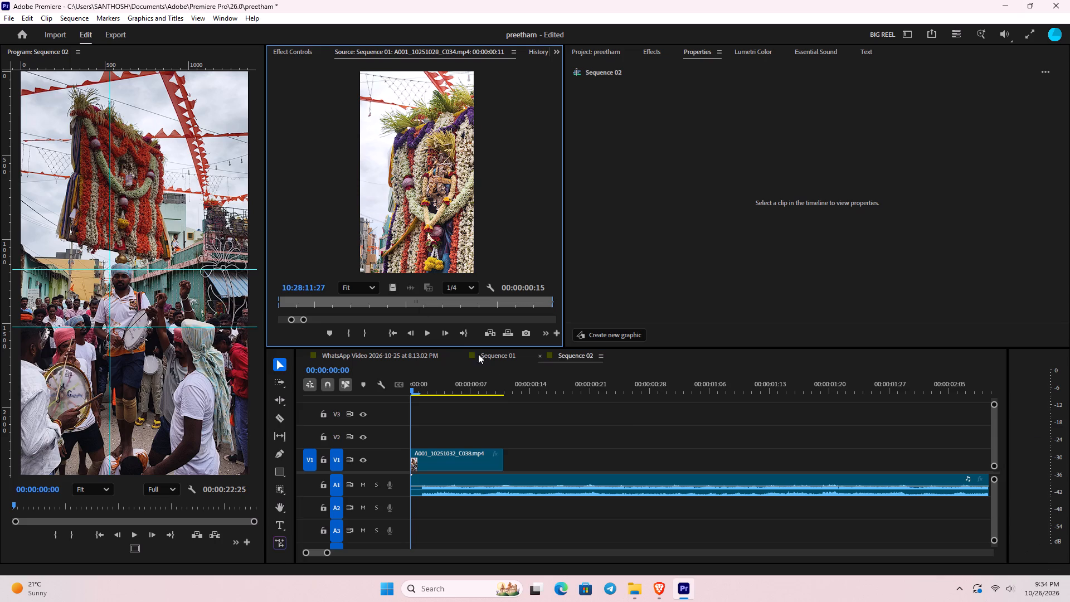
drag(478, 354, 513, 458)
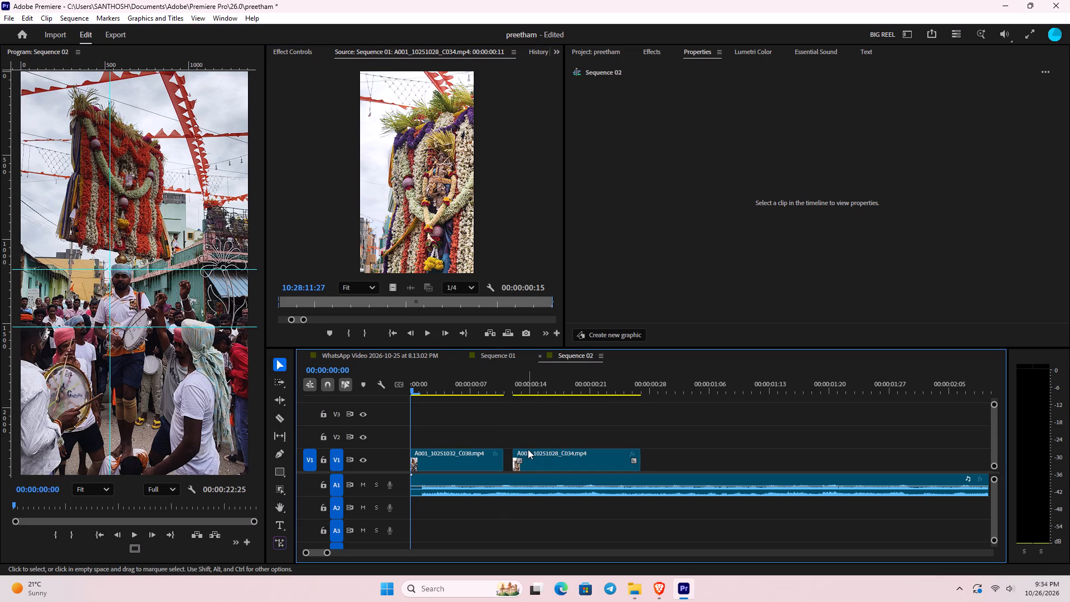
key(ctrl+z)
drag(407, 279, 430, 344)
drag(394, 290, 426, 319)
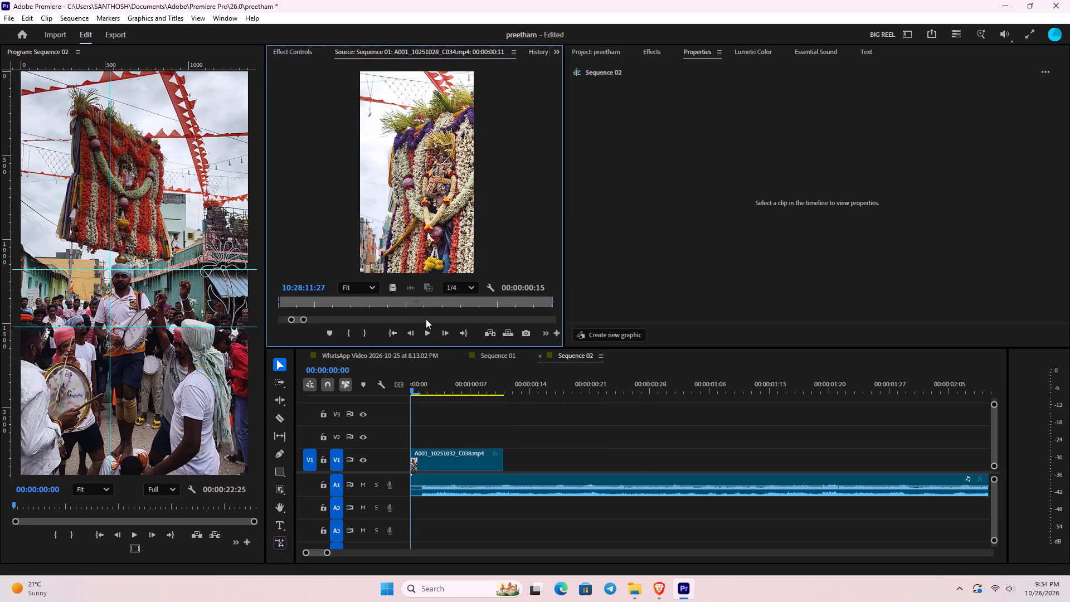
drag(426, 319, 508, 453)
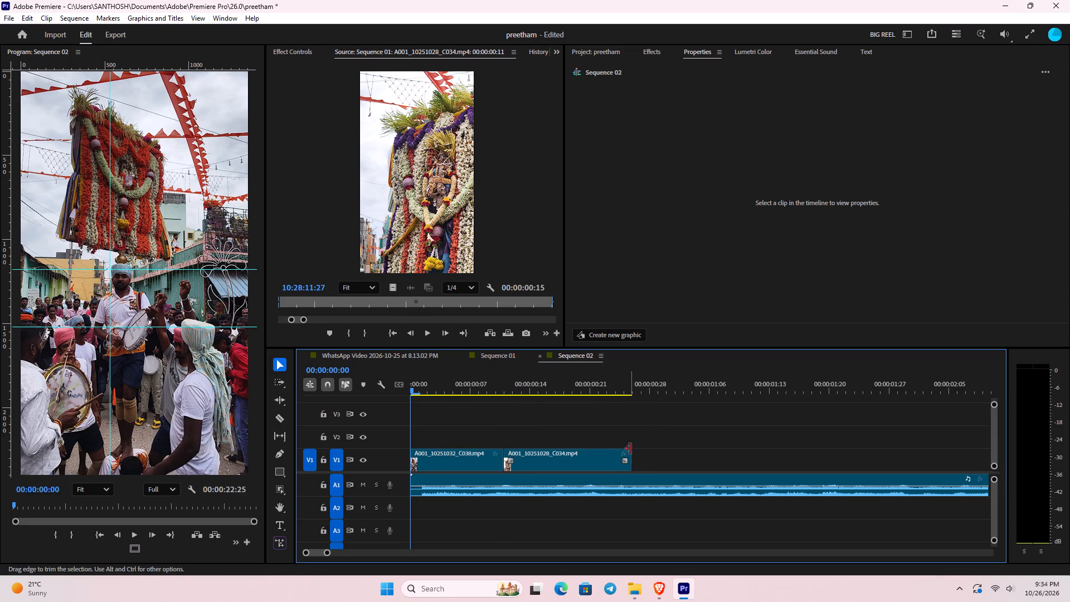
Trim one frame off the end of the C034 clip in Sequence 02.
drag(631, 449, 622, 454)
Play the opening of Sequence 02 repeatedly to check the C038 and C034 clips against the audio.
key(space)
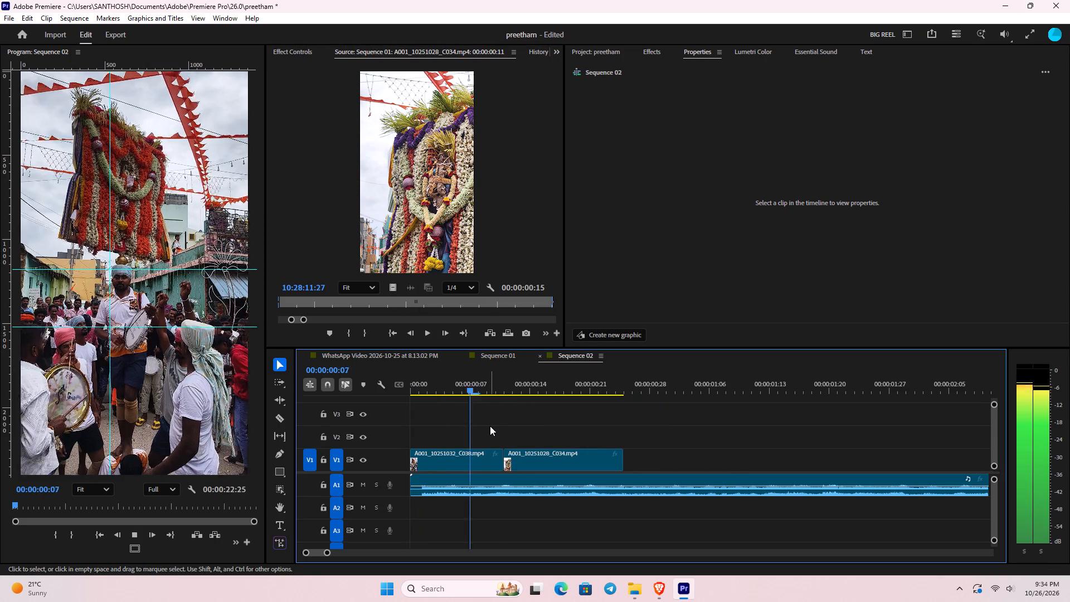
key(space)
drag(628, 386, 142, 480)
key(space)
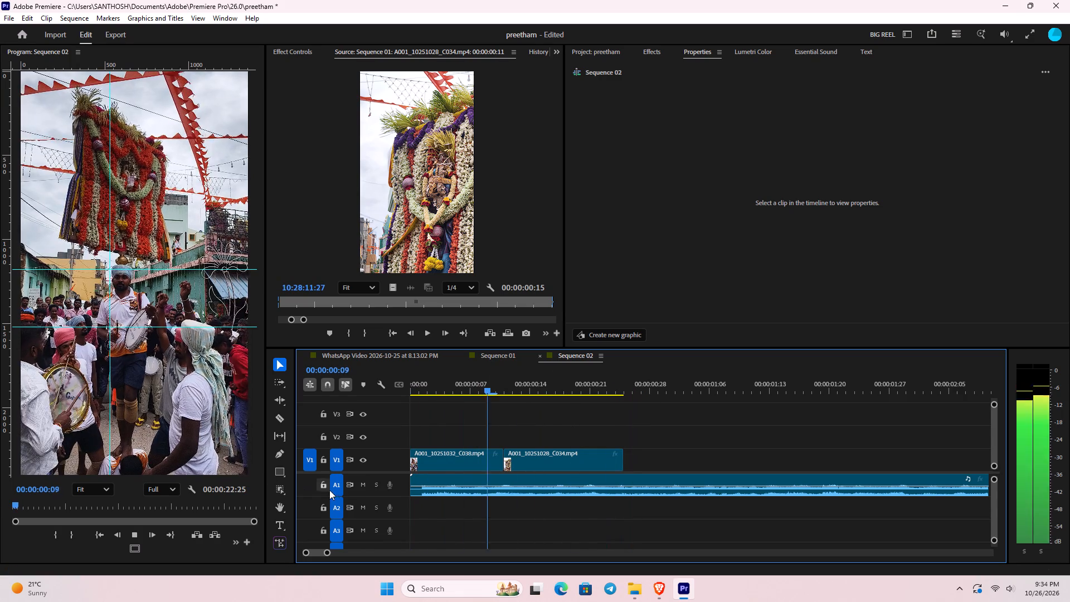
key(space)
key(space)
key(space)
key(space)
key(space)
key(space)
key(space)
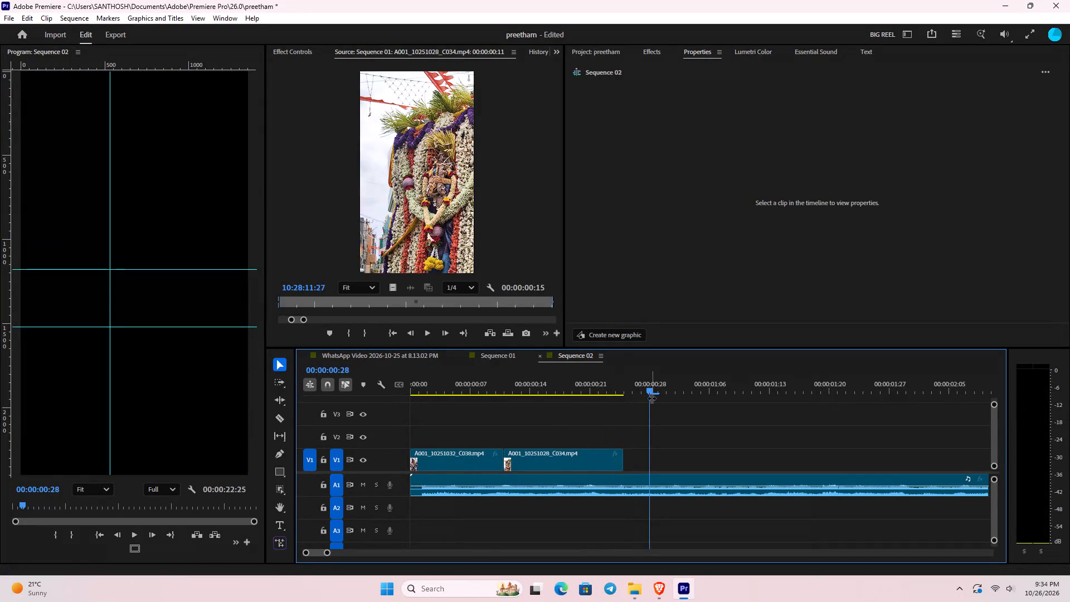
drag(633, 389, 491, 438)
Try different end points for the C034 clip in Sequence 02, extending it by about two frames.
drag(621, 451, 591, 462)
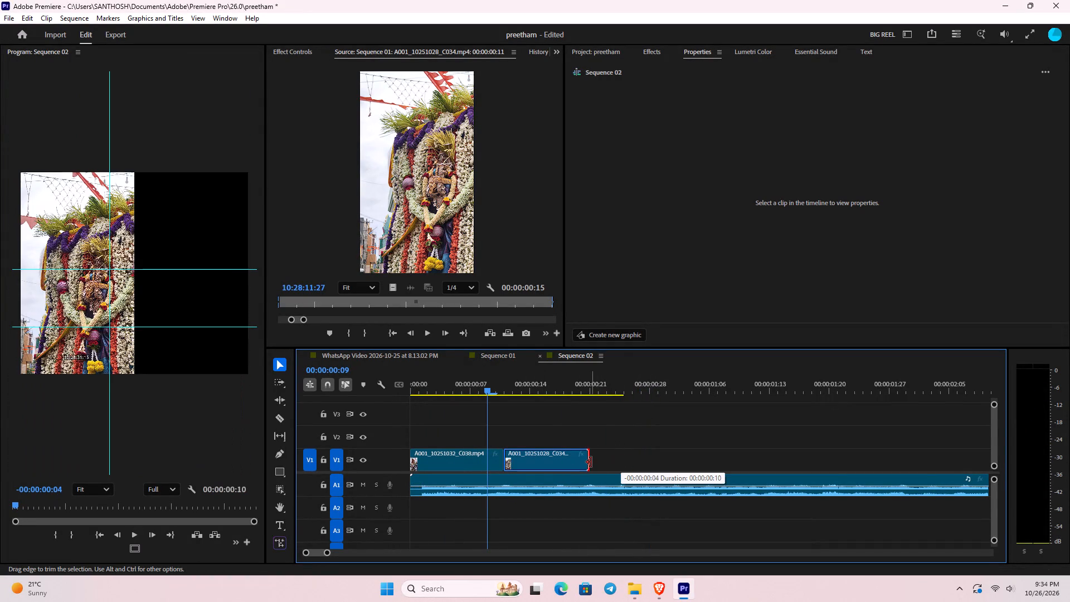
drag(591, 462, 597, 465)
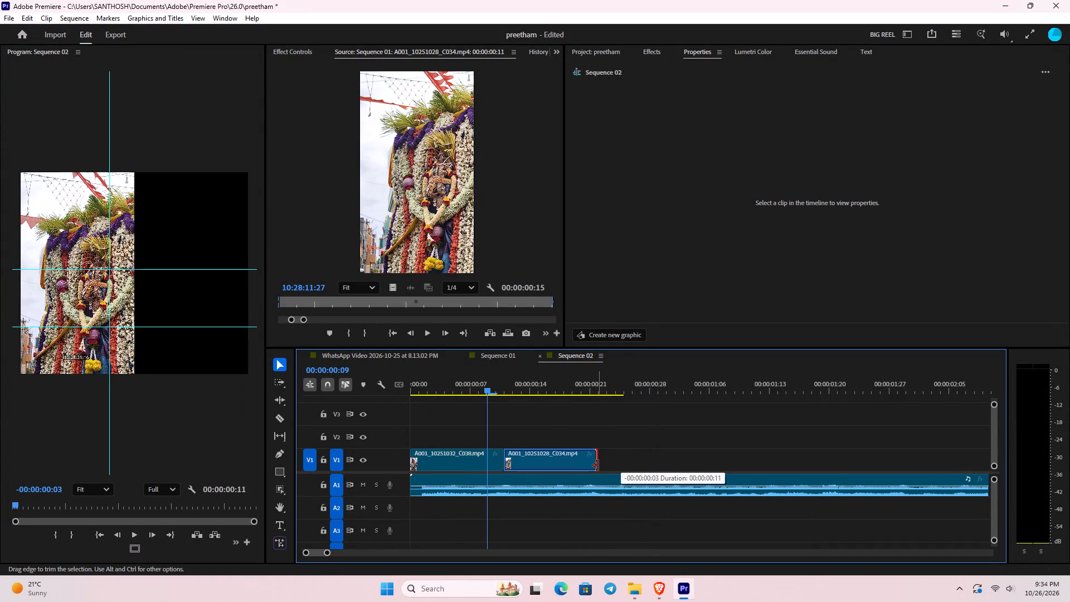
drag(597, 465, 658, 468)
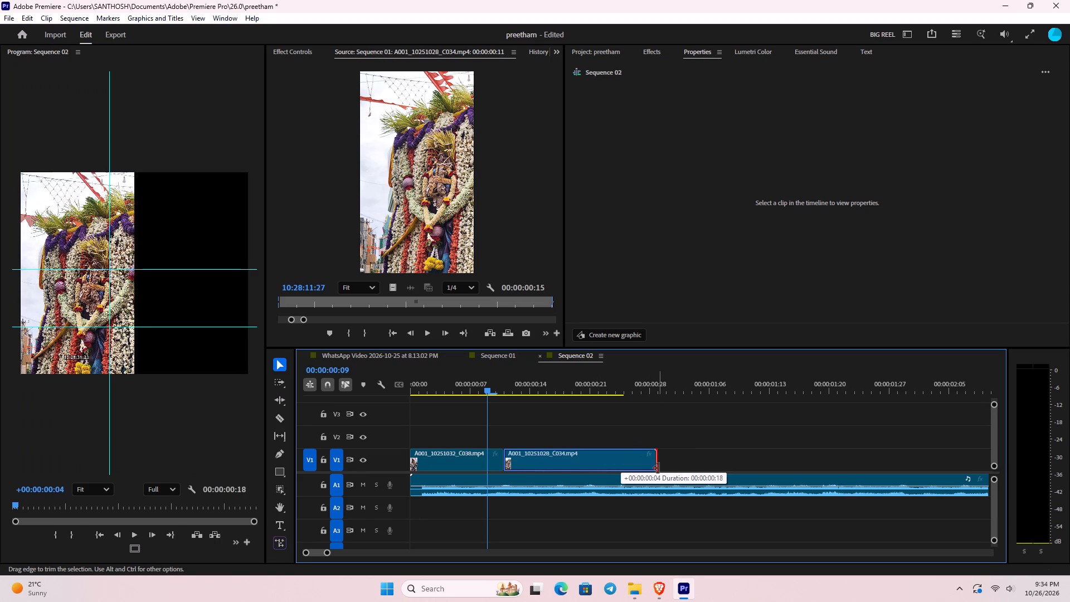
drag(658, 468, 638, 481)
Play Sequence 02 from the start to check the C034 clip's extended length against the audio.
drag(501, 392, 284, 441)
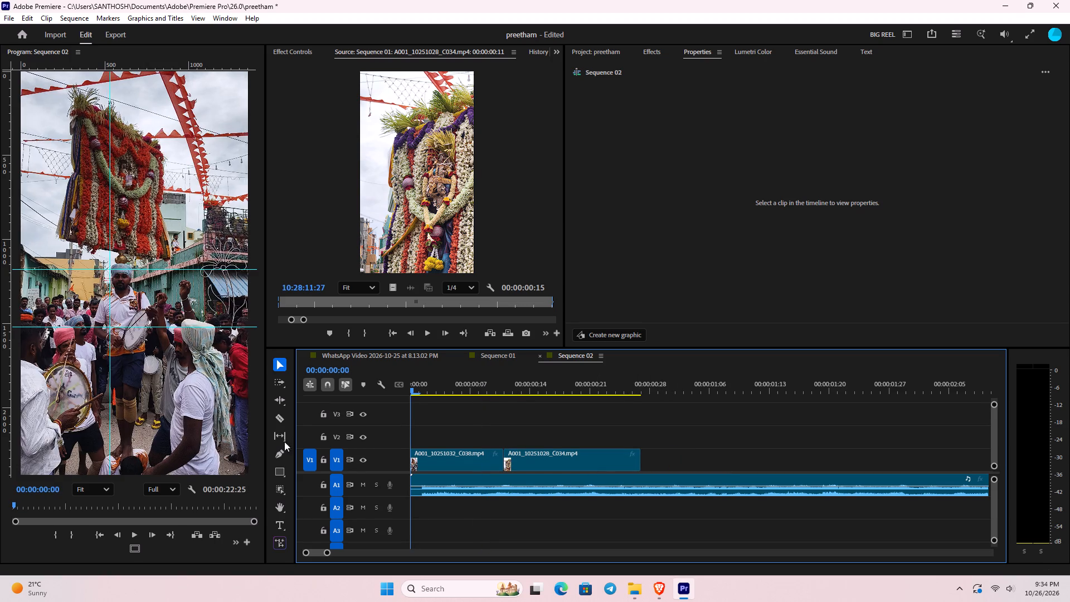
drag(284, 441, 168, 467)
key(space)
key(space)
key(space)
key(space)
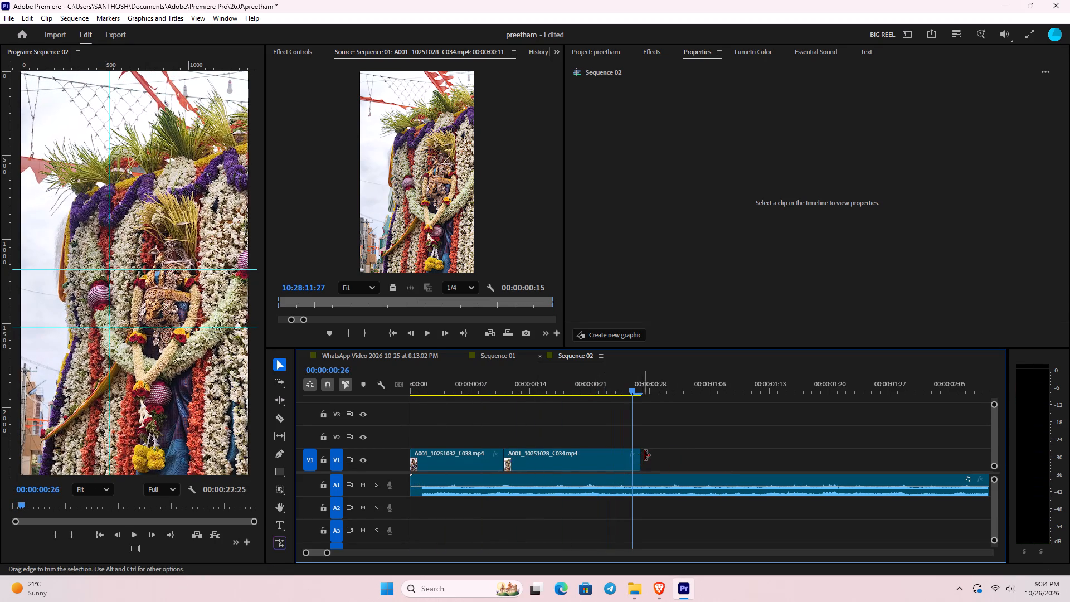
Trim the end of the C034 clip back by two frames and replay the opening of Sequence 02 to check its timing.
drag(642, 454, 623, 458)
drag(640, 387, 5, 542)
key(space)
key(space)
drag(616, 375, 581, 396)
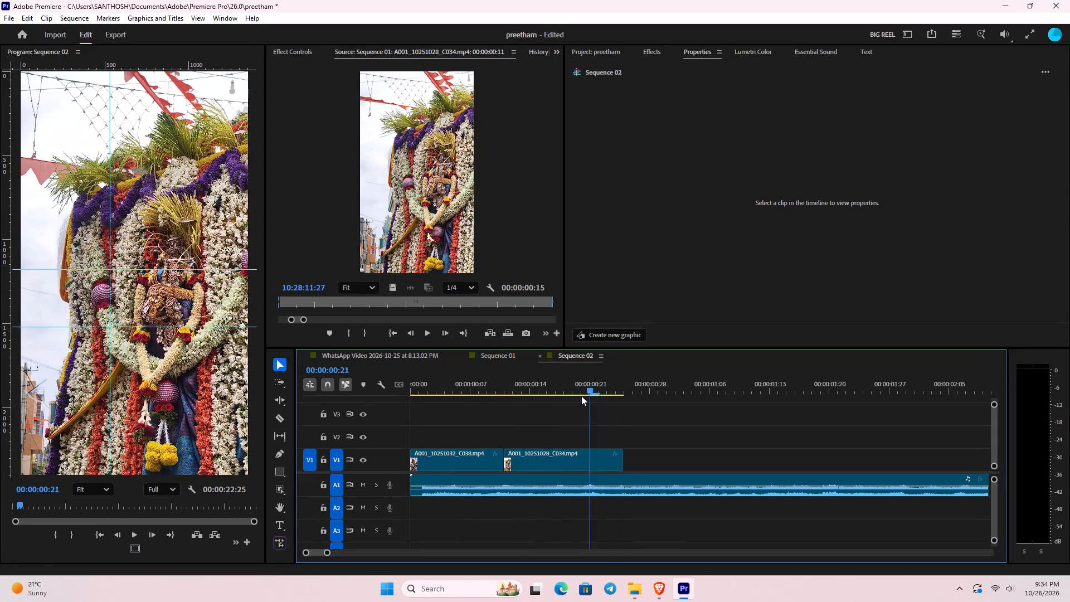
drag(581, 396, 527, 422)
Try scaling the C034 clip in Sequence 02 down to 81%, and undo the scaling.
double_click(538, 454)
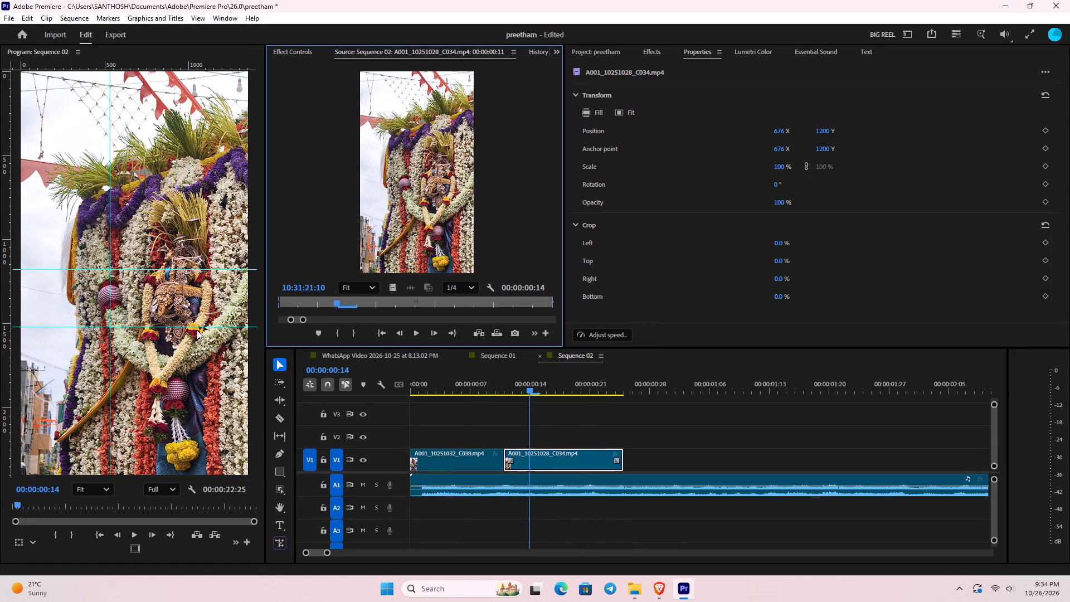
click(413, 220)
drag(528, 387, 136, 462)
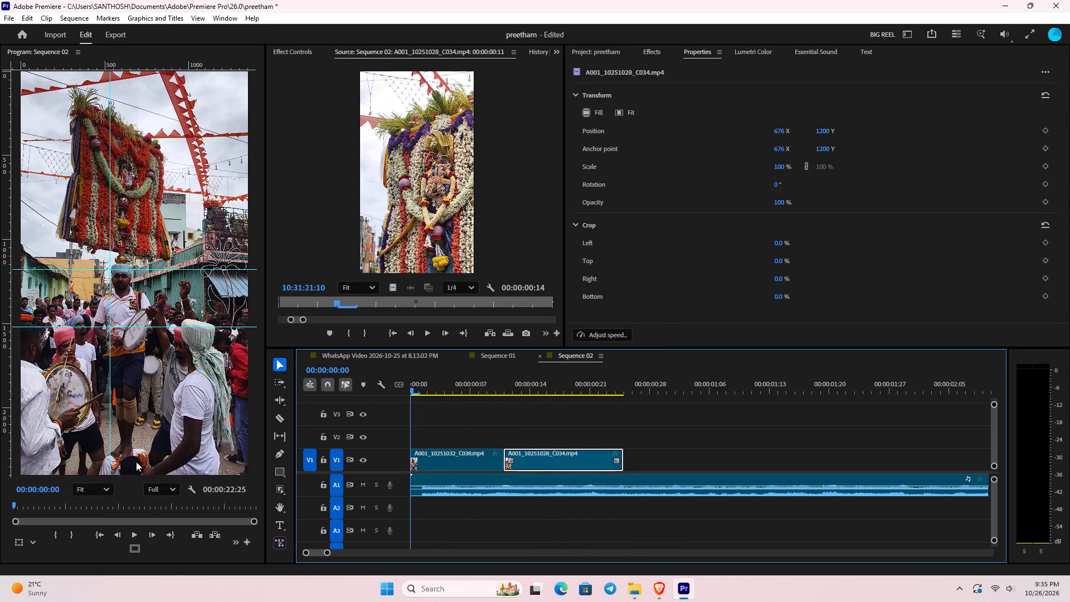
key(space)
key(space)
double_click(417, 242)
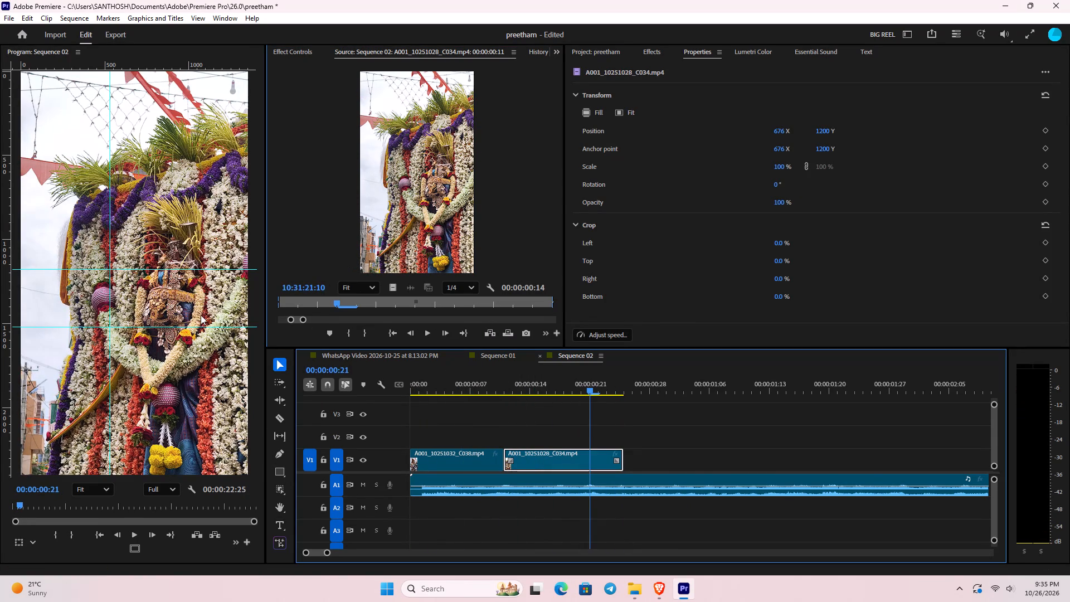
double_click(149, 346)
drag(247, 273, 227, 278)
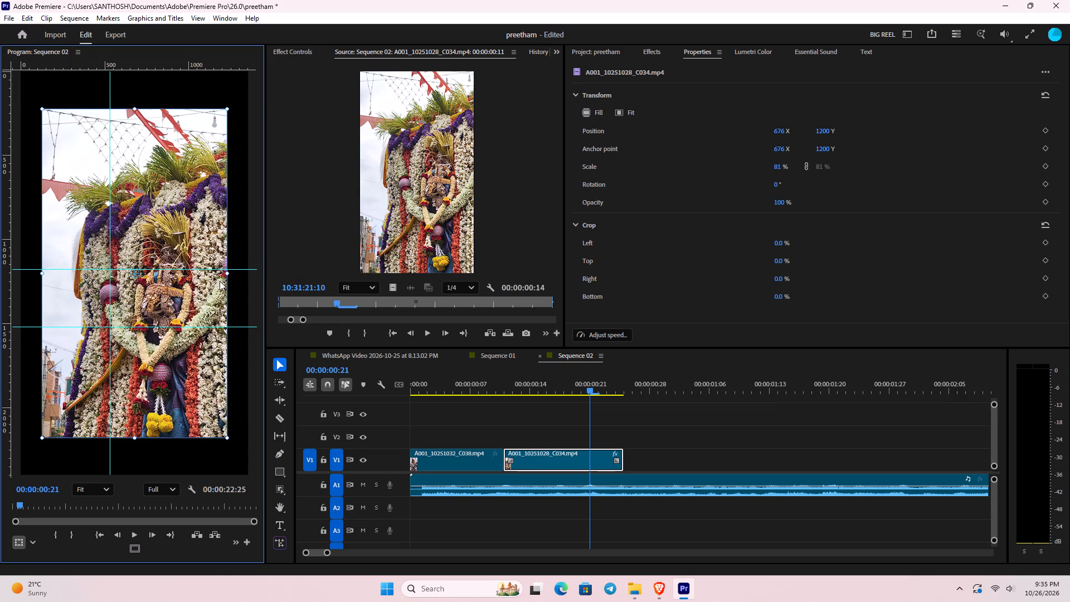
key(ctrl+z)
Open the C031 clip from Sequence 01 as source and play that part of the sequence to check its footage.
click(498, 357)
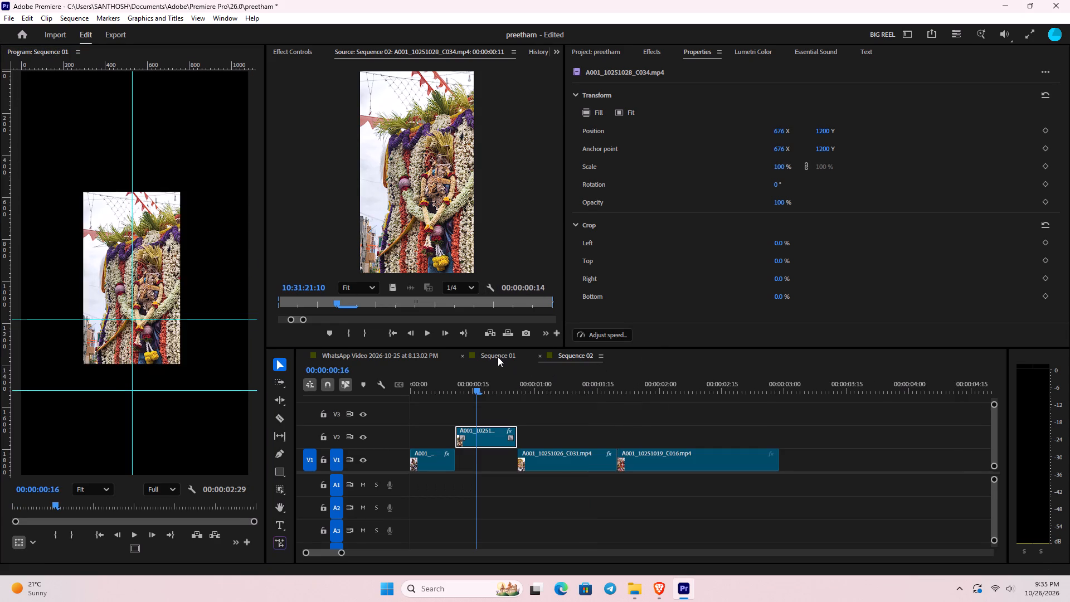
double_click(582, 466)
double_click(563, 458)
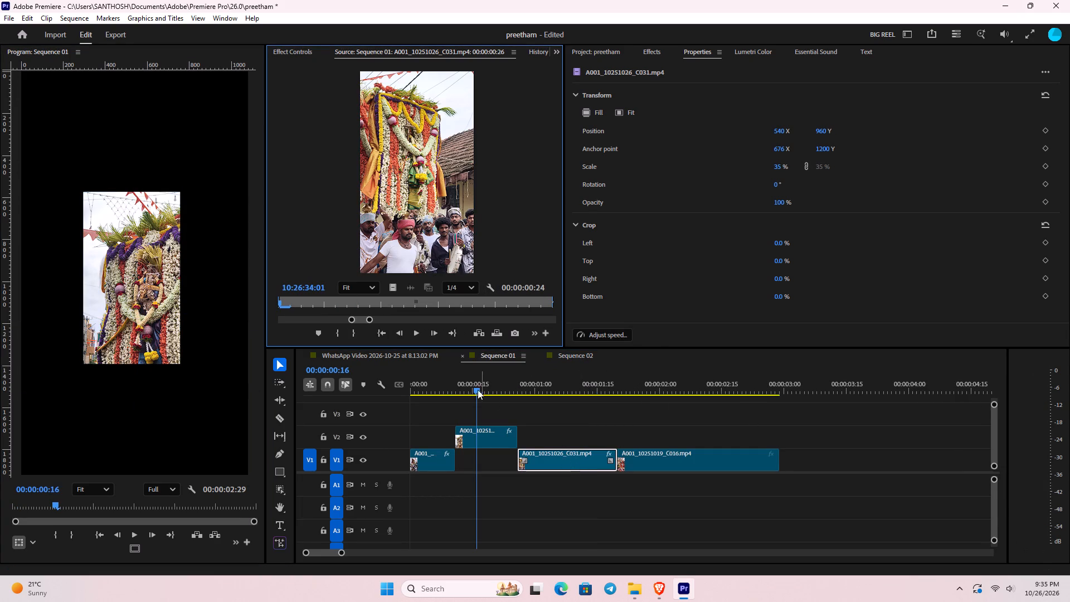
key(space)
key(space)
key(space)
key(space)
drag(483, 390, 546, 390)
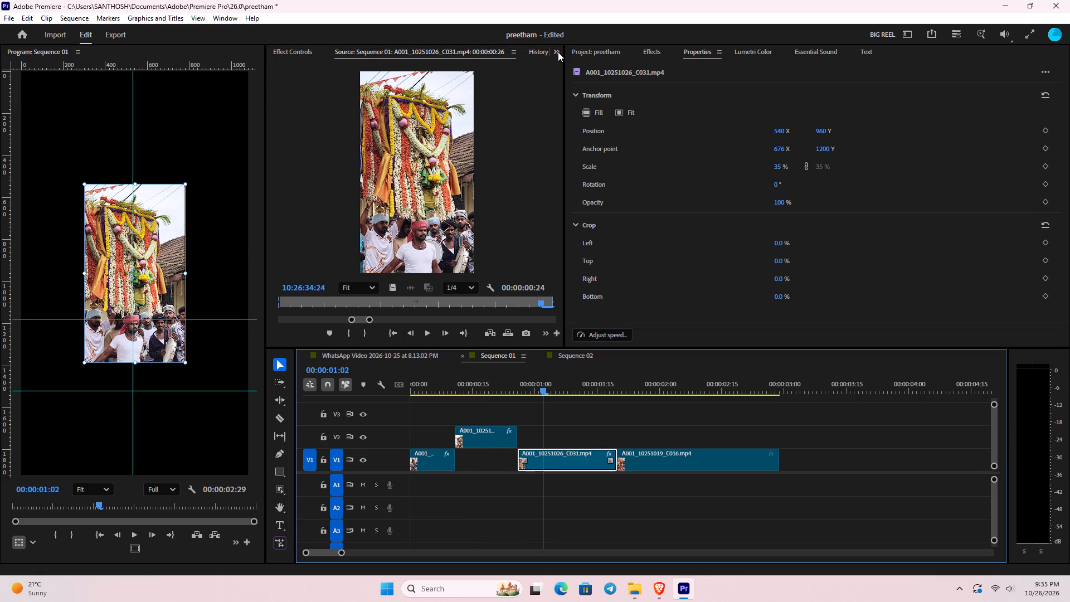
click(596, 60)
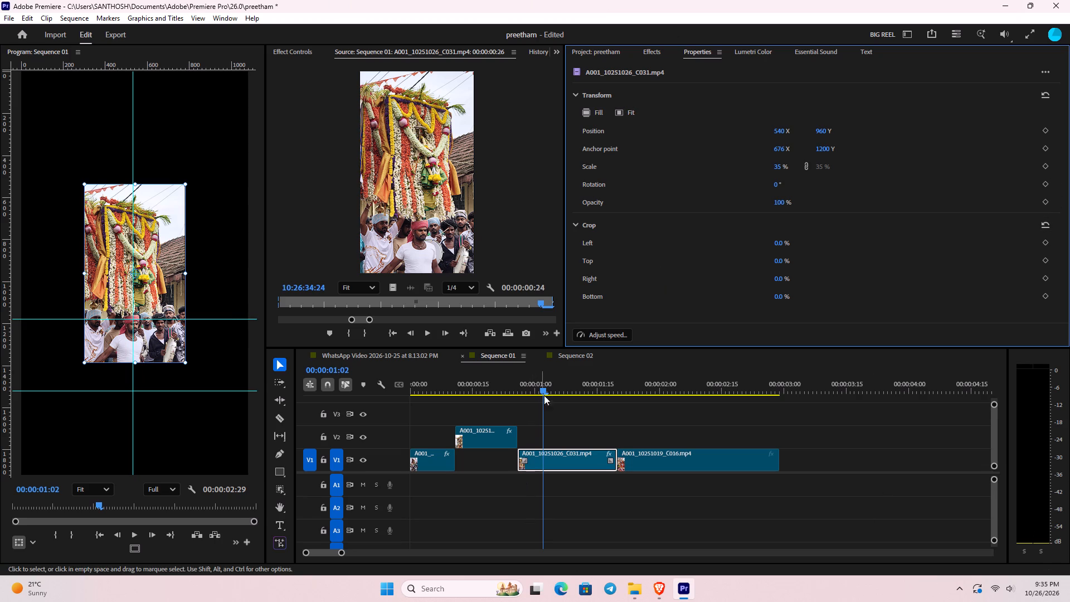
Dock the Sequence 02 timeline in its own group beside the Sequence 01 timeline.
drag(549, 352, 318, 450)
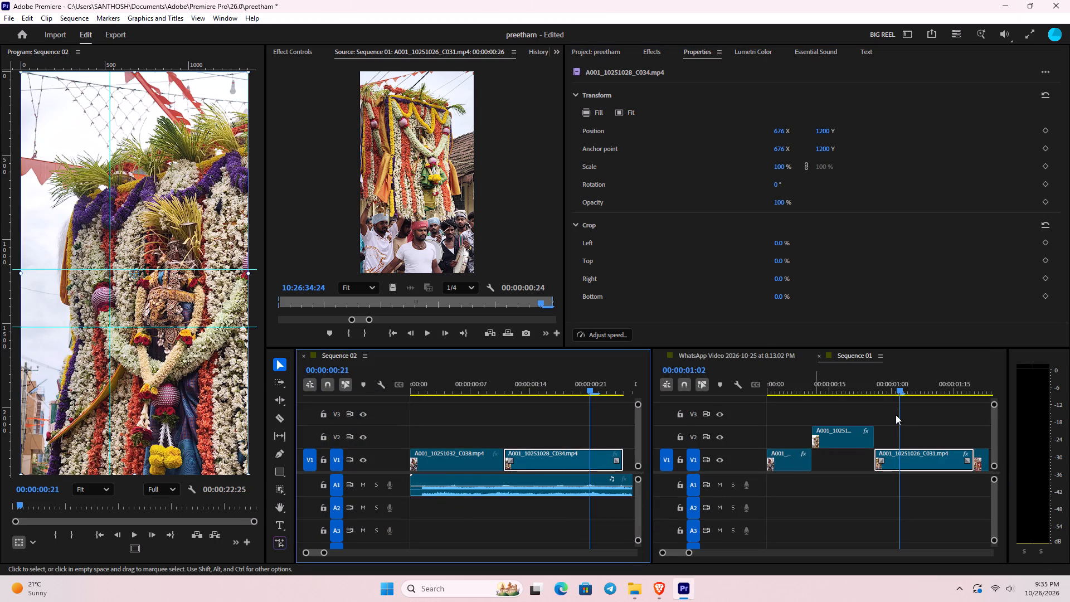
drag(353, 360, 440, 375)
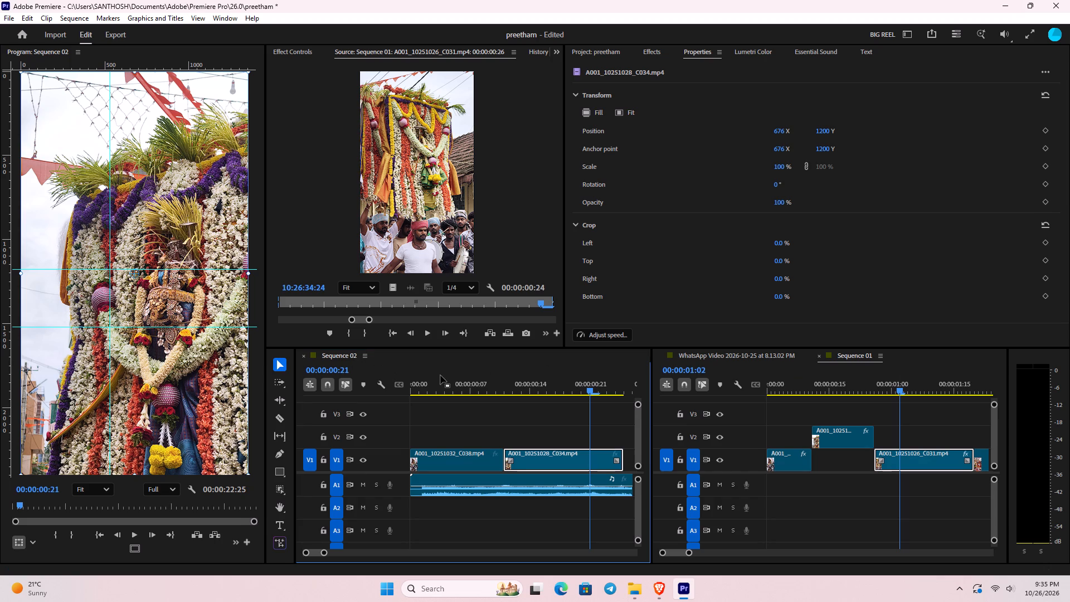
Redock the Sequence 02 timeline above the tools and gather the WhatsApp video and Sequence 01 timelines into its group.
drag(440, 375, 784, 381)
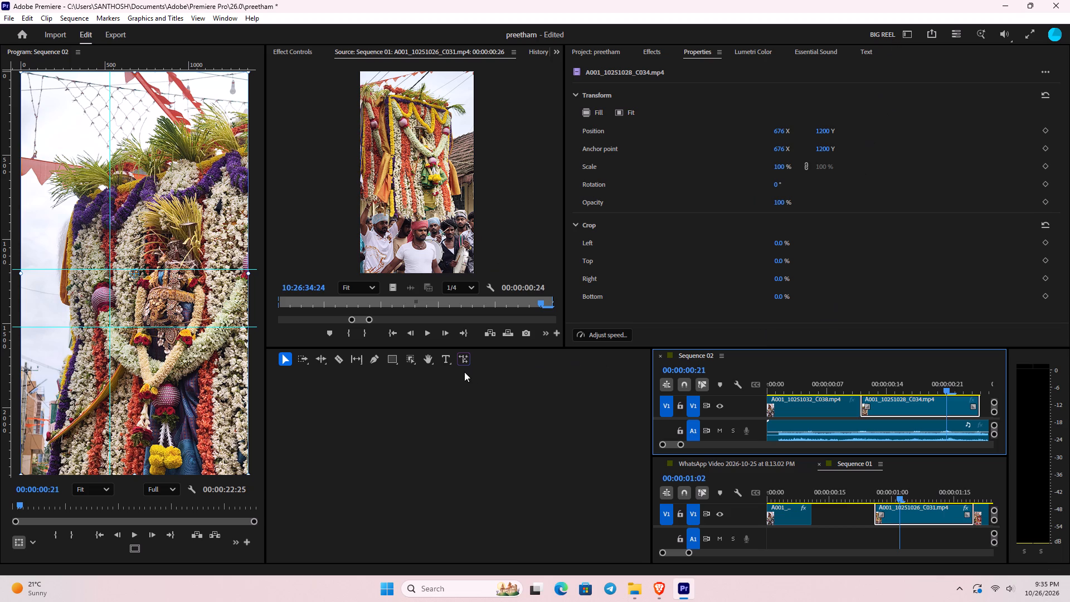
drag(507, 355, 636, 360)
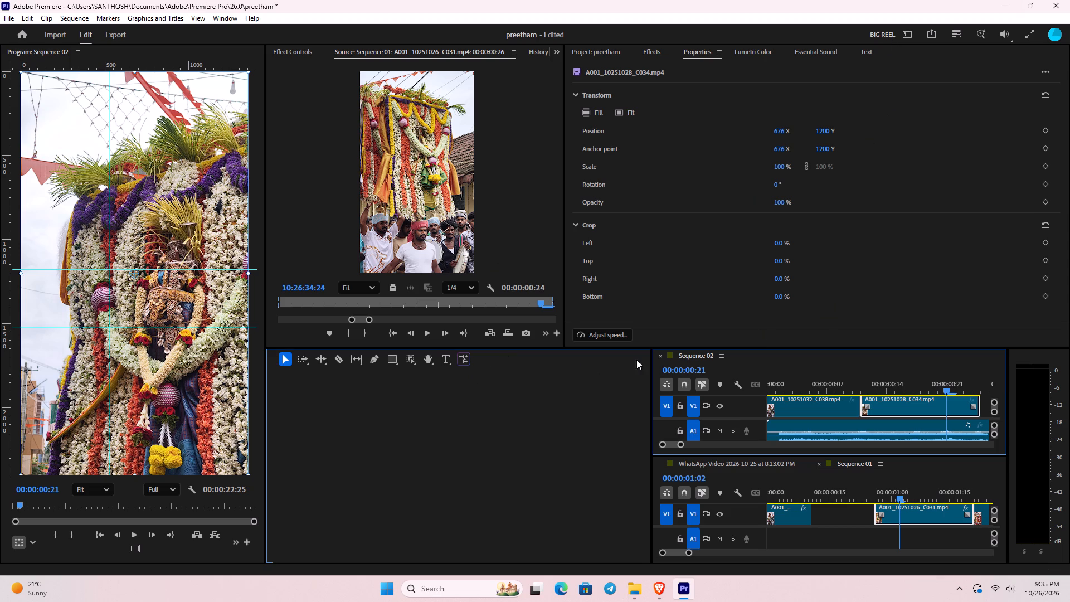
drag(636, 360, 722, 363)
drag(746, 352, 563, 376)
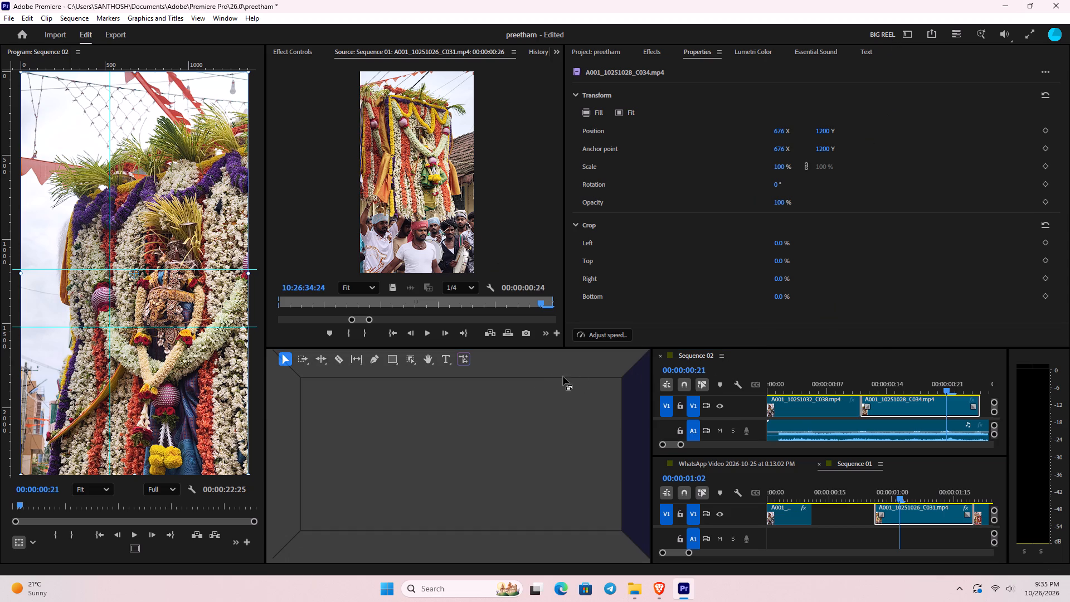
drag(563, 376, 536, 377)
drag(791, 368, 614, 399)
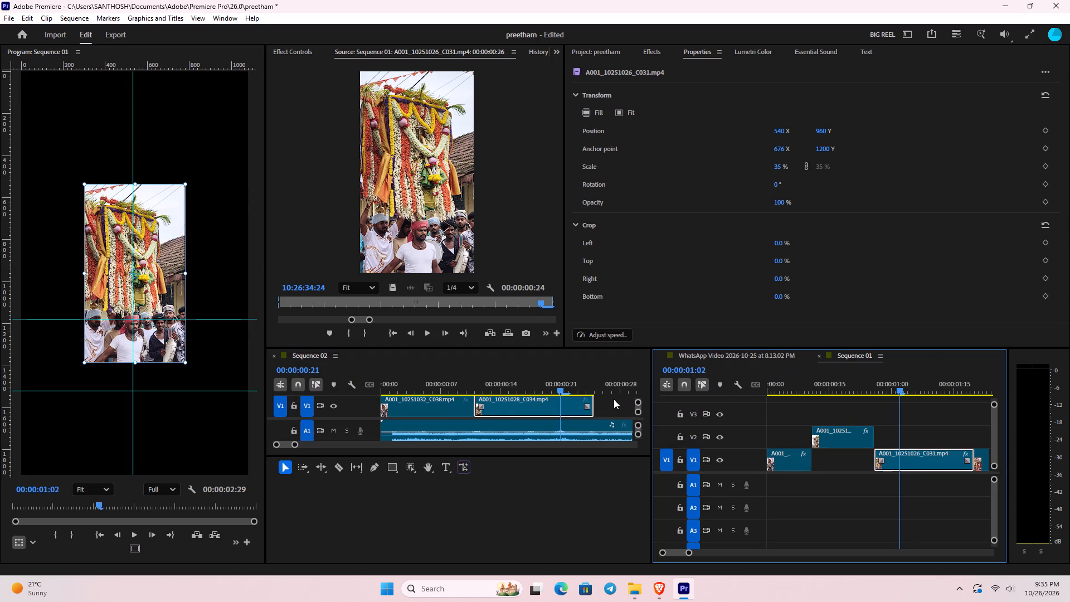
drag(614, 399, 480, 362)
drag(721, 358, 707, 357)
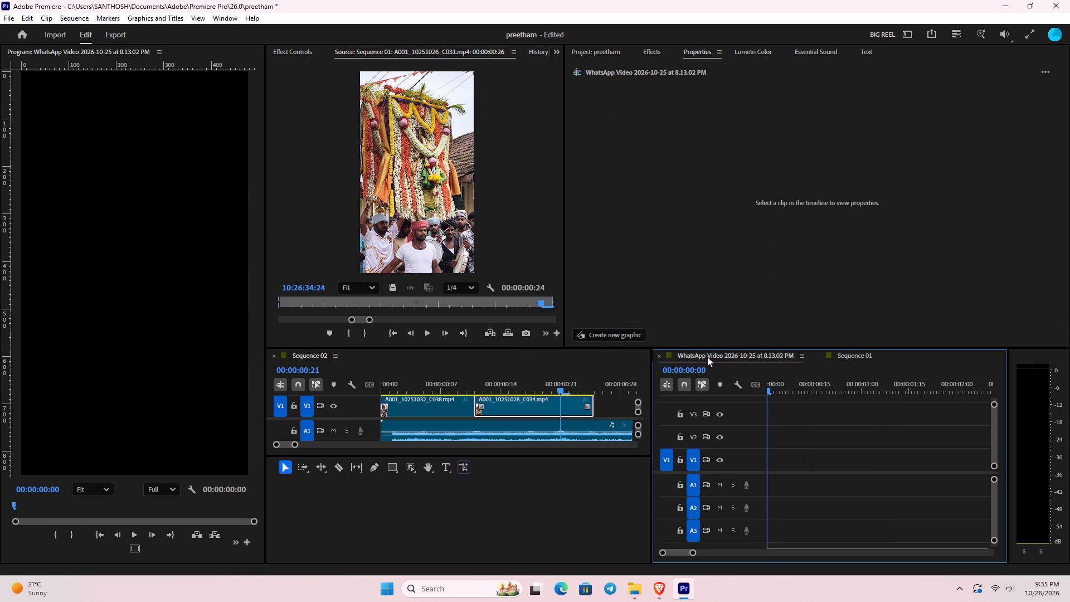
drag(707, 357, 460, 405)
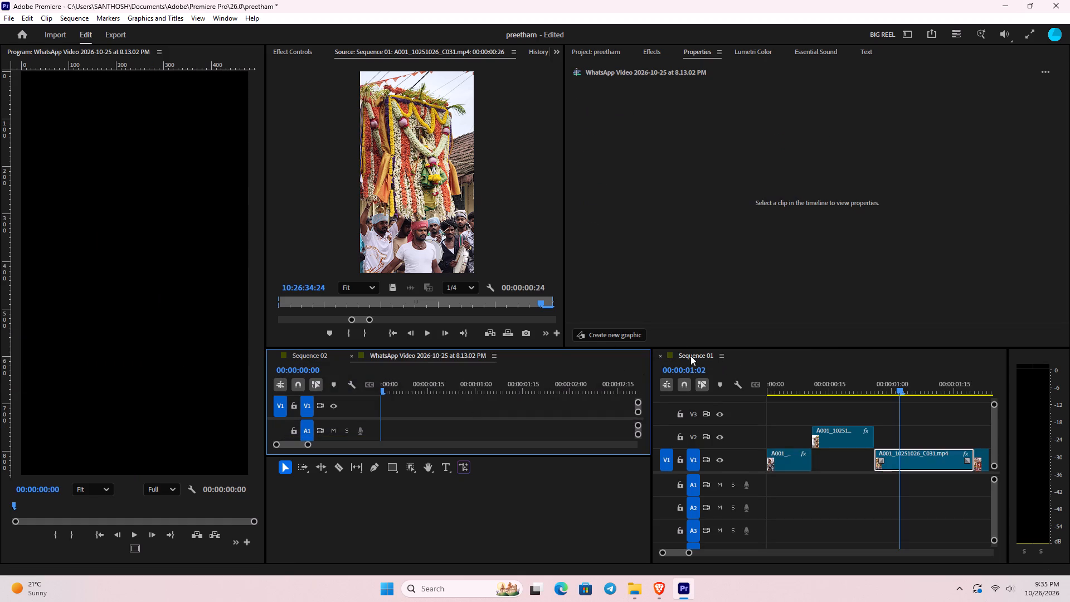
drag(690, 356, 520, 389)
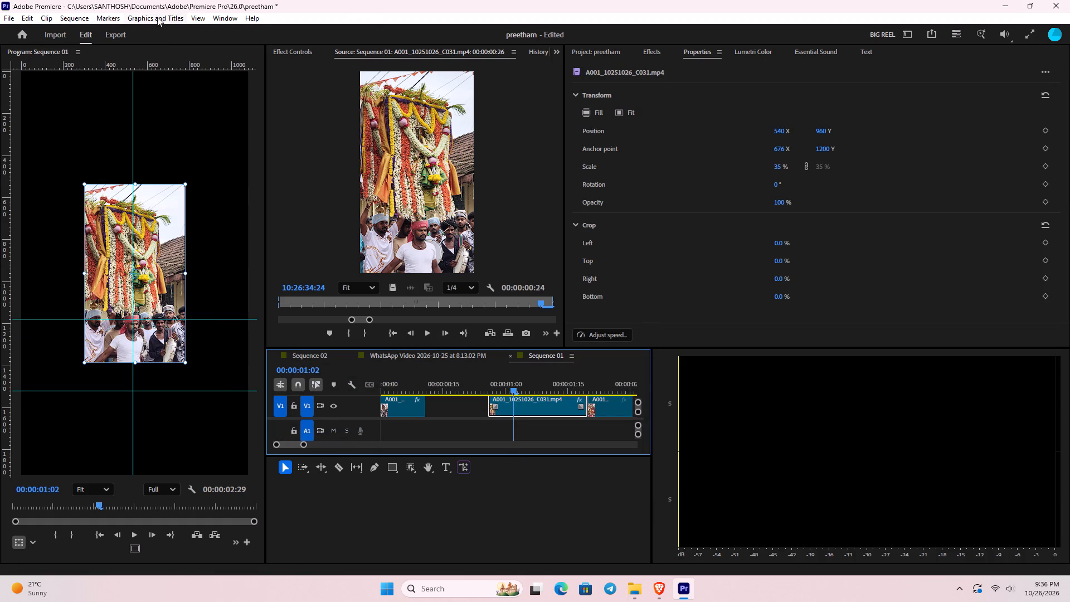
Reset the big reel workspace to its saved layout.
click(216, 18)
click(237, 30)
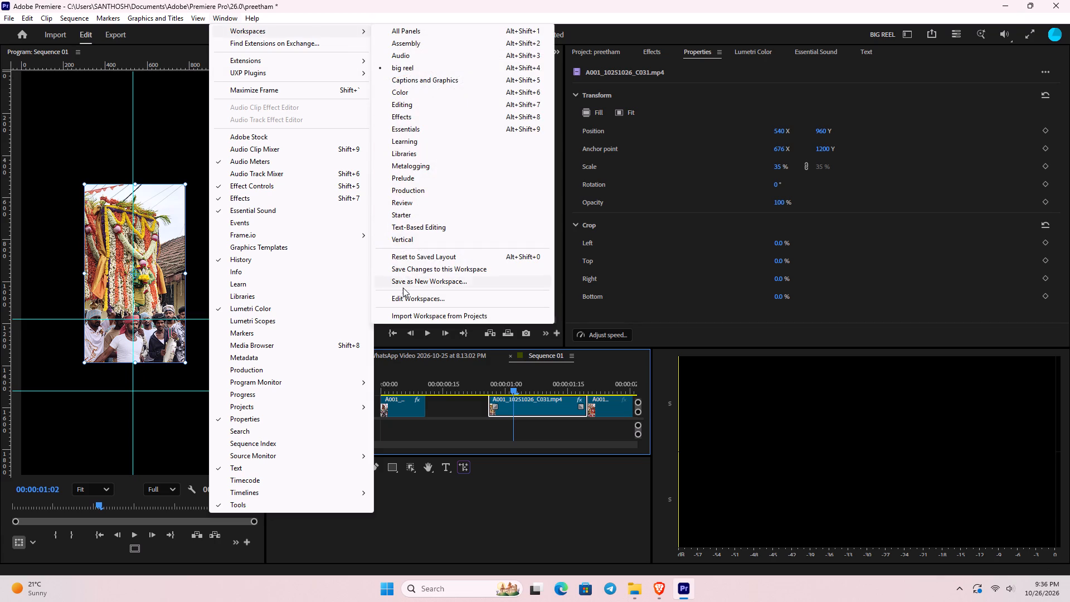
click(414, 261)
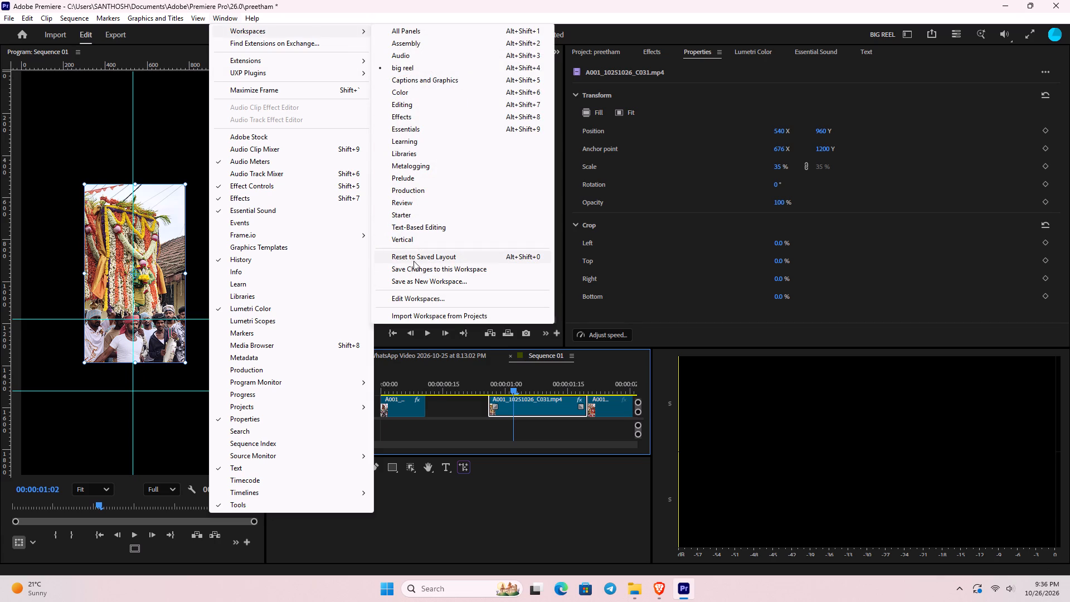